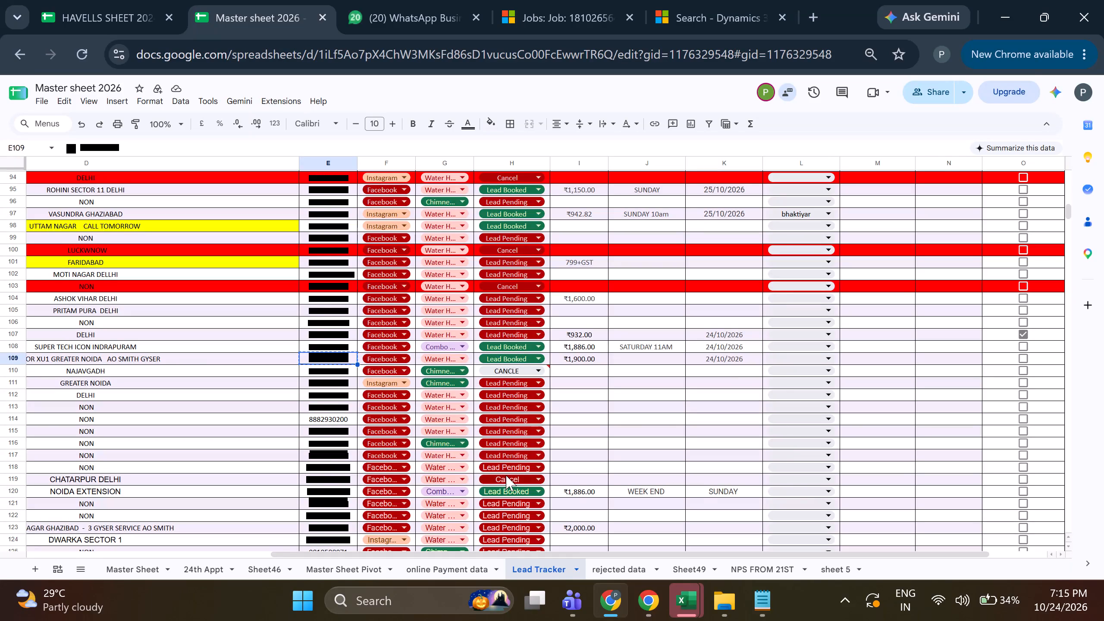
Change the lead status in row 109 (Greater Noida AO Smith geyser) to Lead Pending.
{"action": "left_click", "coordinate": [644, 358]}
{"action": "left_click", "coordinate": [527, 356]}
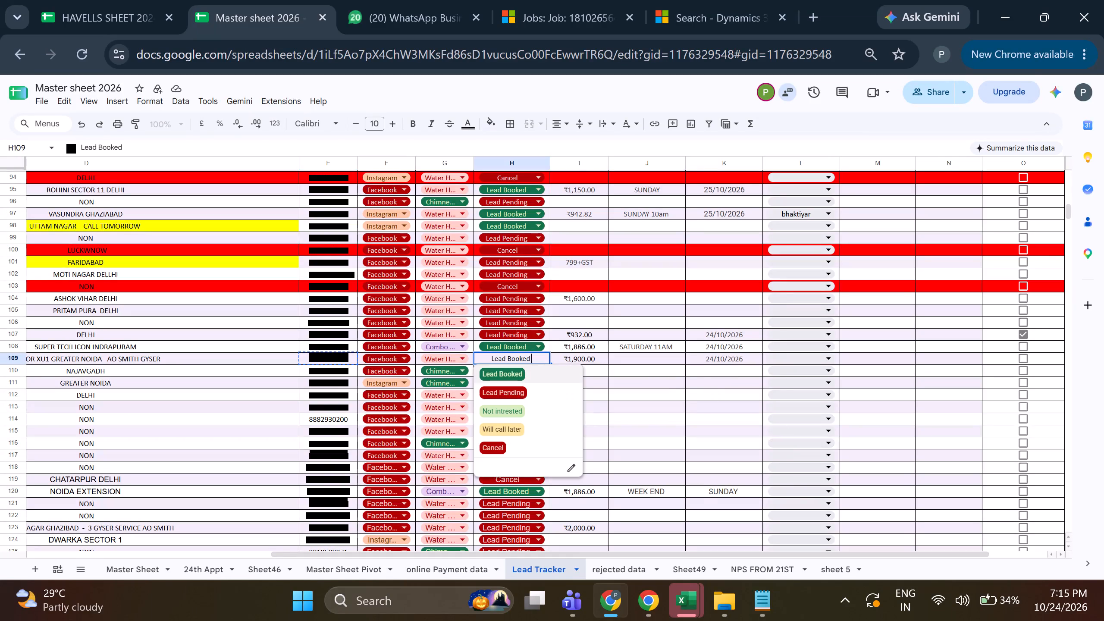
{"action": "left_click", "coordinate": [512, 393]}
{"action": "left_click", "coordinate": [626, 355]}
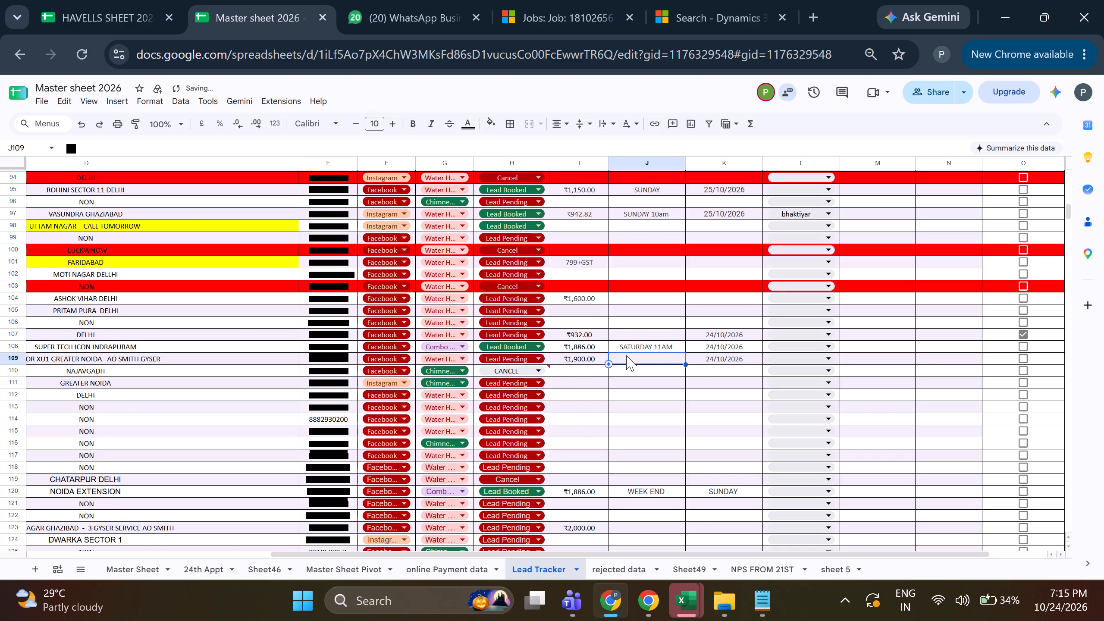
Clear the 24/10/2026 dates from column K for the pending leads in rows 107 and 109.
{"action": "left_click", "coordinate": [706, 335]}
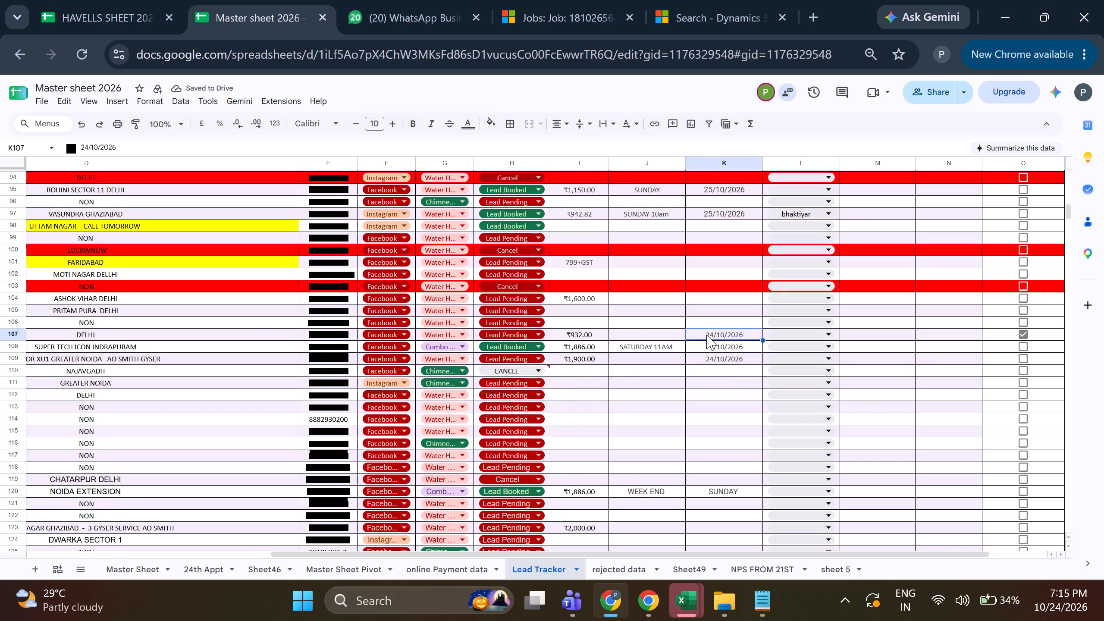
{"action": "key", "text": "BackSpace"}
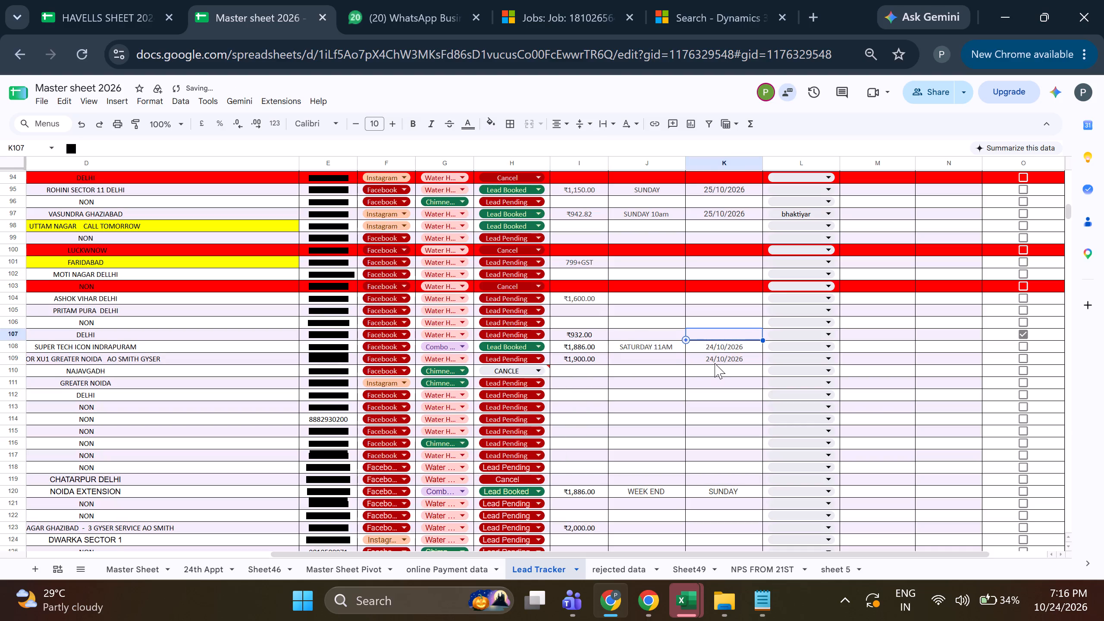
{"action": "left_click", "coordinate": [715, 363]}
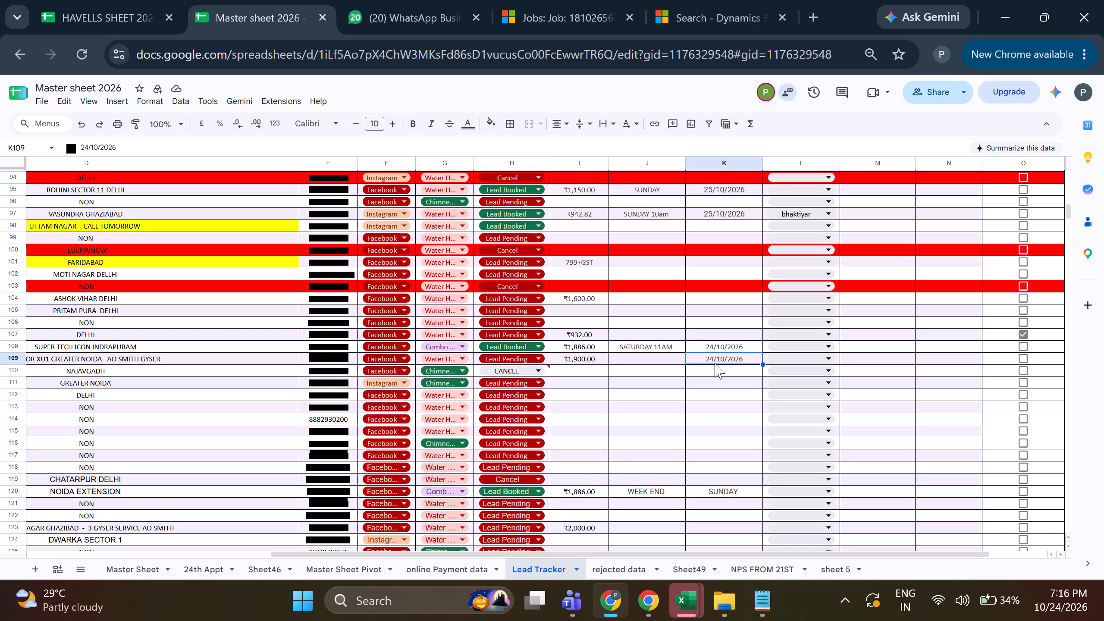
{"action": "key", "text": "BackSpace"}
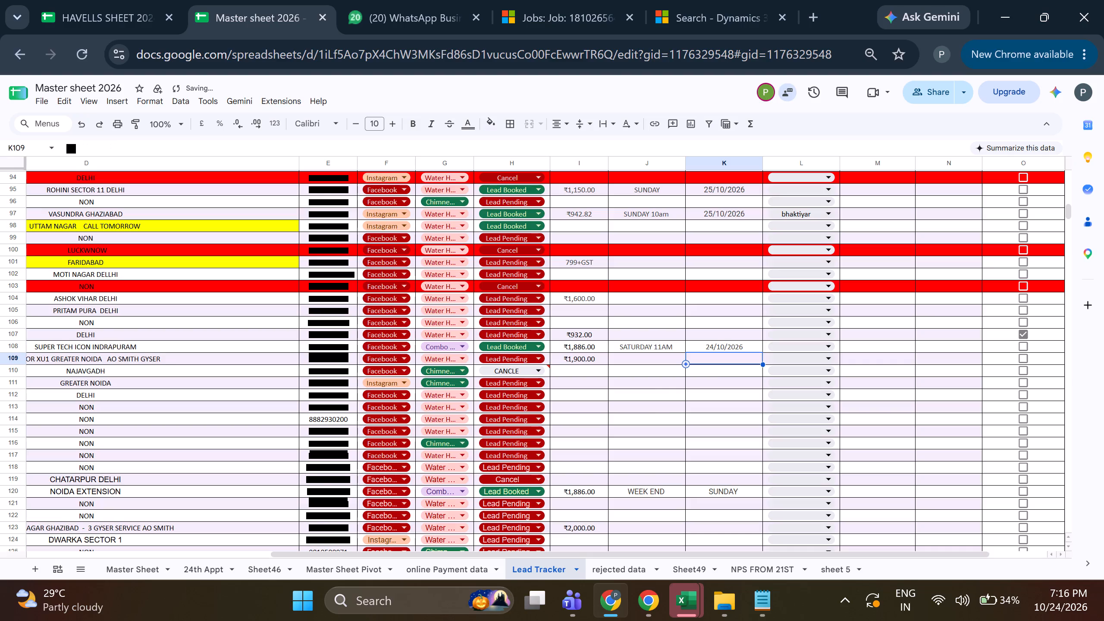
Set the lead status of the Najavgadh entry in row 110 to Cancel and fill the entire row red.
{"action": "left_click", "coordinate": [329, 358]}
{"action": "left_click", "coordinate": [311, 370]}
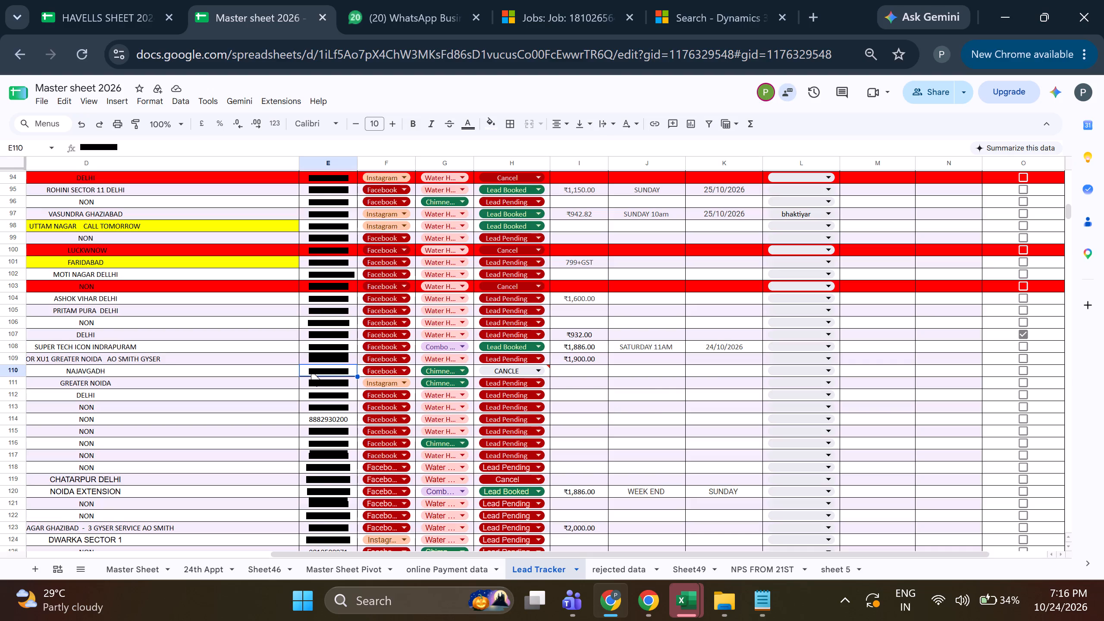
{"action": "left_click", "coordinate": [494, 372]}
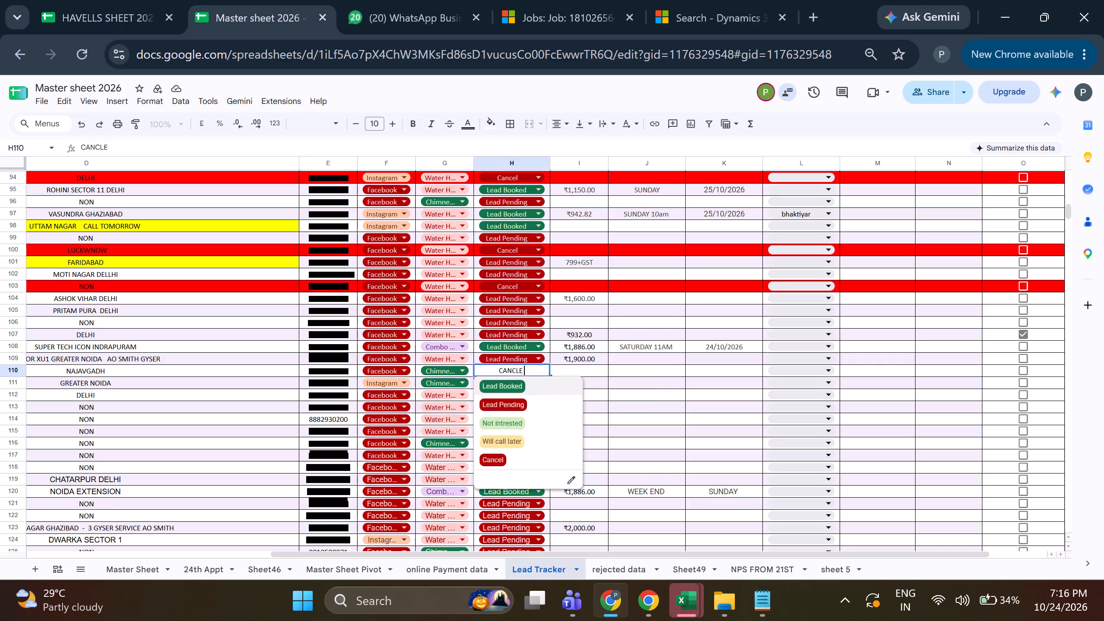
{"action": "left_click", "coordinate": [498, 458]}
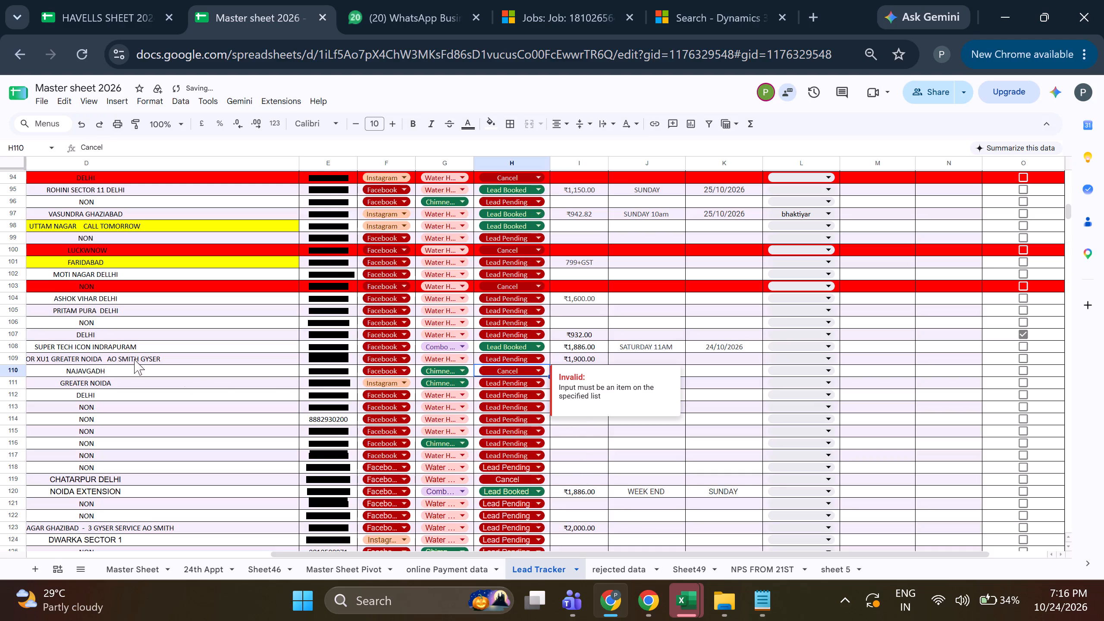
{"action": "left_click", "coordinate": [3, 370]}
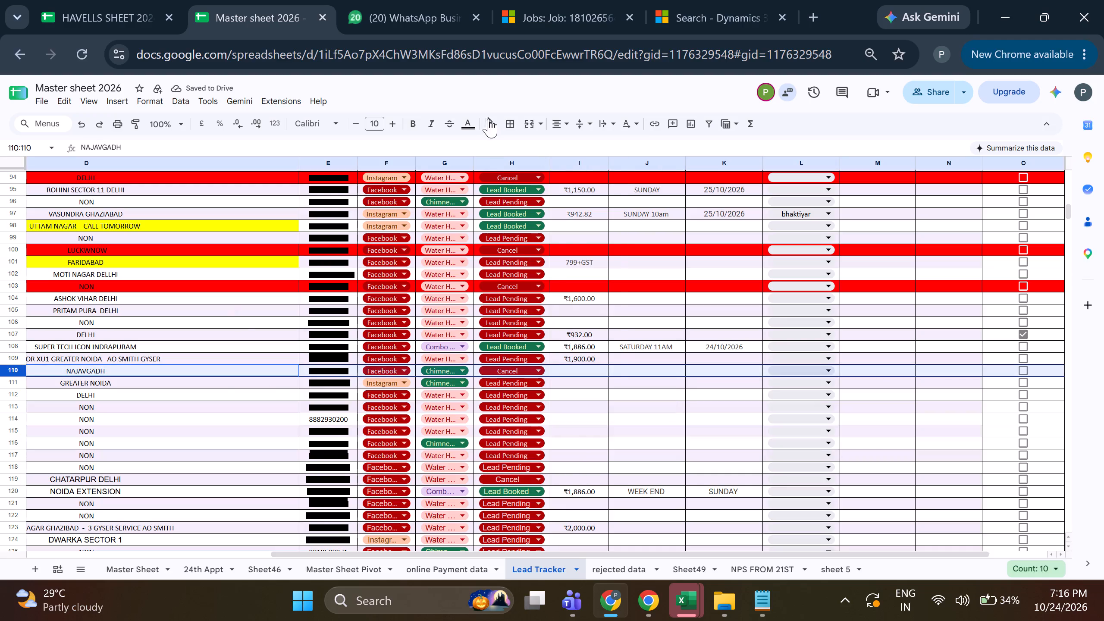
{"action": "left_click", "coordinate": [493, 119]}
{"action": "left_click", "coordinate": [504, 173]}
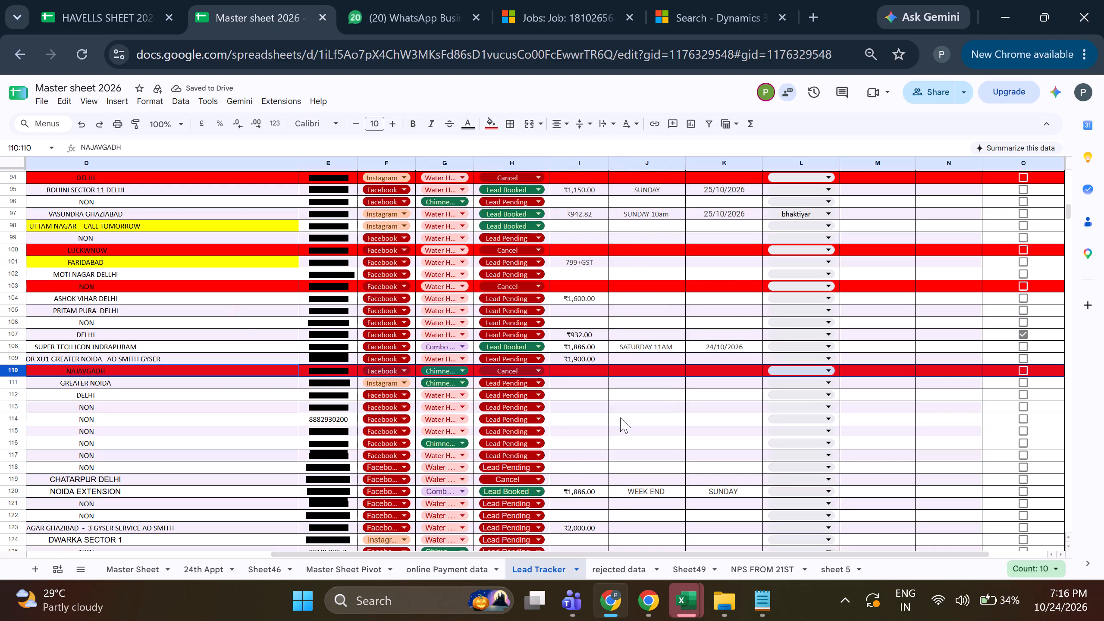
Untick the checkbox in column O of row 107.
{"action": "left_click", "coordinate": [1022, 332]}
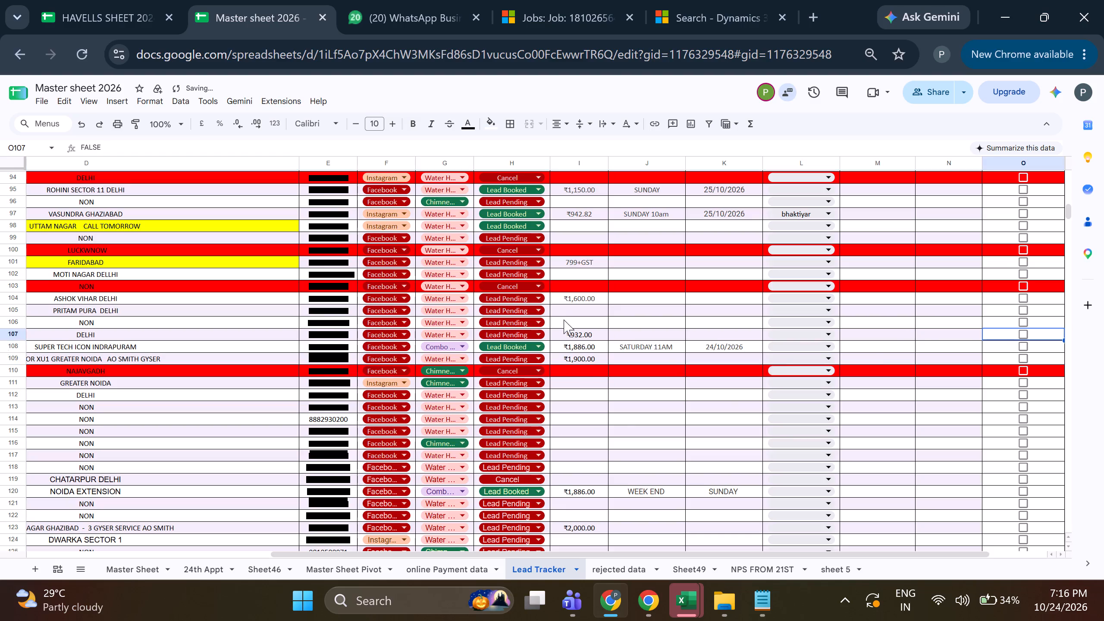
Tick the column P checkboxes for the leads in rows 107, 109 and 110.
{"action": "left_click", "coordinate": [571, 325]}
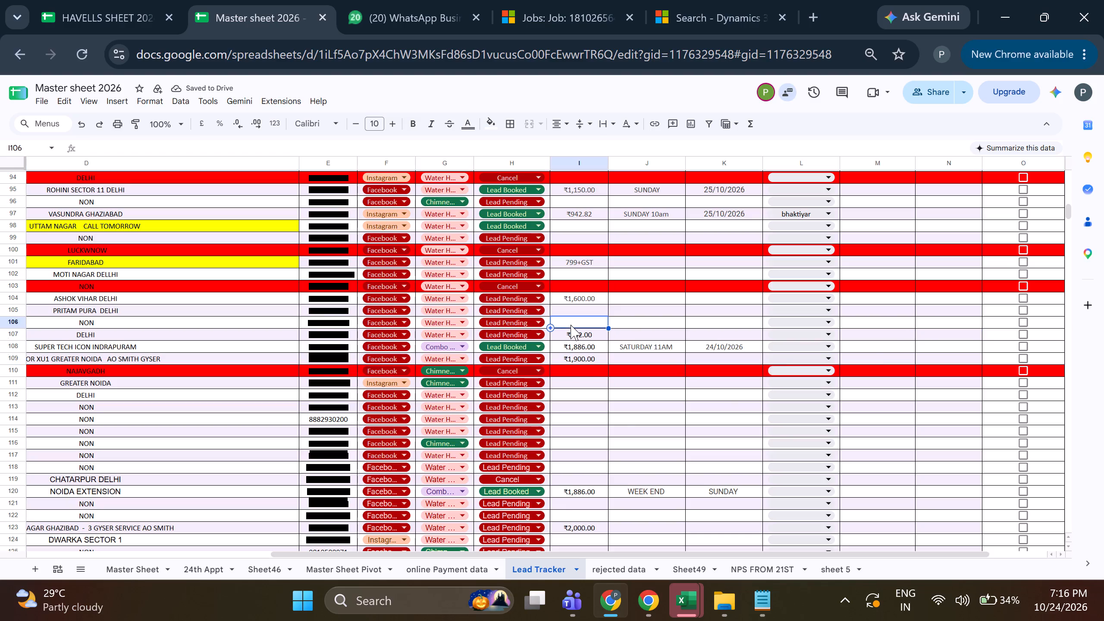
{"action": "key", "text": "Right"}
{"action": "key", "text": "Right"}
{"action": "key", "text": "Right"}
{"action": "key", "text": "Right"}
{"action": "key", "text": "Right"}
{"action": "key", "text": "Right"}
{"action": "key", "text": "Right"}
{"action": "key", "text": "Right"}
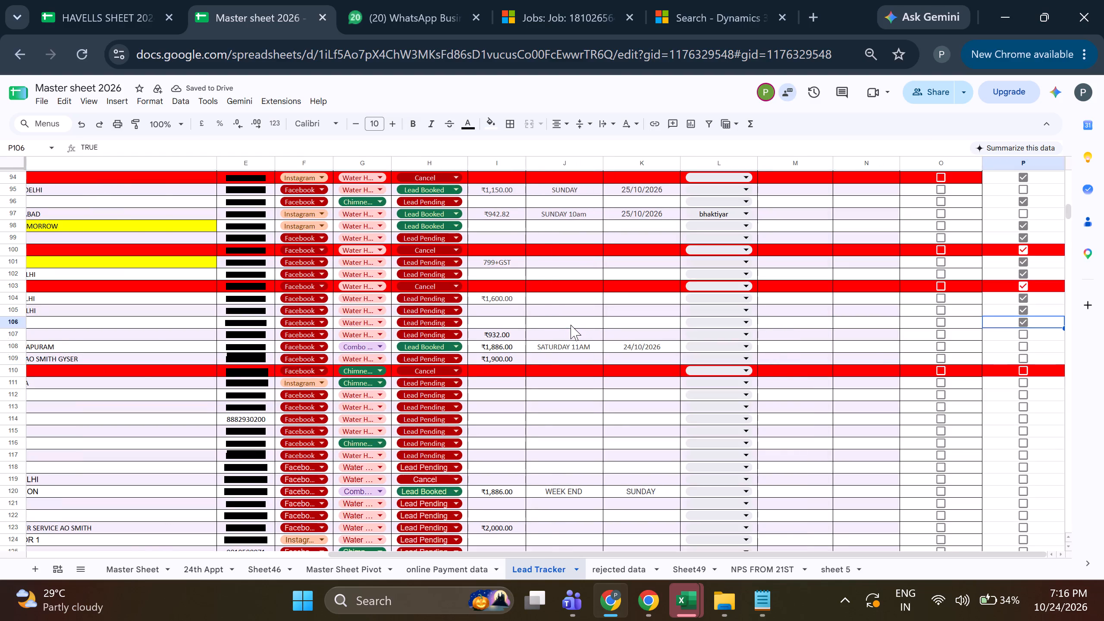
{"action": "key", "text": "Down"}
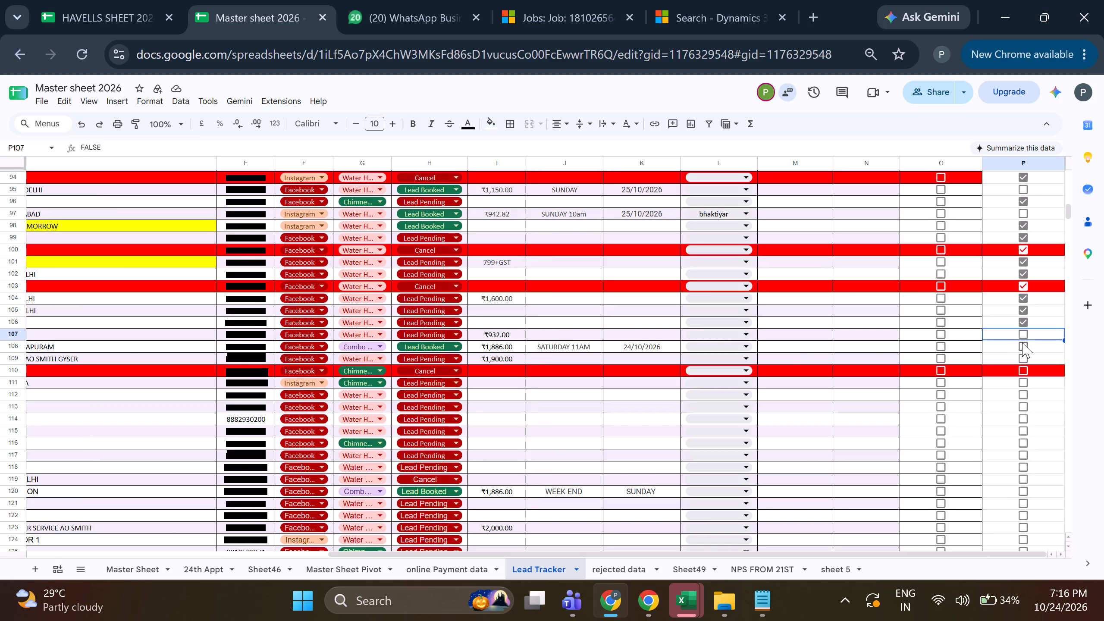
{"action": "left_click", "coordinate": [1026, 331]}
{"action": "left_click", "coordinate": [1024, 359]}
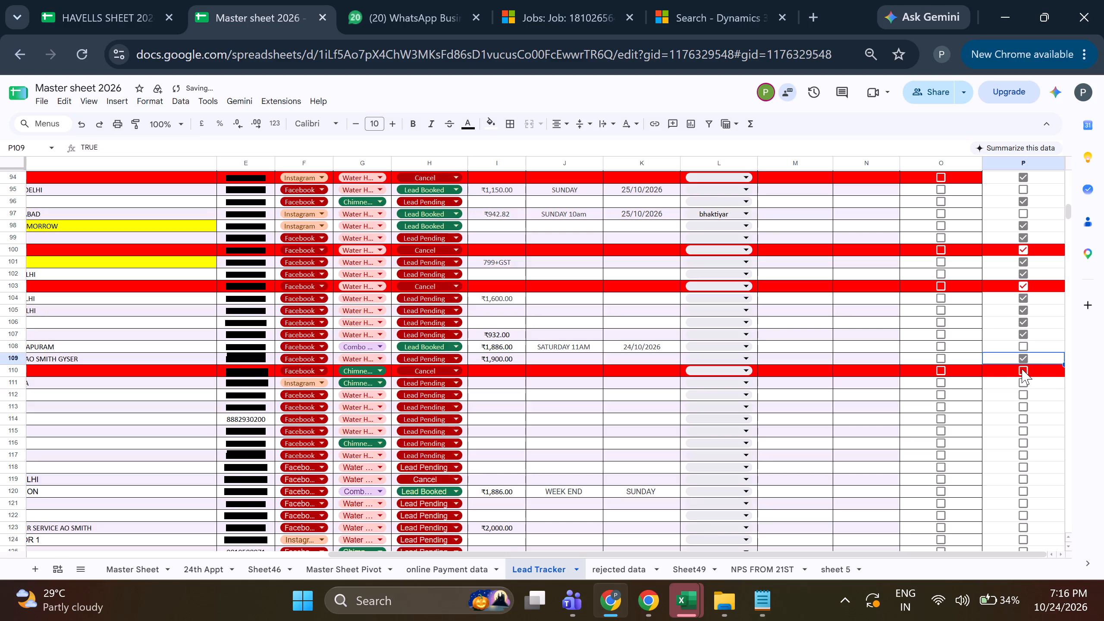
{"action": "left_click", "coordinate": [1022, 369]}
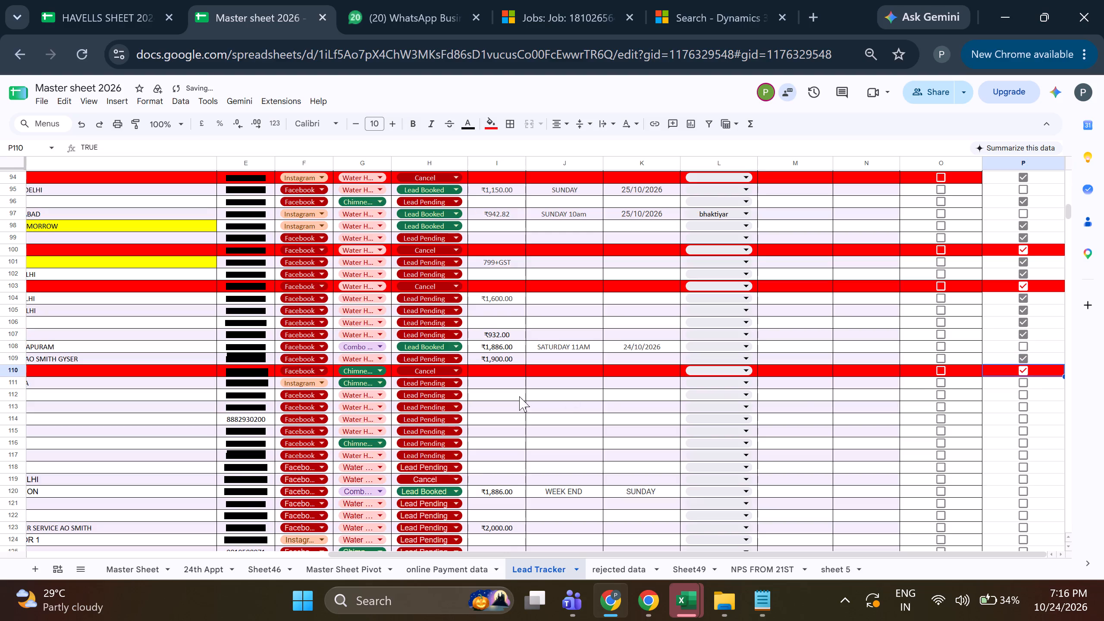
Return to the location cell of the Najavgadh lead in row 110.
{"action": "left_click", "coordinate": [249, 368]}
{"action": "key", "text": "Left"}
{"action": "key", "text": "Left"}
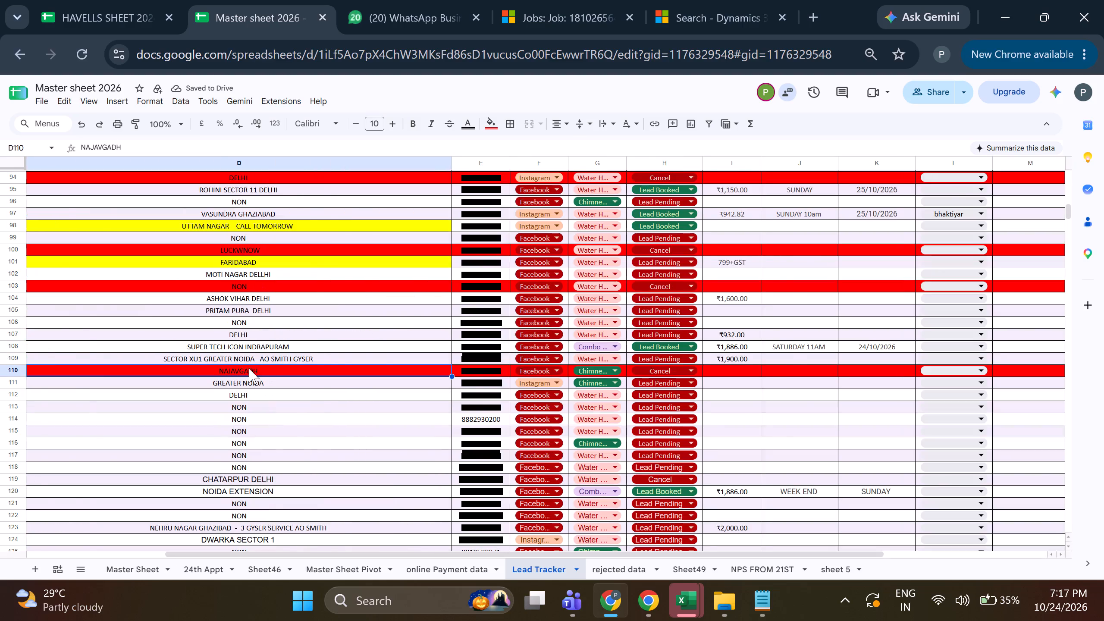
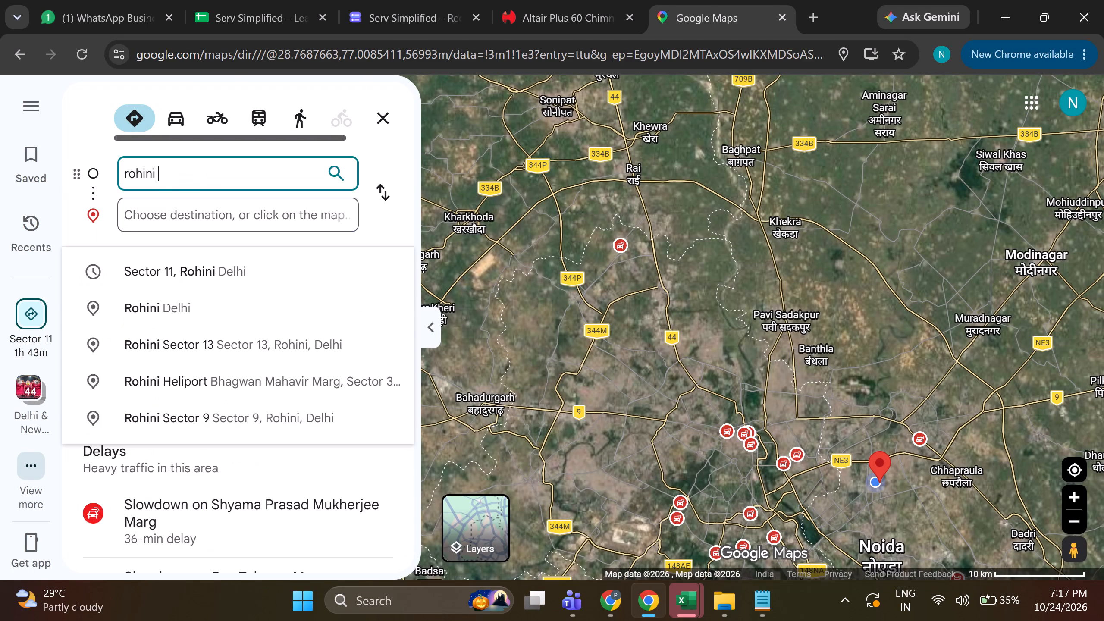
Look up directions in Google Maps with "rohini sector 11" as the starting point and "najavGHAD" as the destination.
{"action": "type", "text": "sector"}
{"action": "key", "text": "space"}
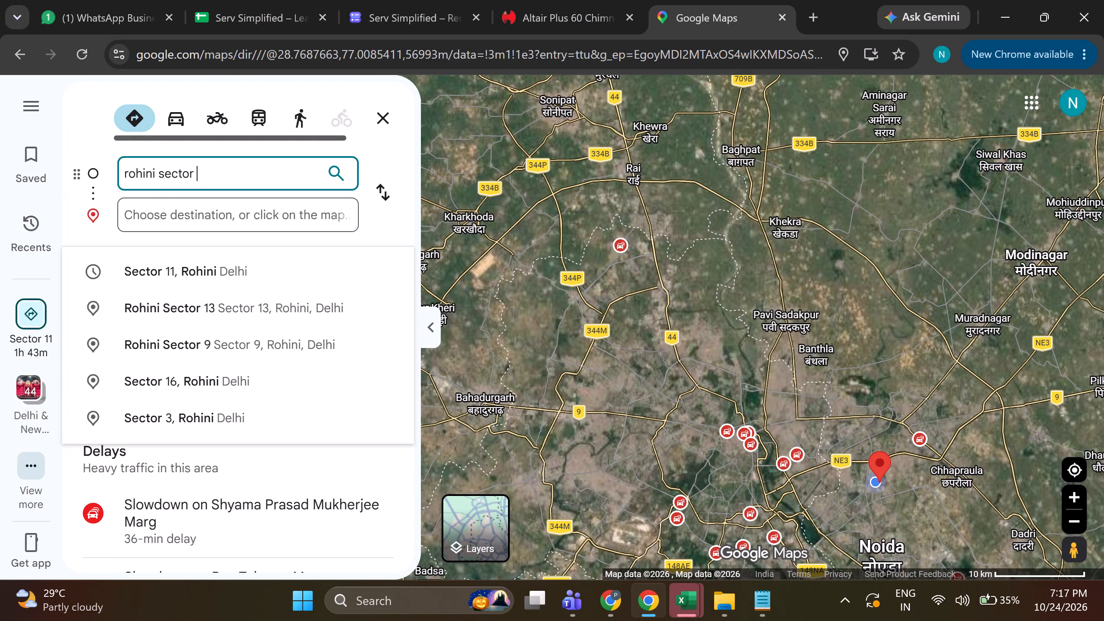
{"action": "type", "text": "11"}
{"action": "key", "text": "space"}
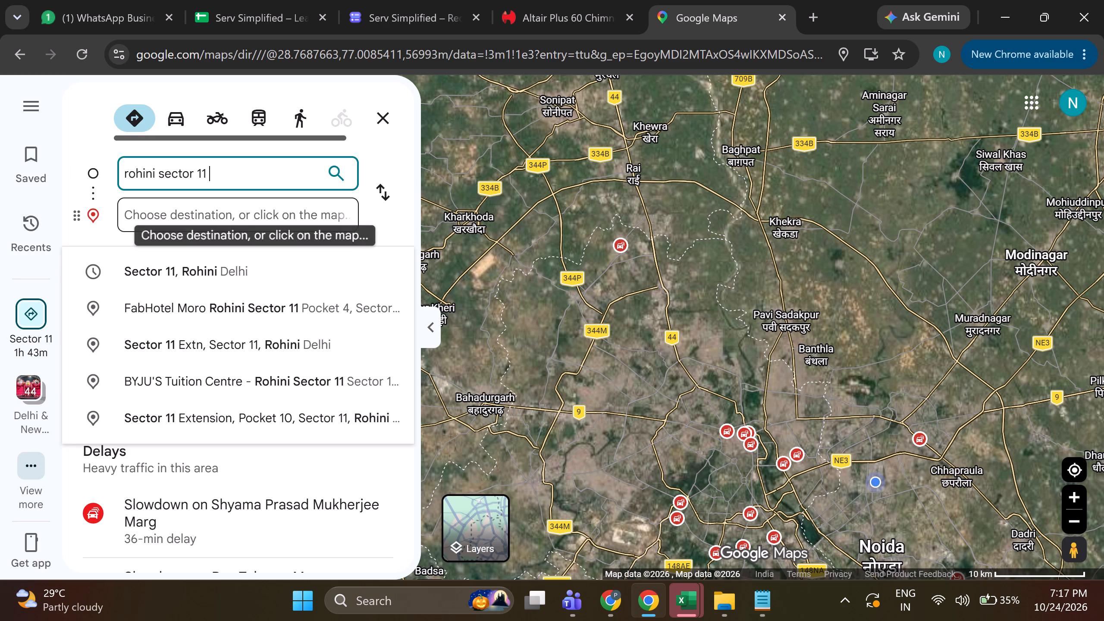
{"action": "left_click", "coordinate": [232, 213]}
{"action": "type", "text": "najav"}
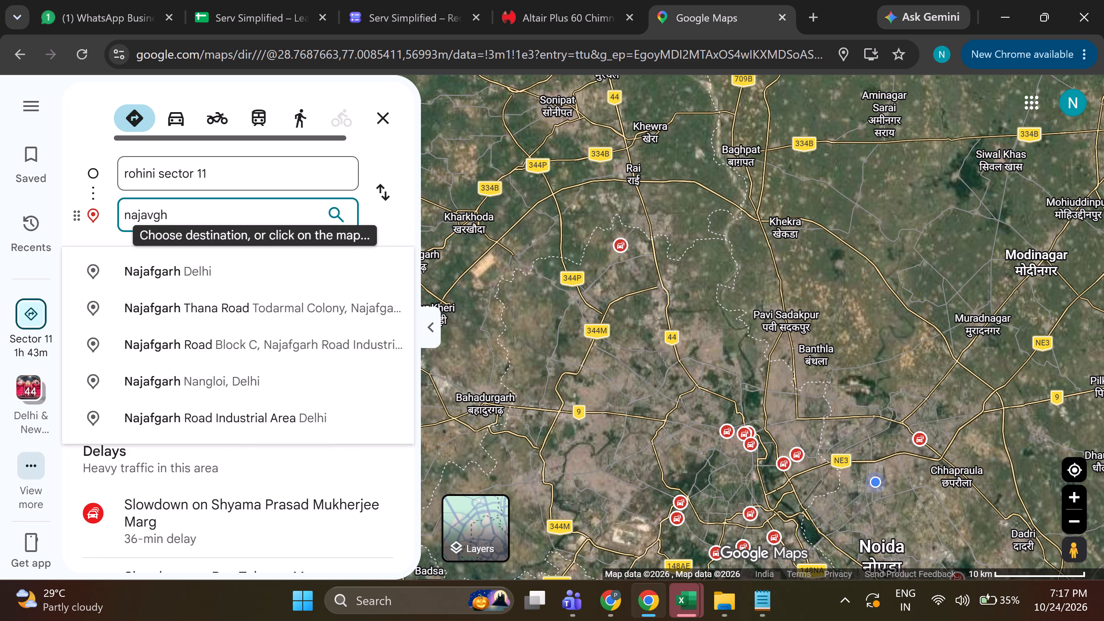
{"action": "key", "text": "BackSpace"}
{"action": "key", "text": "BackSpace"}
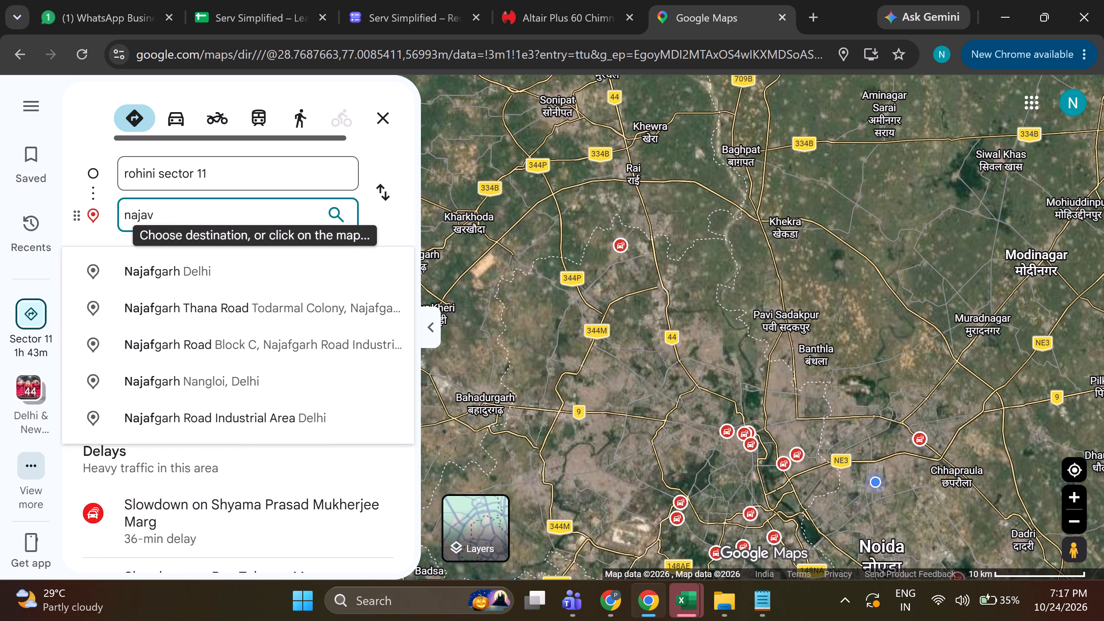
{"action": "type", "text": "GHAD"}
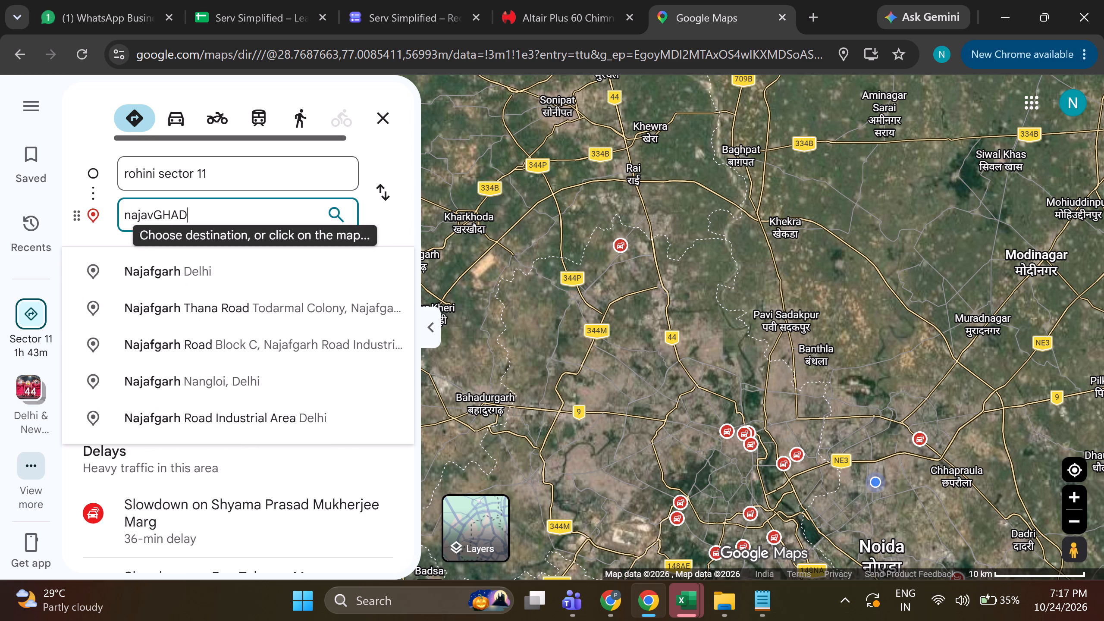
Run the directions search from Rohini Sector 11 to Najafgarh.
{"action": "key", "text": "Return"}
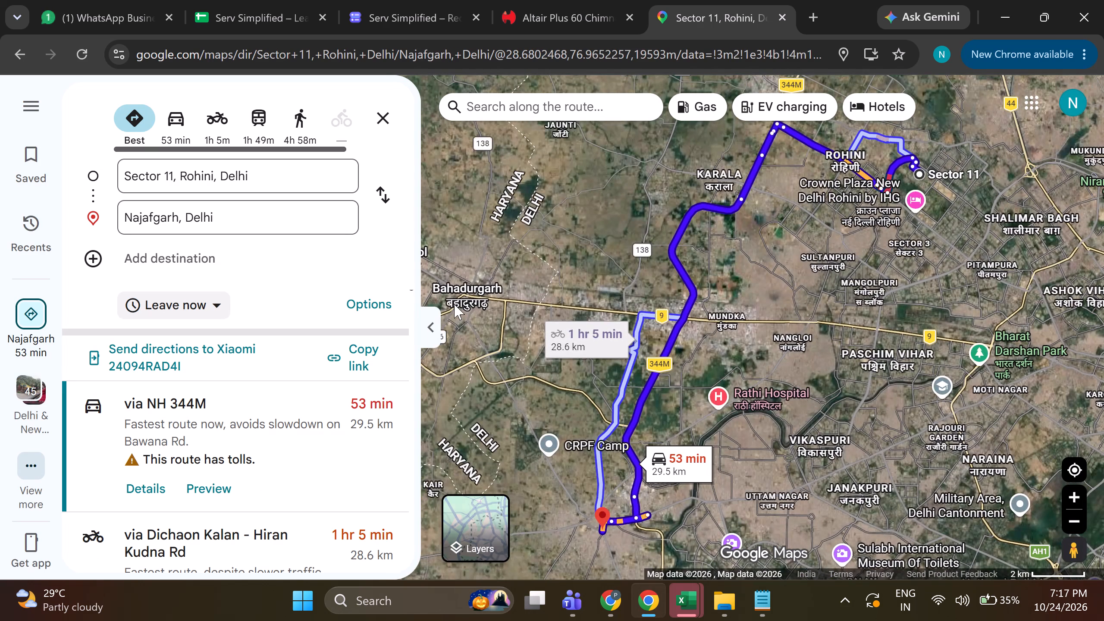
Examine the route between Rohini Sector 11 and Najafgarh on the map, including the surrounding area around Badli and Badsa.
{"action": "scroll", "coordinate": [478, 399], "scroll_direction": "down", "scroll_amount": 6}
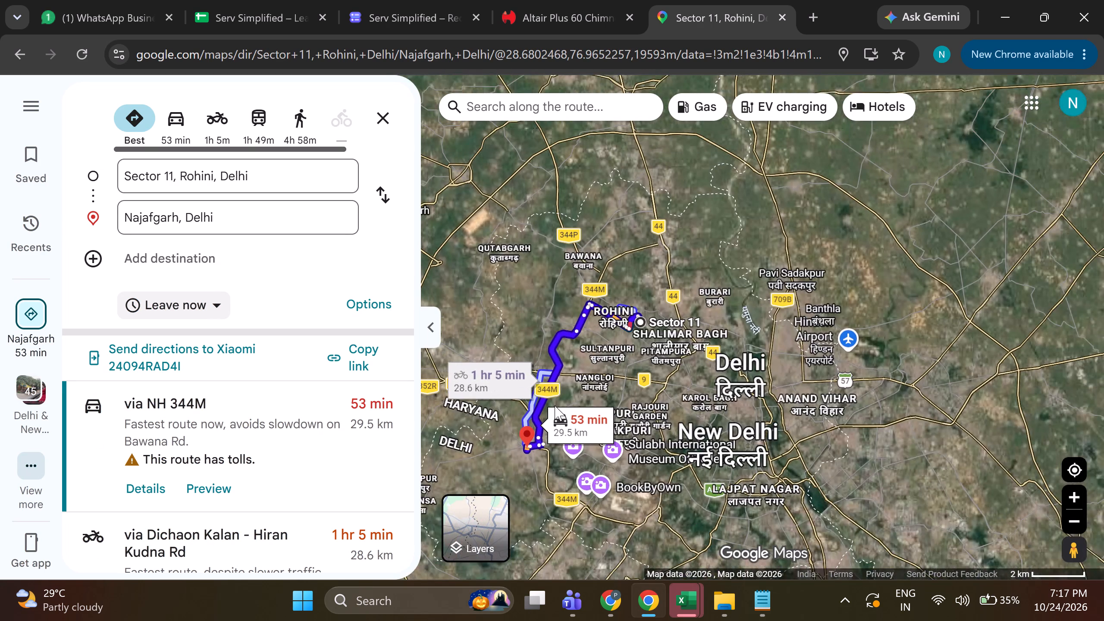
{"action": "scroll", "coordinate": [573, 467], "scroll_direction": "down", "scroll_amount": 2}
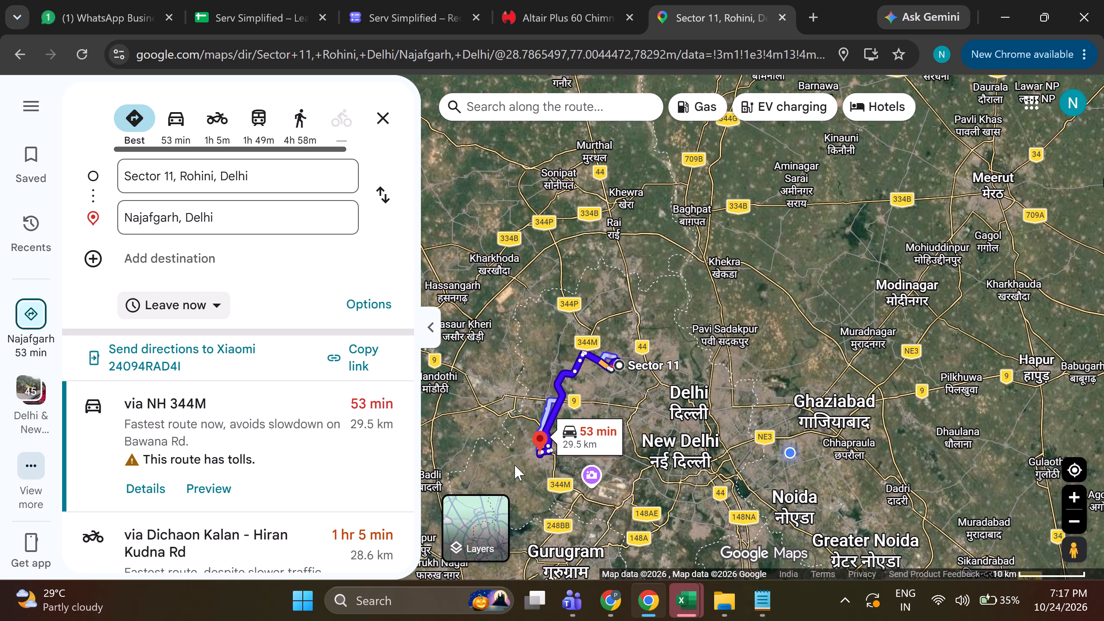
{"action": "left_click_drag", "start_coordinate": [524, 482], "coordinate": [580, 425]}
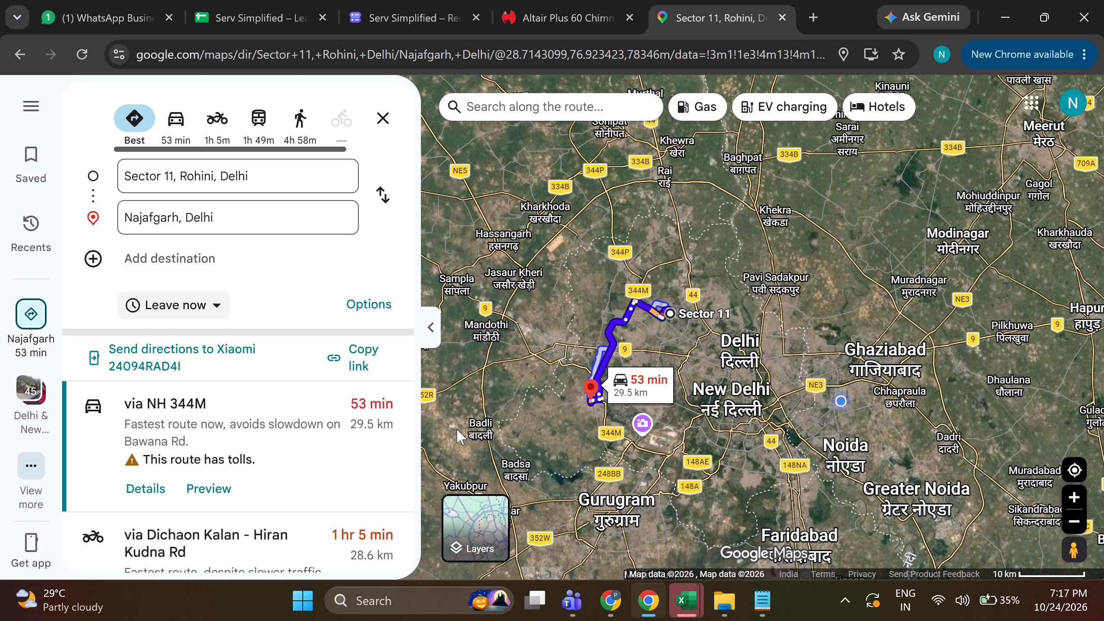
{"action": "scroll", "coordinate": [470, 452], "scroll_direction": "up", "scroll_amount": 11}
{"action": "left_click_drag", "start_coordinate": [539, 335], "coordinate": [543, 383]}
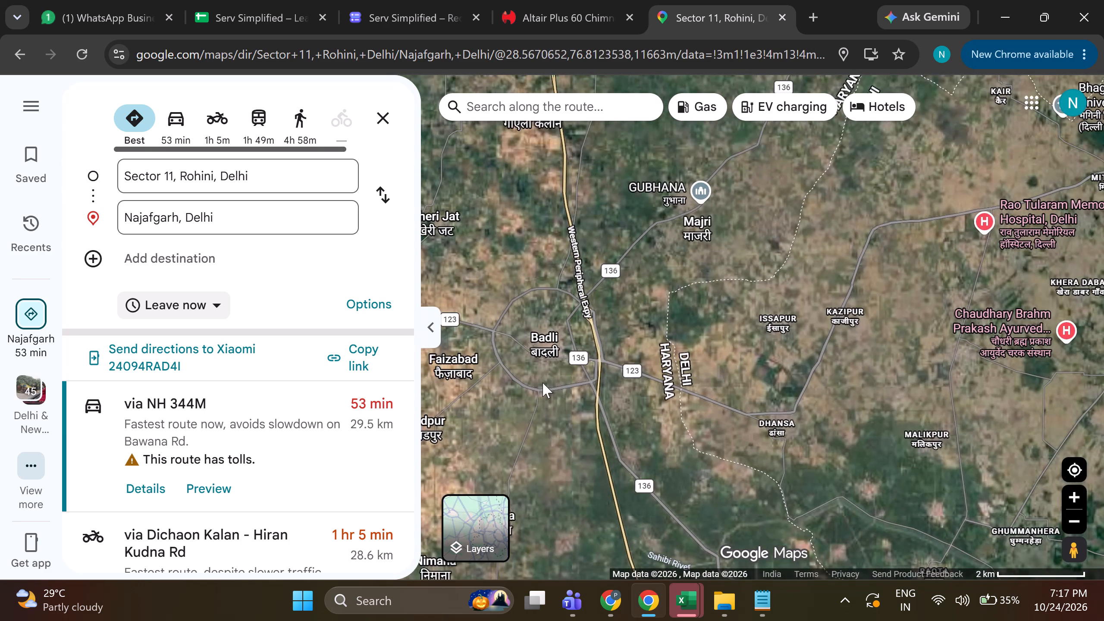
{"action": "scroll", "coordinate": [673, 444], "scroll_direction": "down", "scroll_amount": 4}
{"action": "left_click_drag", "start_coordinate": [575, 533], "coordinate": [562, 339]}
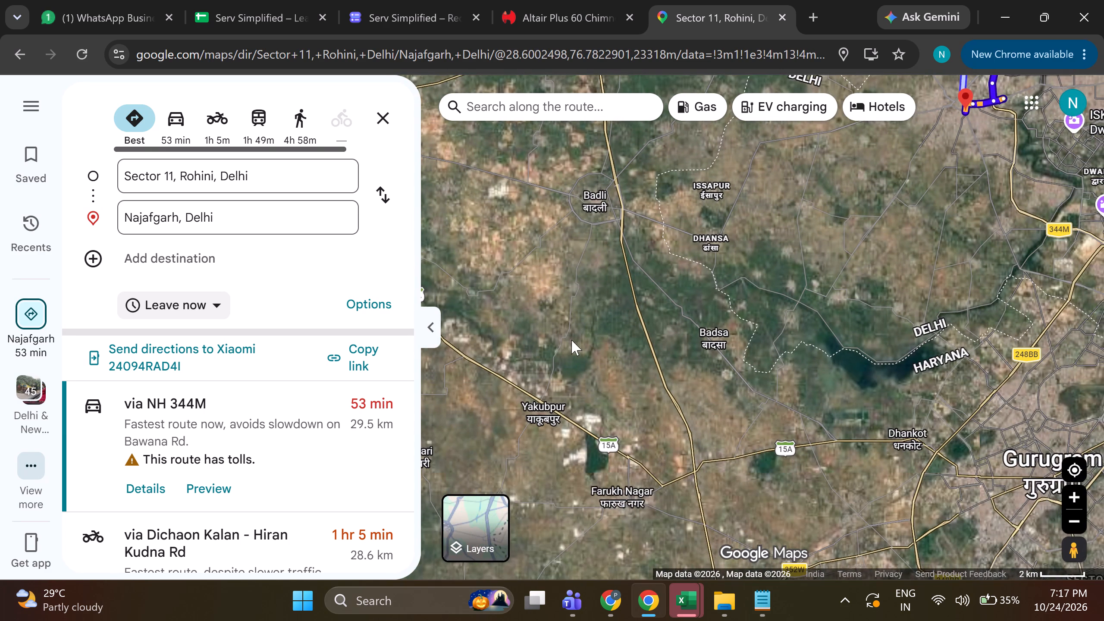
{"action": "scroll", "coordinate": [682, 351], "scroll_direction": "up", "scroll_amount": 7}
{"action": "scroll", "coordinate": [781, 354], "scroll_direction": "up", "scroll_amount": 4}
{"action": "left_click_drag", "start_coordinate": [781, 354], "coordinate": [767, 378]}
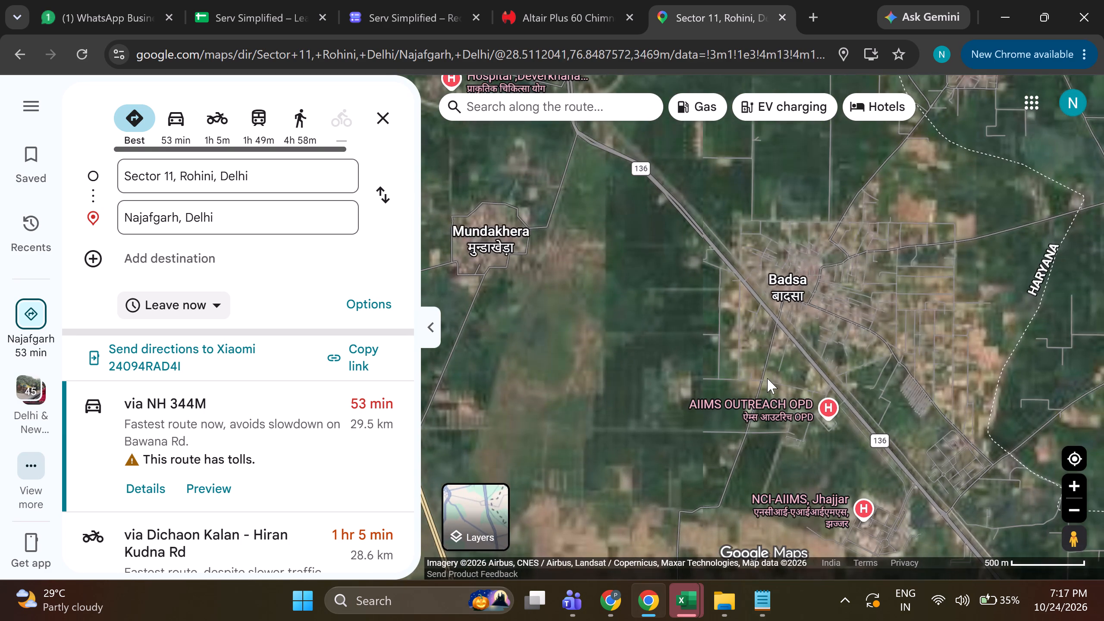
{"action": "scroll", "coordinate": [767, 378], "scroll_direction": "down", "scroll_amount": 15}
{"action": "left_click_drag", "start_coordinate": [897, 294], "coordinate": [708, 391]}
{"action": "scroll", "coordinate": [784, 349], "scroll_direction": "down", "scroll_amount": 4}
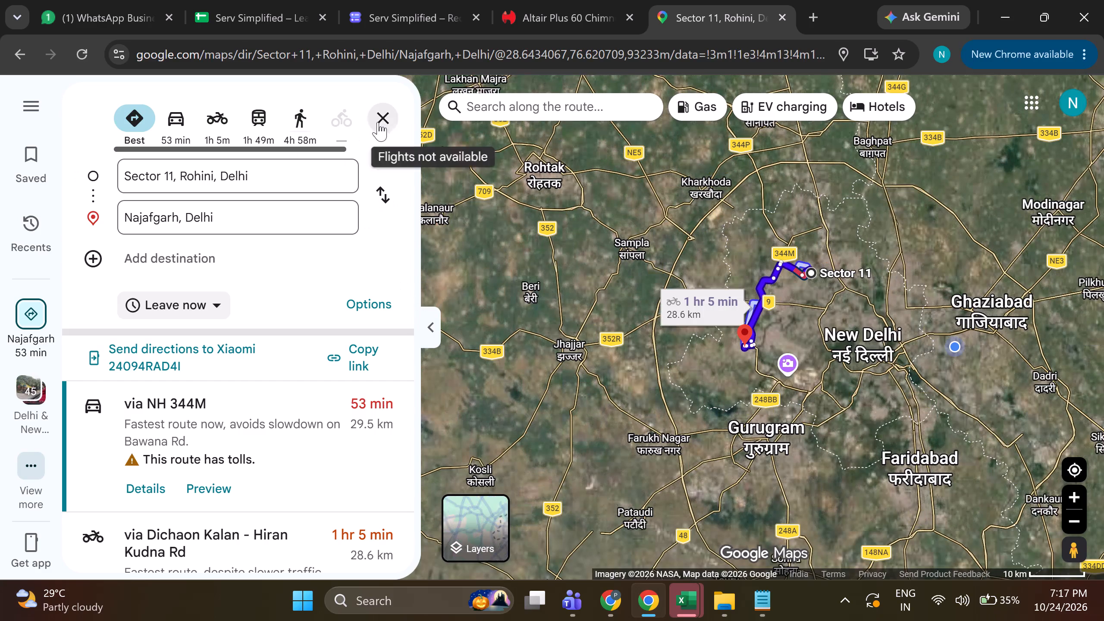
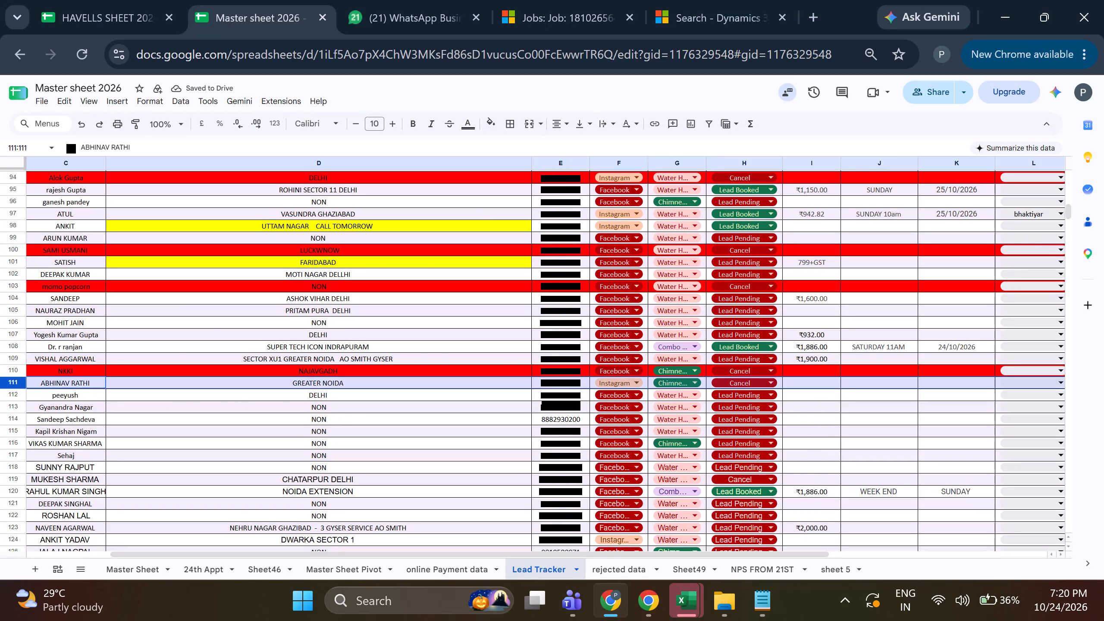
Fill the whole of row 111, the cancelled Greater Noida lead, with red.
{"action": "left_click", "coordinate": [491, 123]}
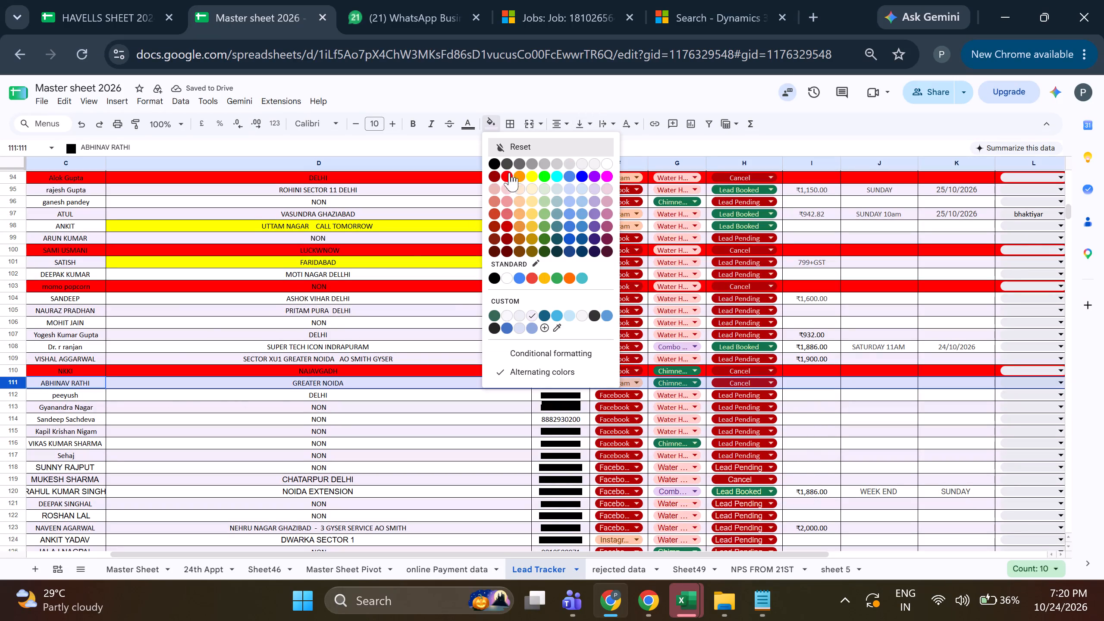
{"action": "left_click", "coordinate": [508, 175]}
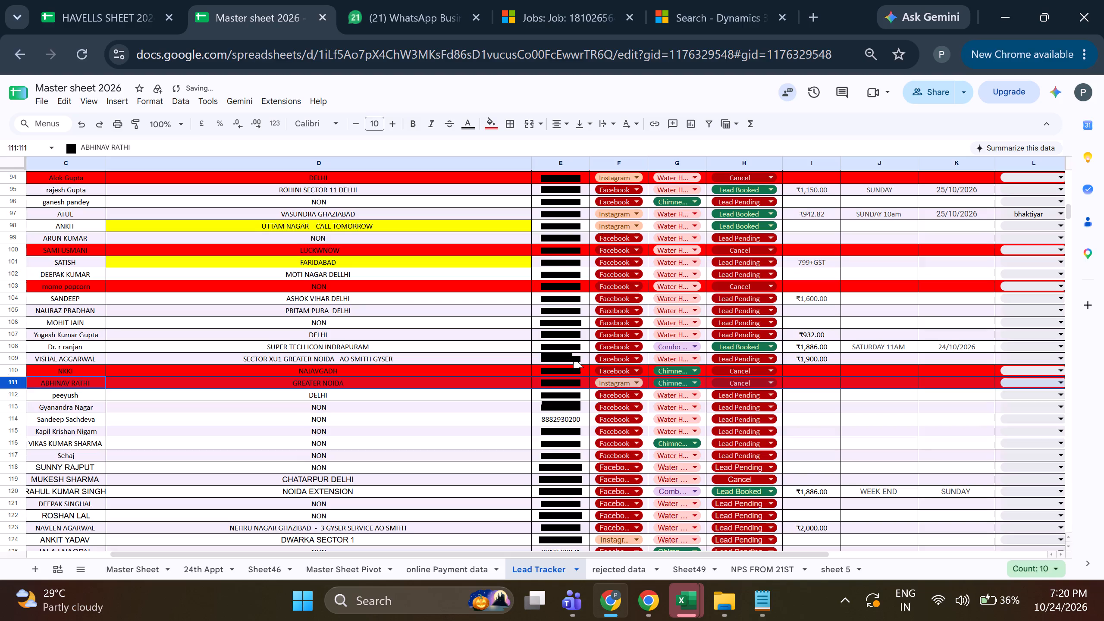
{"action": "left_click", "coordinate": [959, 387]}
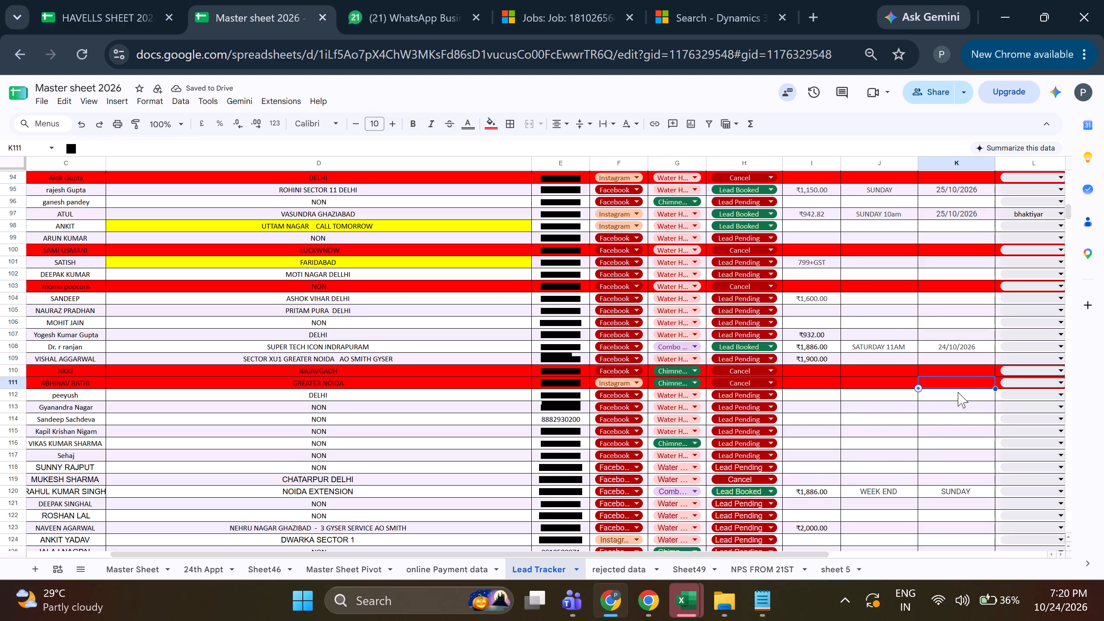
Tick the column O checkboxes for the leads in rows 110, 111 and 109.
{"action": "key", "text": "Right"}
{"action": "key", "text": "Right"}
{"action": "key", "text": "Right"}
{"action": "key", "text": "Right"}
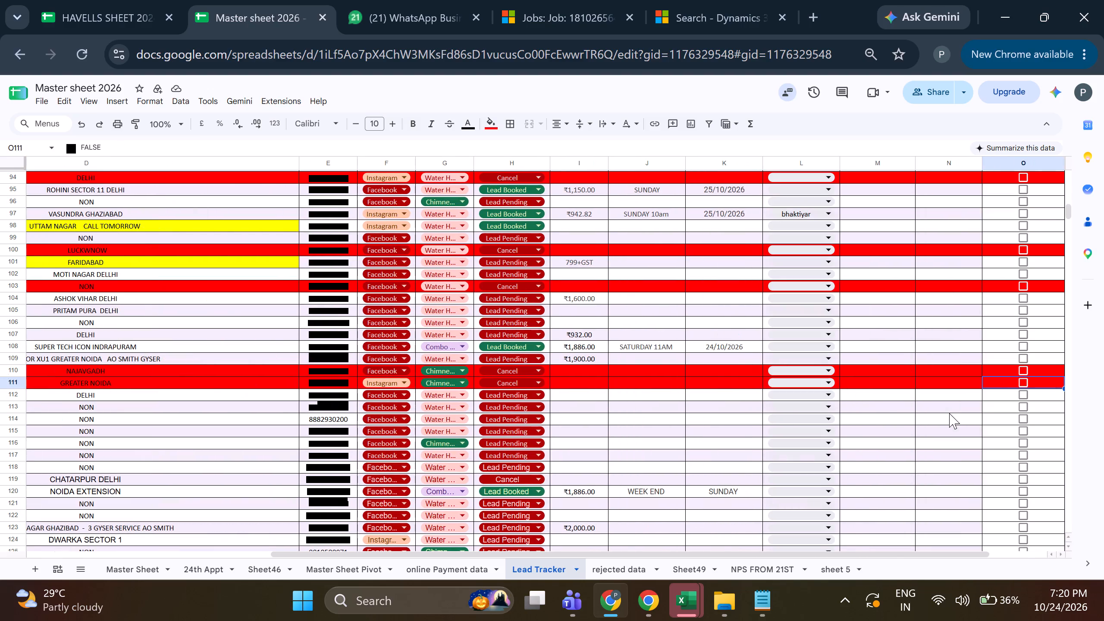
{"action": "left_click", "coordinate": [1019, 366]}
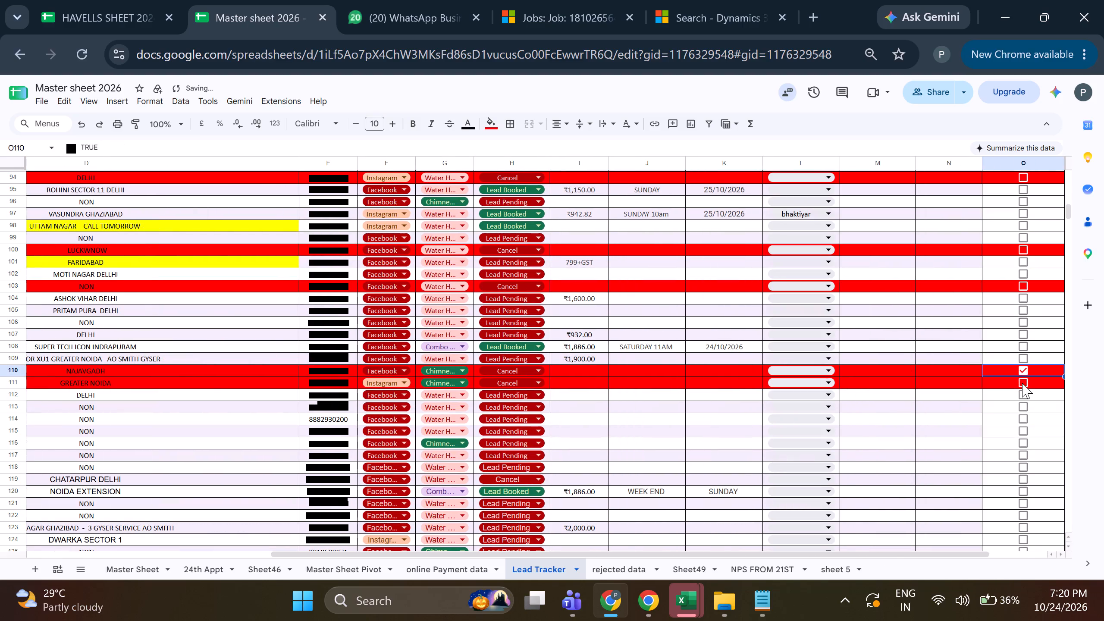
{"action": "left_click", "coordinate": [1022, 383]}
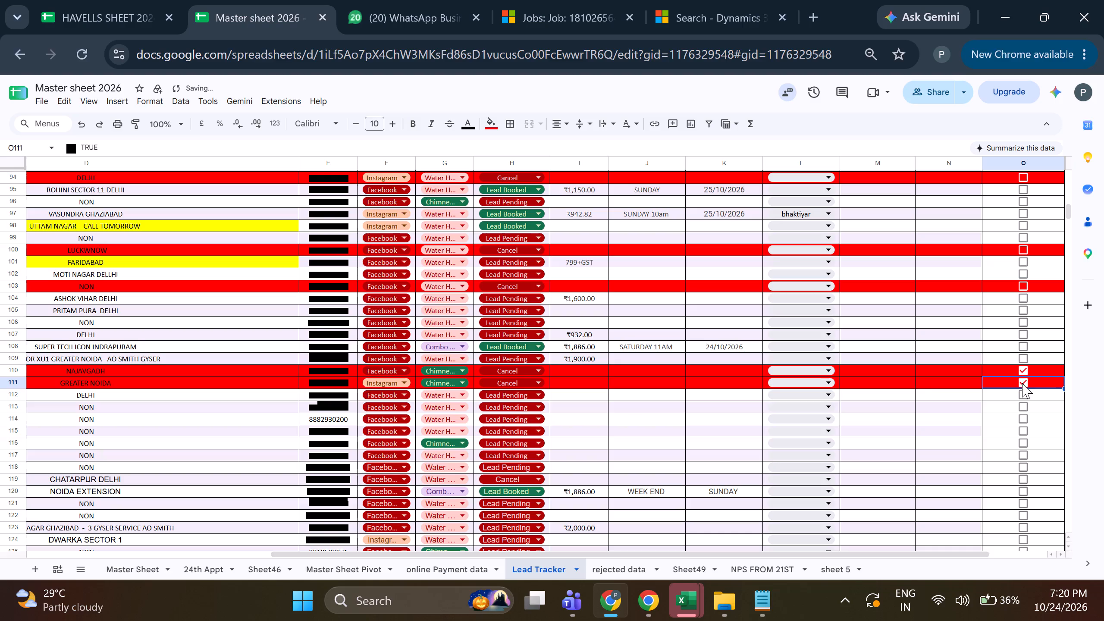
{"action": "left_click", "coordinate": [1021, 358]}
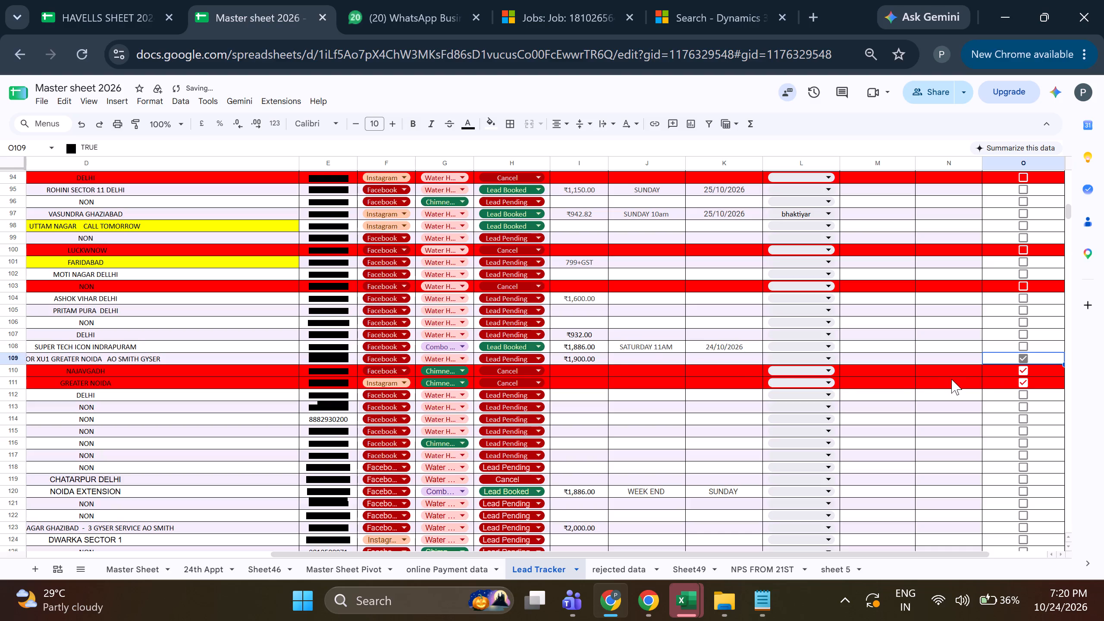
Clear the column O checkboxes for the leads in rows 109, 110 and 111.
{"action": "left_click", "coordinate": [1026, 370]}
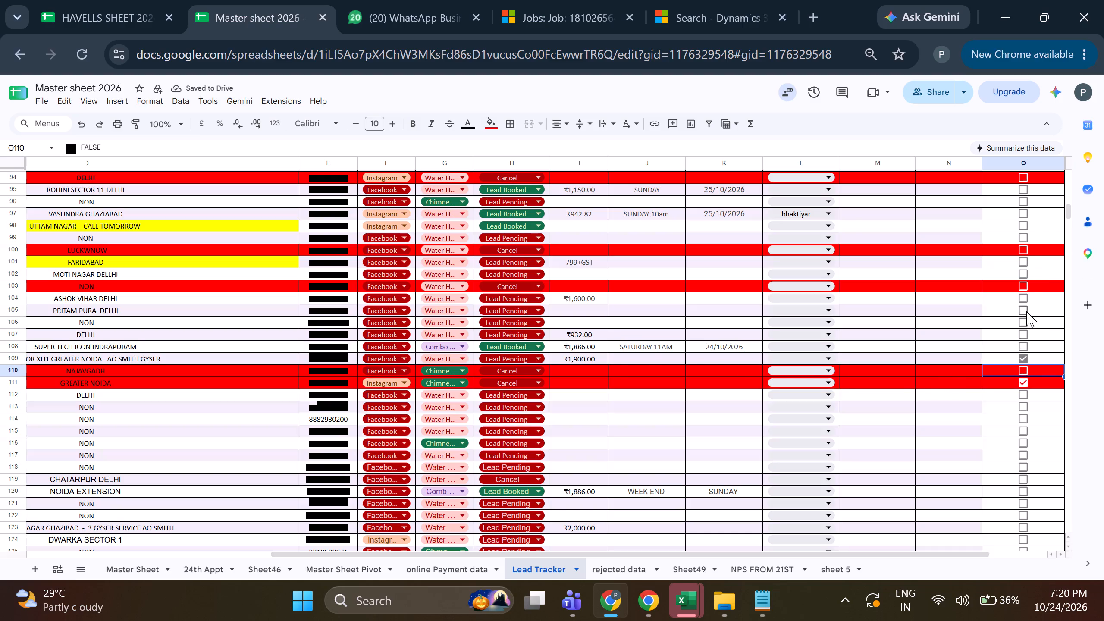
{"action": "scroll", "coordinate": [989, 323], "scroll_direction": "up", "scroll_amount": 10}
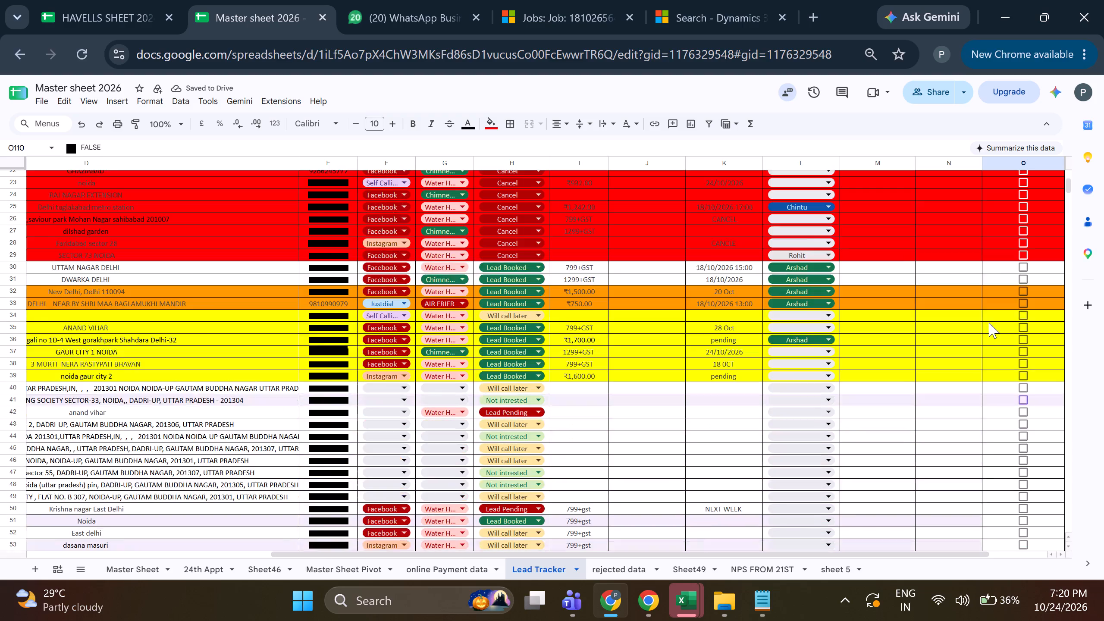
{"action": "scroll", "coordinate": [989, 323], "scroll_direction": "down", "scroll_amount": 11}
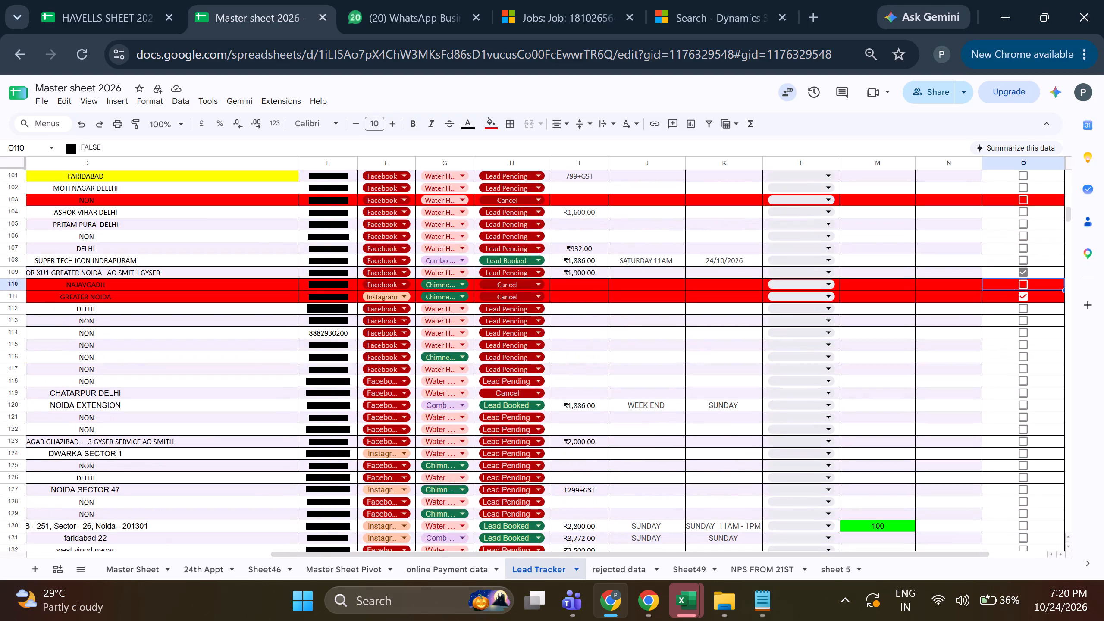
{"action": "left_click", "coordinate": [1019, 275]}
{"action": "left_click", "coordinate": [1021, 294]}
Tick the column P checkbox for the Greater Noida lead in row 111 and clear the one in row 110.
{"action": "key", "text": "Right"}
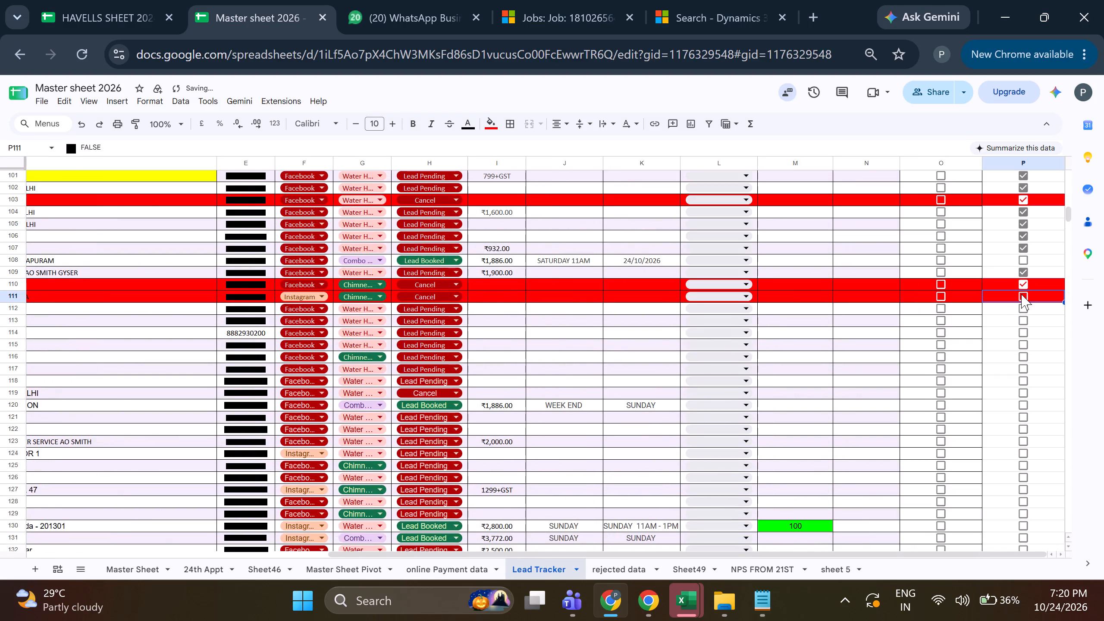
{"action": "left_click", "coordinate": [1015, 298]}
{"action": "left_click", "coordinate": [1024, 297]}
{"action": "left_click", "coordinate": [1018, 285]}
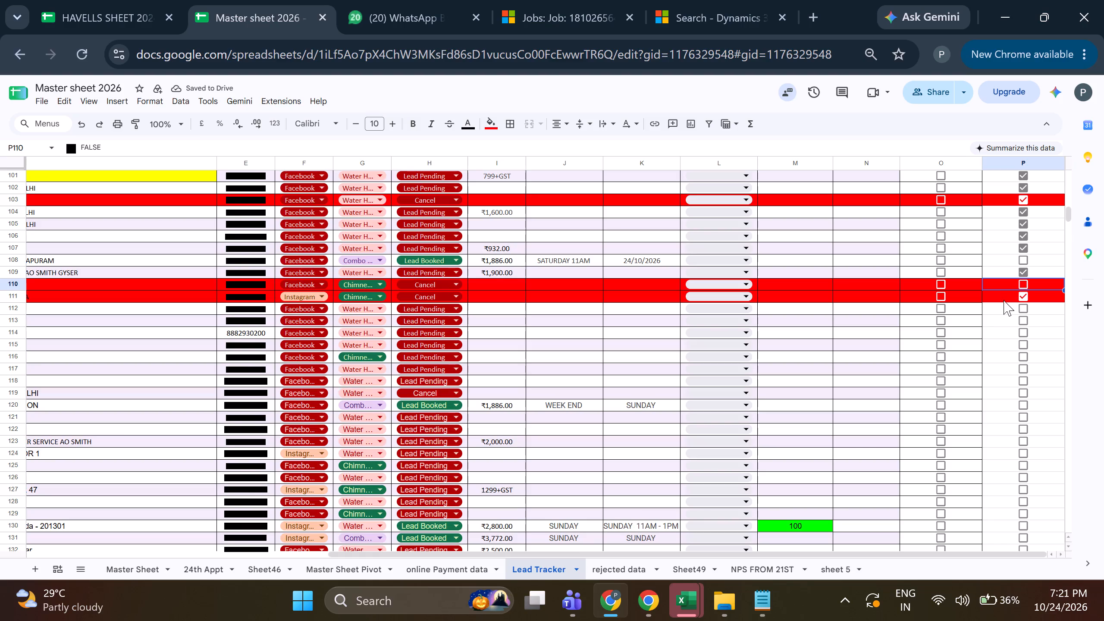
Select the phone number cell of the Delhi lead in row 112.
{"action": "left_click", "coordinate": [840, 308]}
{"action": "left_click", "coordinate": [490, 310]}
{"action": "key", "text": "Left"}
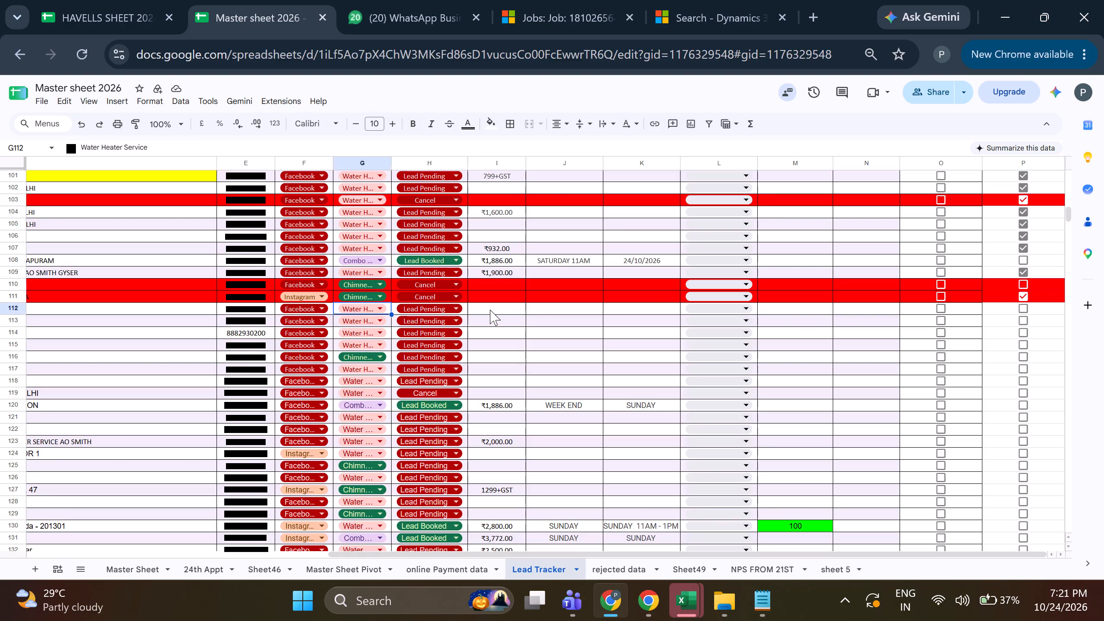
{"action": "key", "text": "Left"}
{"action": "key", "text": "Left"}
{"action": "key", "text": "Left"}
{"action": "key", "text": "Right"}
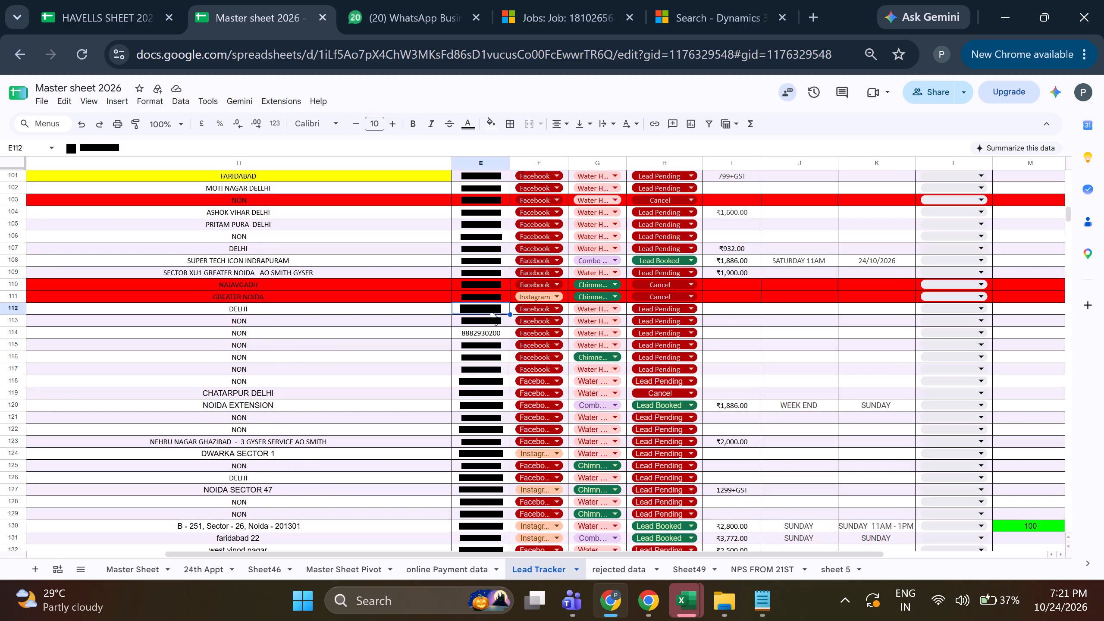
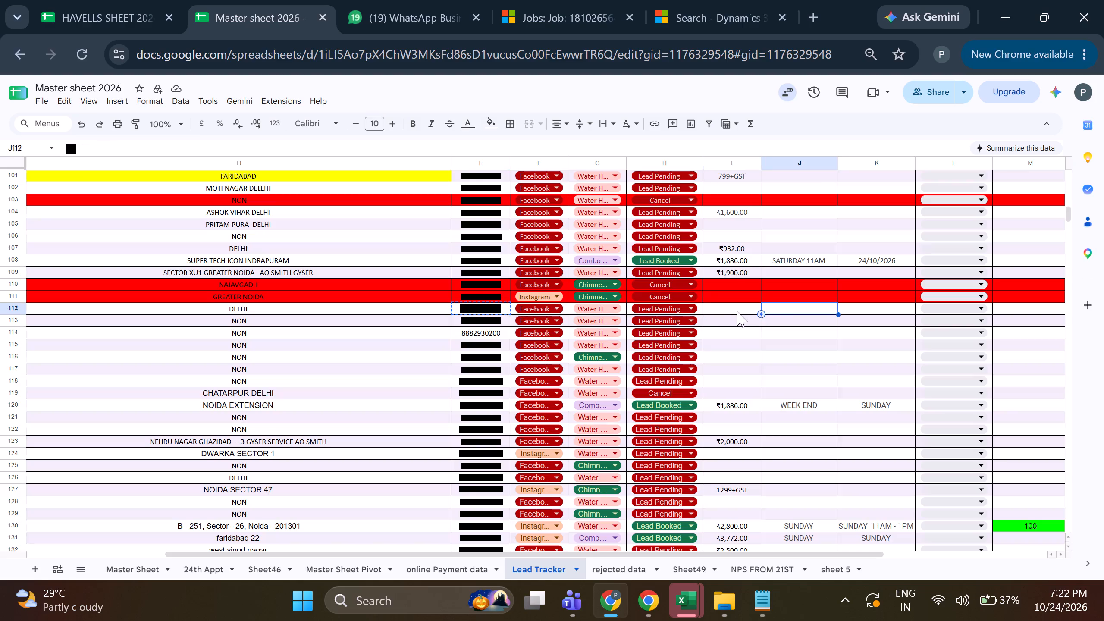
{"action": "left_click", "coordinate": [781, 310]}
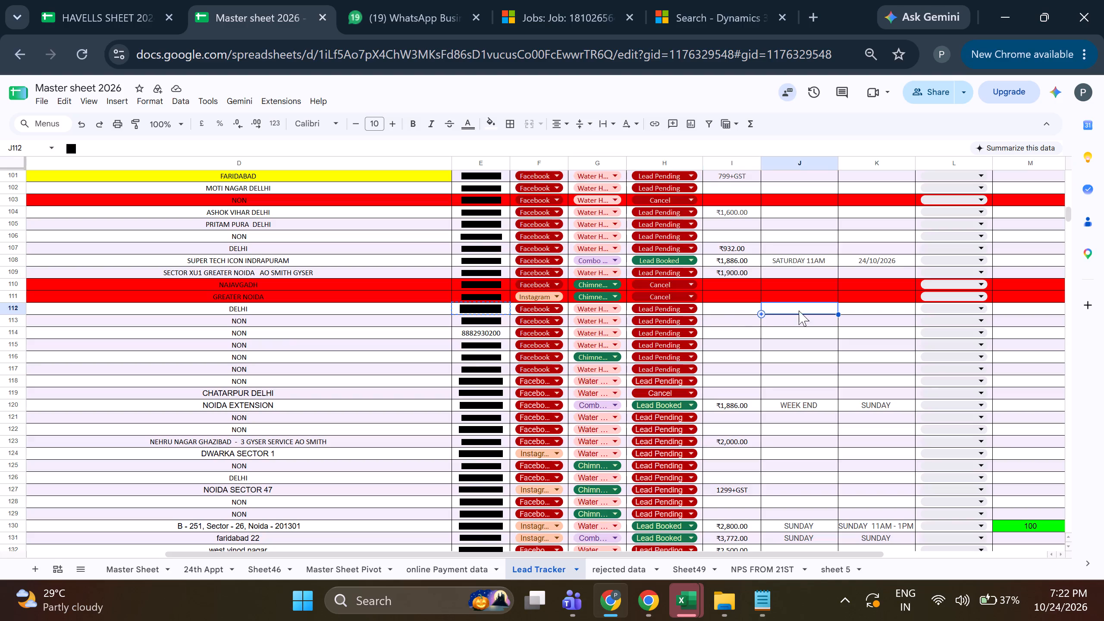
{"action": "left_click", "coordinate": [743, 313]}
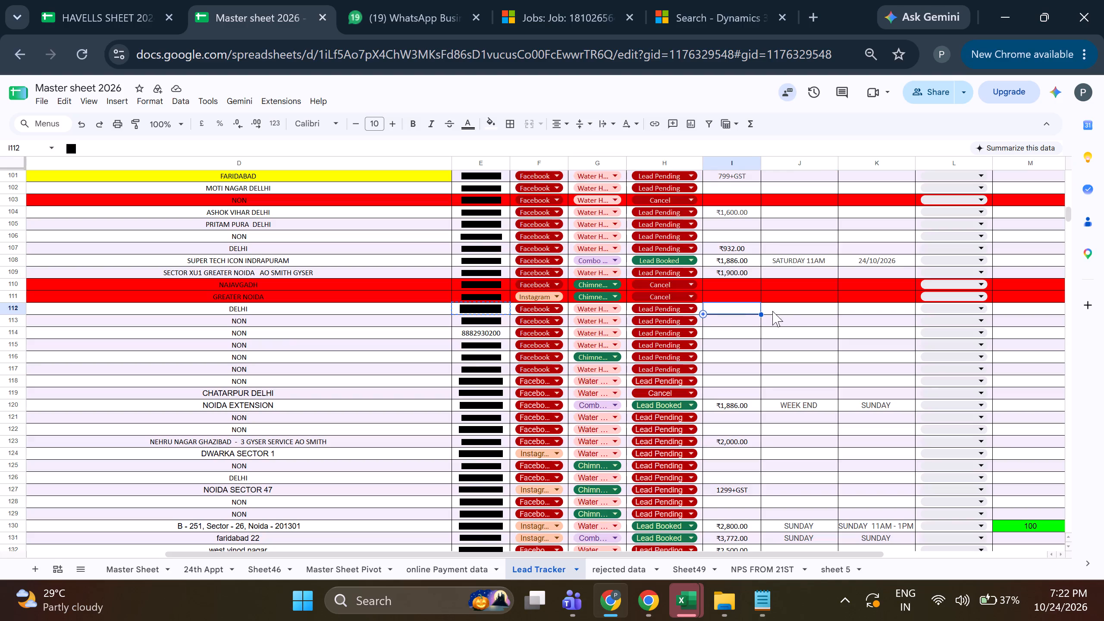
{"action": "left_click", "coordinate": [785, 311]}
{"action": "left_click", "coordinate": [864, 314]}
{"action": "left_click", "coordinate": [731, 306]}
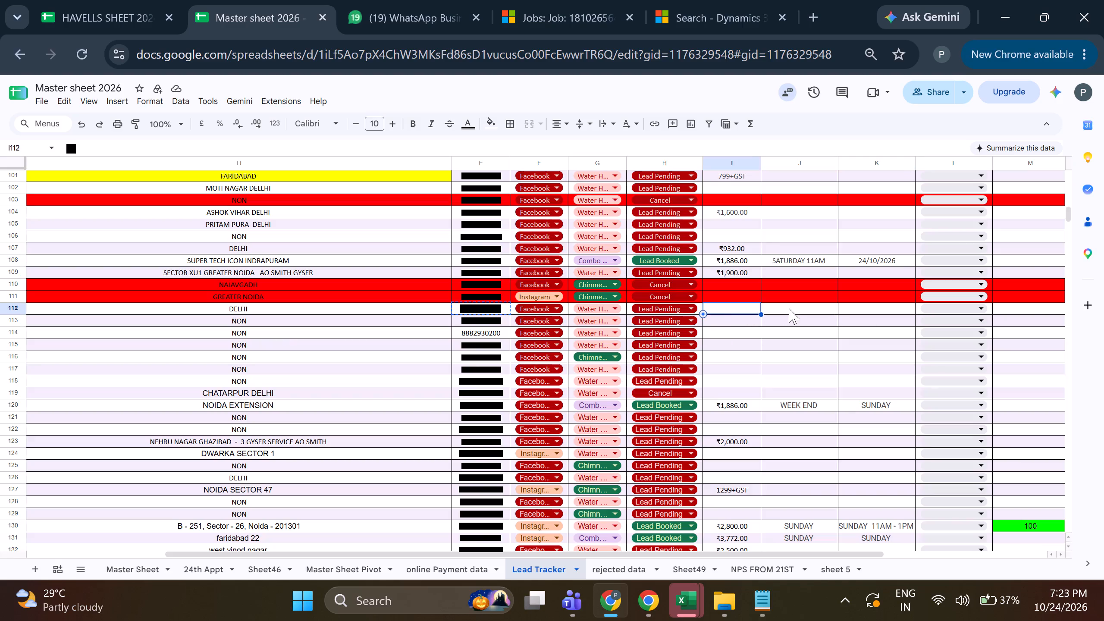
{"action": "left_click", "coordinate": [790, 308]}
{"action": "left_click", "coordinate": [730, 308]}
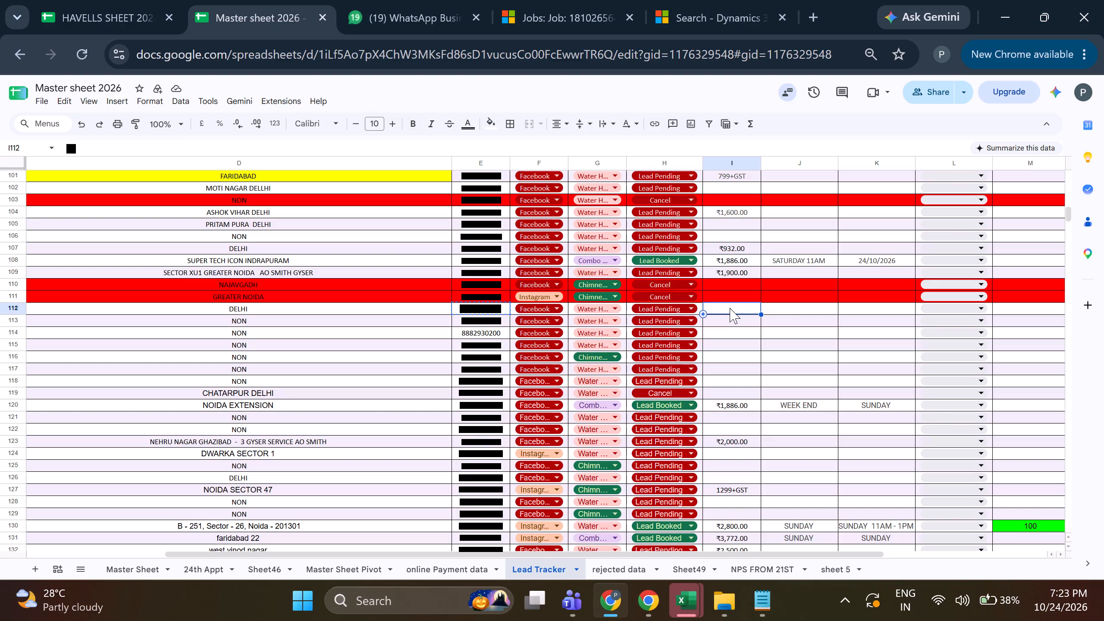
Set the status of the Delhi lead in row 112 to Cancel.
{"action": "left_click", "coordinate": [669, 307]}
{"action": "left_click", "coordinate": [672, 403]}
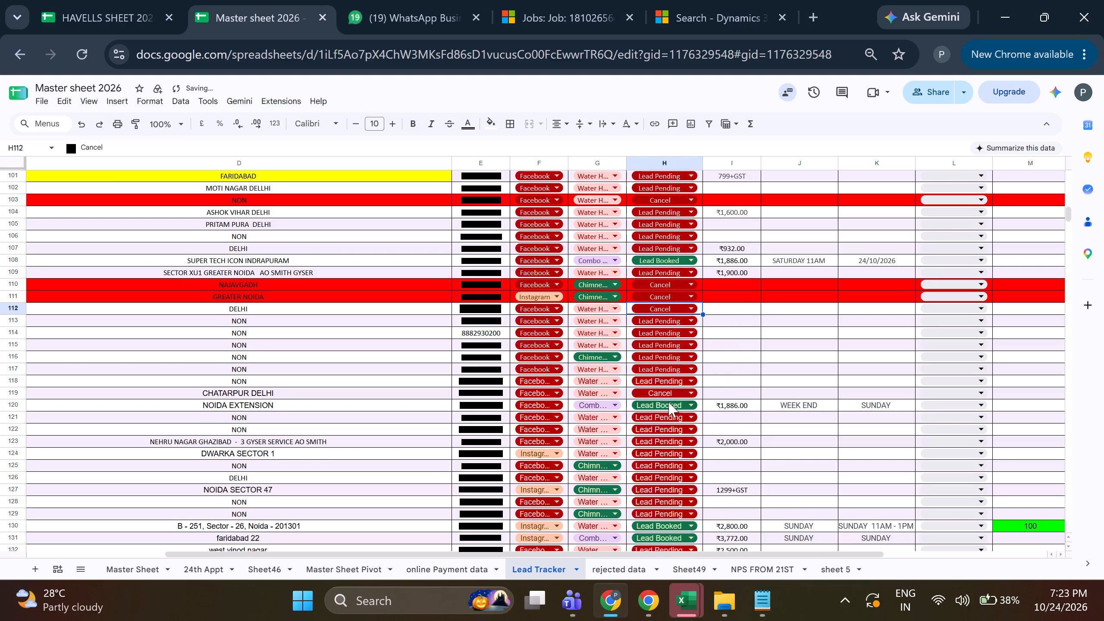
Fill the entire row 112 of the cancelled Delhi lead with red.
{"action": "left_click", "coordinate": [423, 307]}
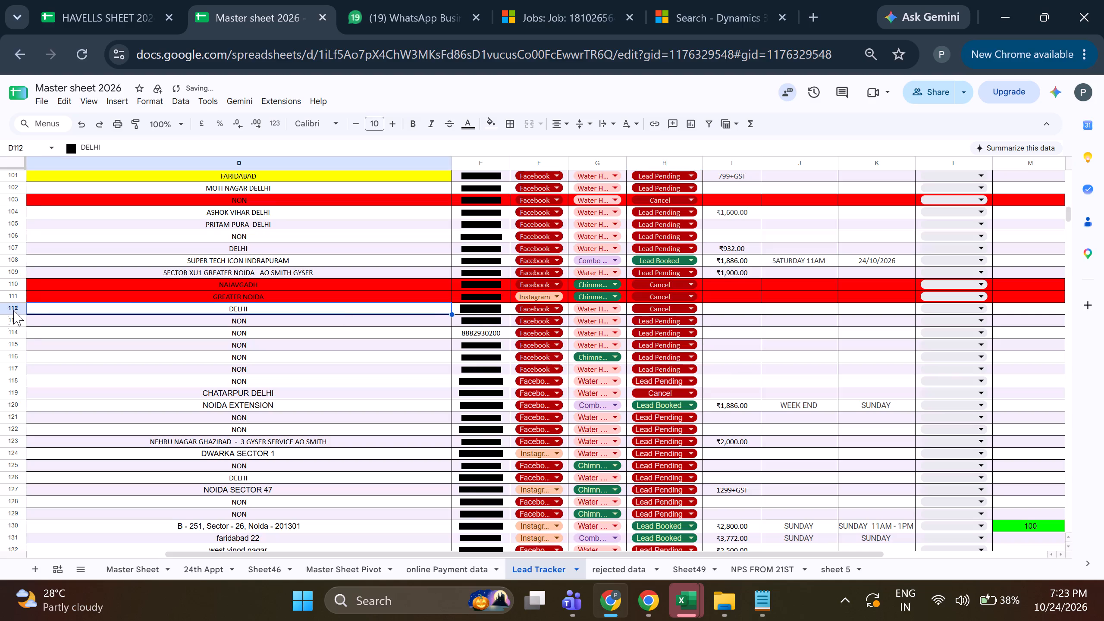
{"action": "left_click", "coordinate": [9, 310]}
{"action": "left_click", "coordinate": [499, 118]}
{"action": "left_click", "coordinate": [504, 179]}
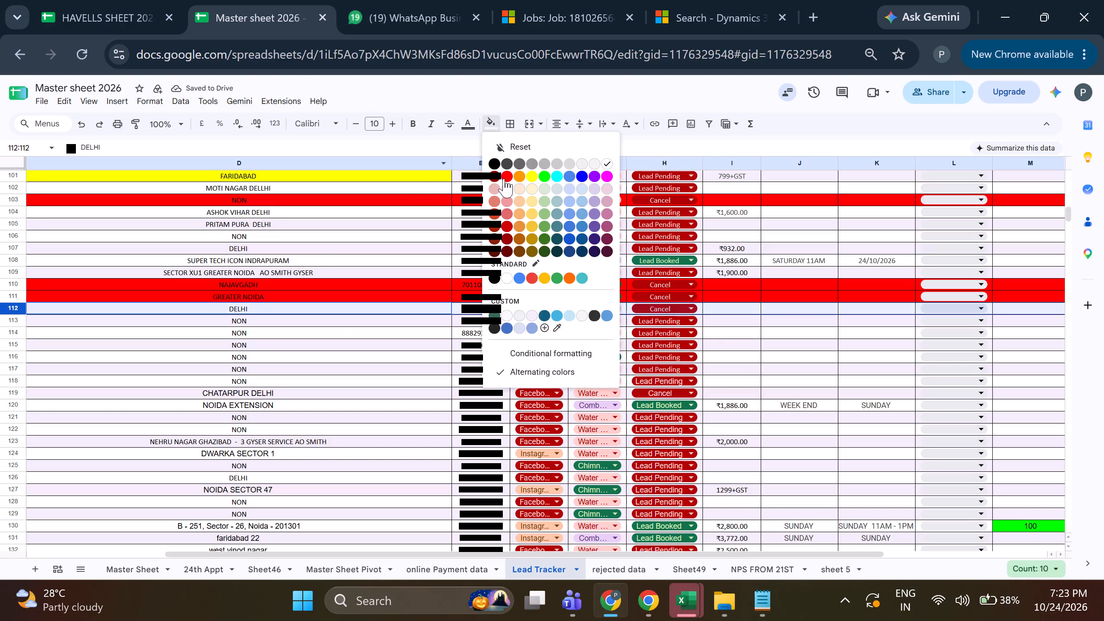
Go to the lead in row 113, selecting its phone number cell and moving back toward its location details.
{"action": "left_click", "coordinate": [719, 320]}
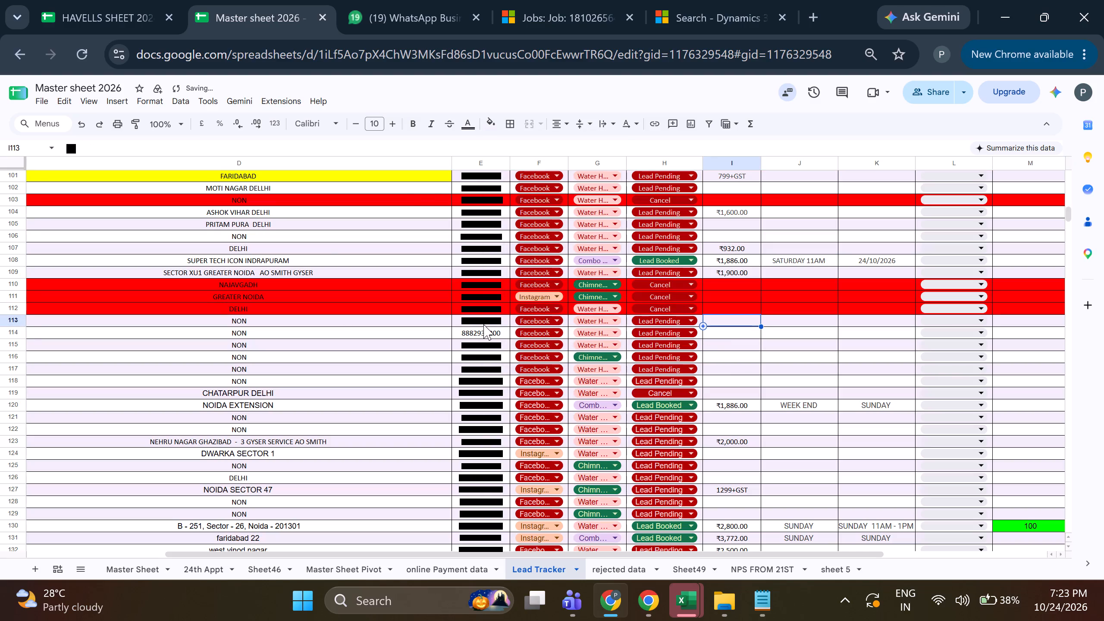
{"action": "left_click", "coordinate": [480, 323]}
{"action": "key", "text": "Left"}
{"action": "key", "text": "Left"}
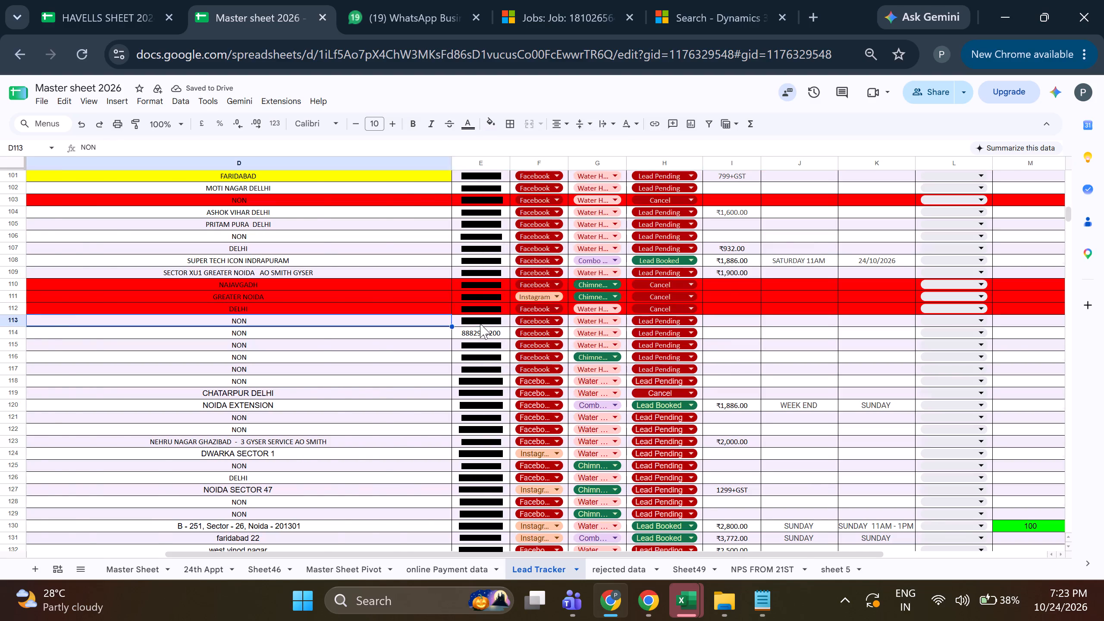
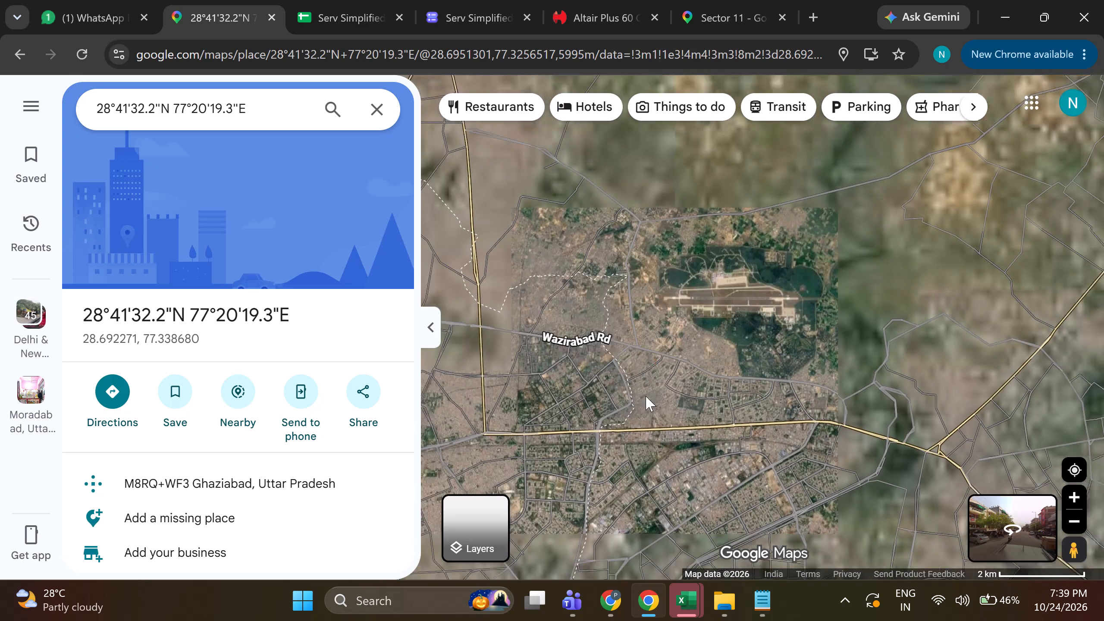
Examine where the pinned location lies in the wider region around Delhi and Ghaziabad on the satellite map.
{"action": "scroll", "coordinate": [646, 396], "scroll_direction": "down", "scroll_amount": 1}
{"action": "left_click_drag", "start_coordinate": [657, 385], "coordinate": [641, 422]}
{"action": "scroll", "coordinate": [641, 422], "scroll_direction": "down", "scroll_amount": 4}
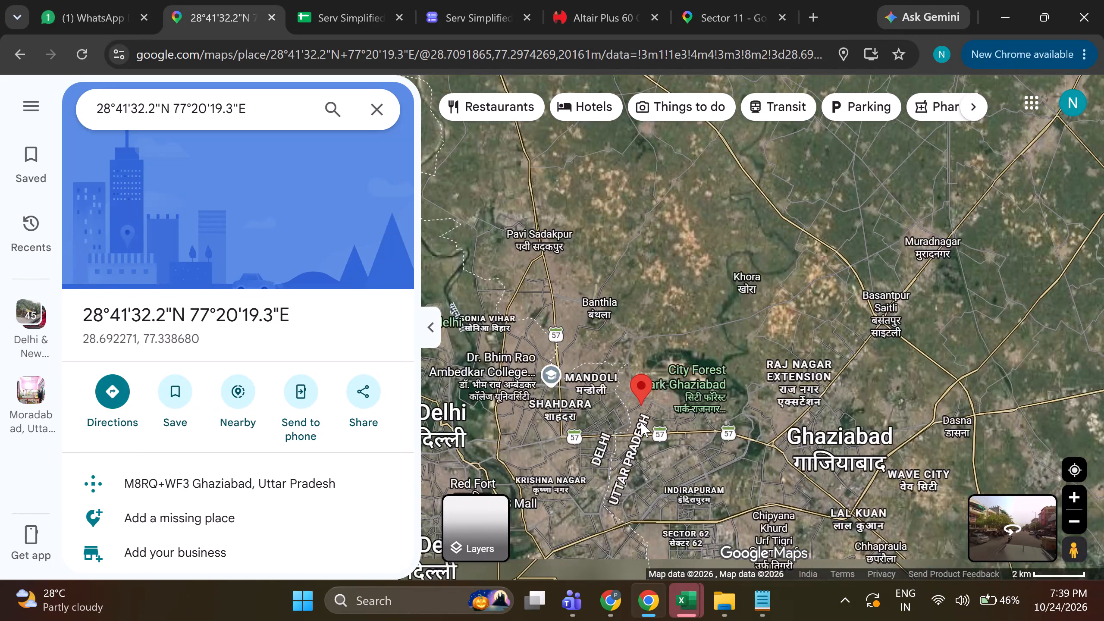
{"action": "left_click_drag", "start_coordinate": [647, 412], "coordinate": [662, 425]}
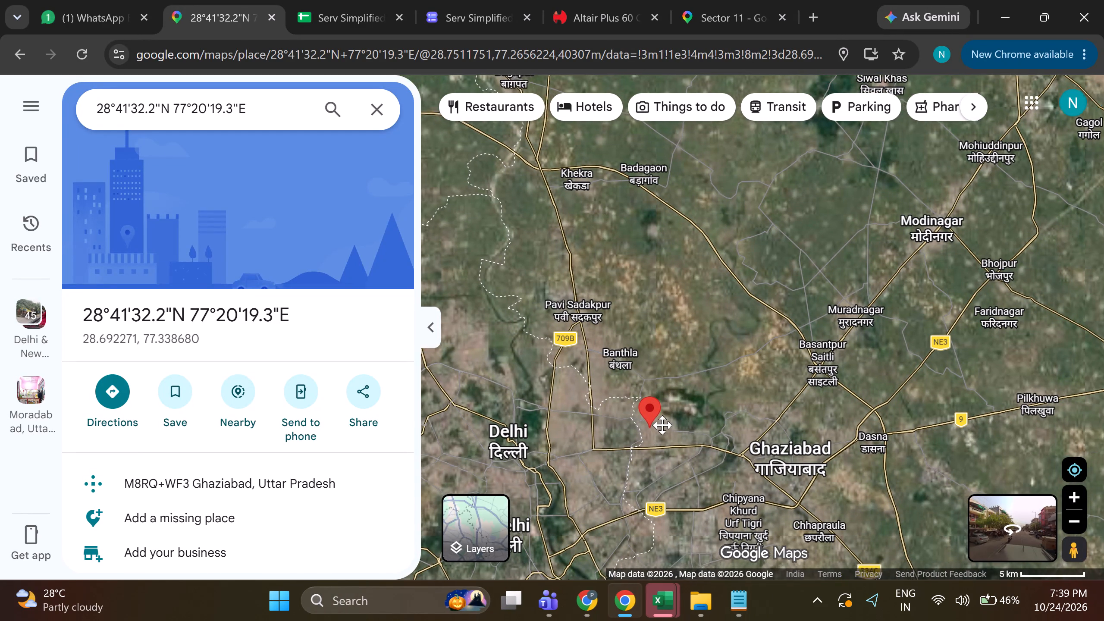
{"action": "left_click_drag", "start_coordinate": [662, 425], "coordinate": [671, 414]}
Examine the pinned location's approach from Hindon Airport and Wazirabad Rd down to the surrounding streets.
{"action": "scroll", "coordinate": [663, 422], "scroll_direction": "up", "scroll_amount": 6}
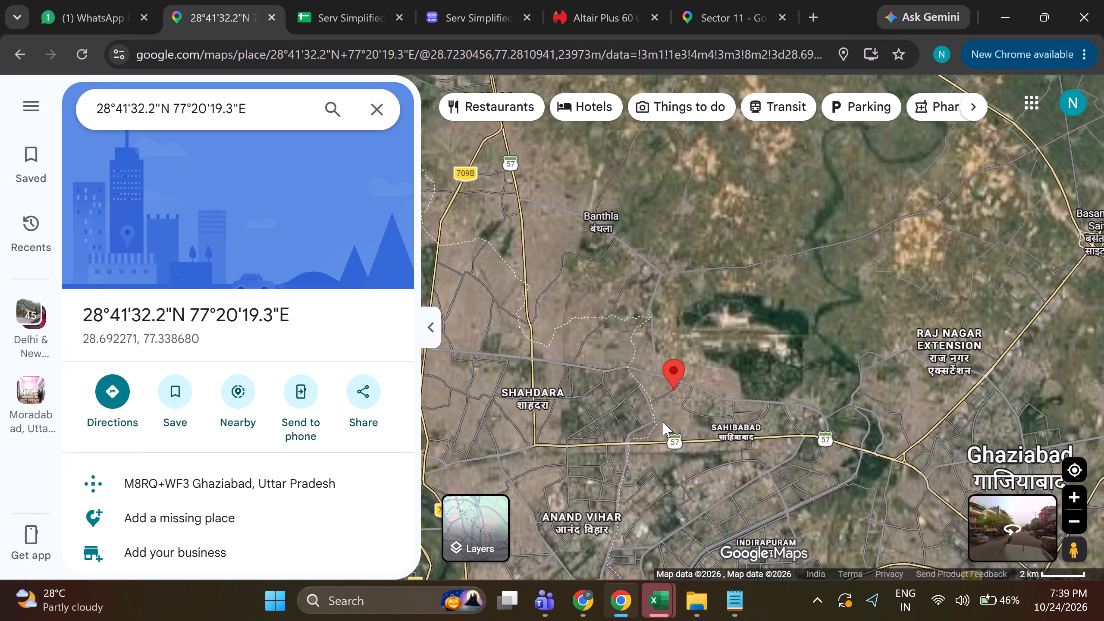
{"action": "scroll", "coordinate": [663, 422], "scroll_direction": "up", "scroll_amount": 2}
{"action": "left_click_drag", "start_coordinate": [670, 395], "coordinate": [682, 397]}
{"action": "scroll", "coordinate": [682, 397], "scroll_direction": "up", "scroll_amount": 3}
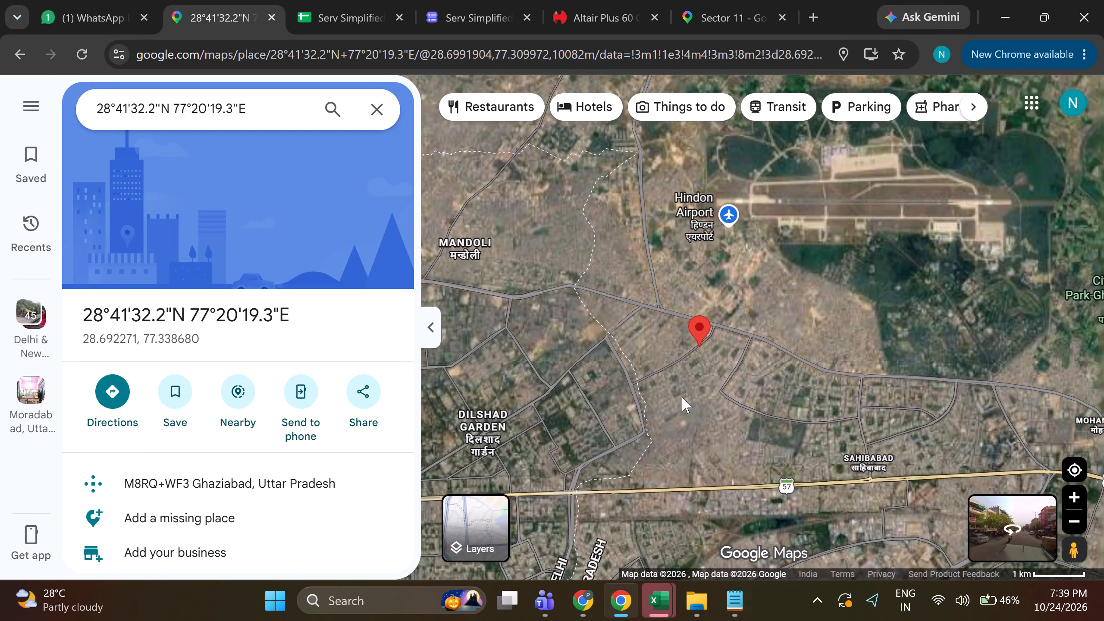
{"action": "left_click_drag", "start_coordinate": [690, 359], "coordinate": [683, 382]}
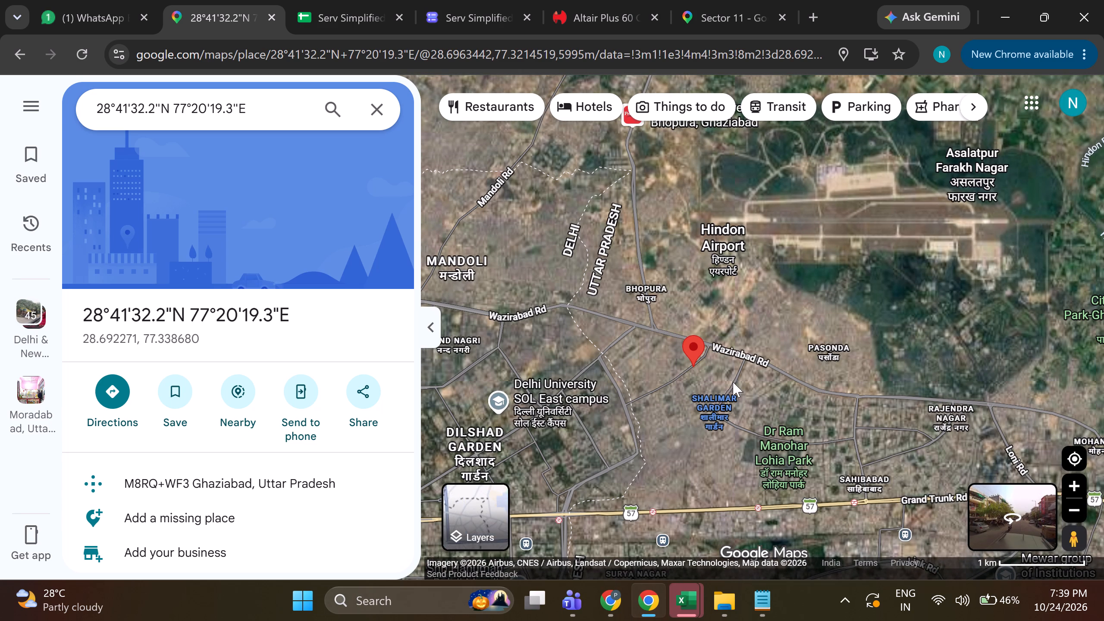
{"action": "left_click_drag", "start_coordinate": [691, 372], "coordinate": [694, 374]}
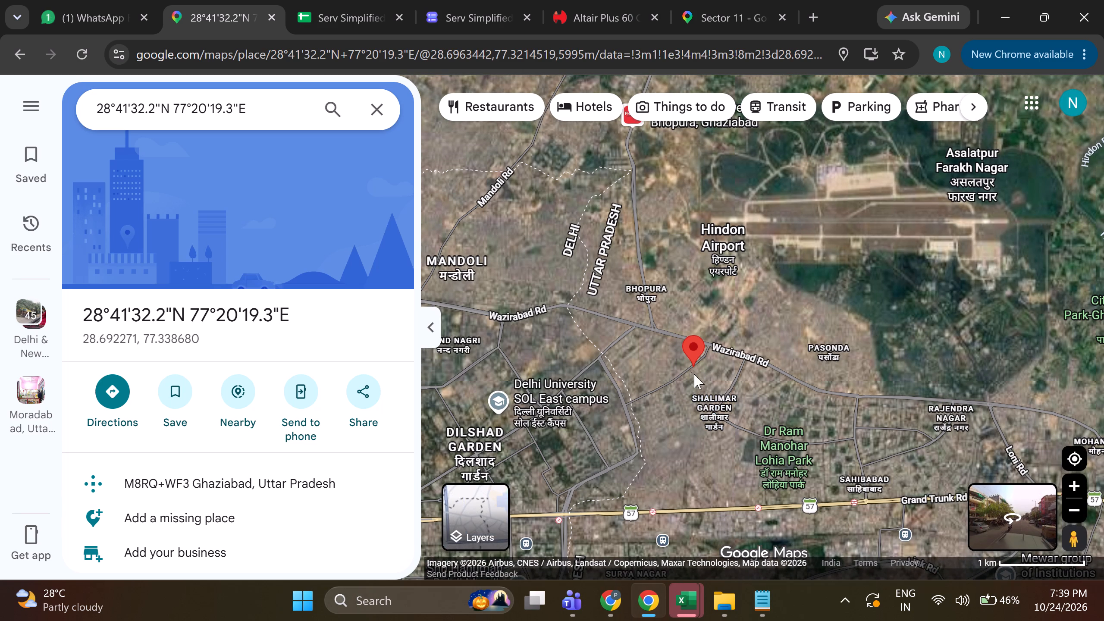
{"action": "left_click_drag", "start_coordinate": [694, 374], "coordinate": [710, 383]}
{"action": "scroll", "coordinate": [710, 383], "scroll_direction": "up", "scroll_amount": 3}
{"action": "left_click_drag", "start_coordinate": [720, 377], "coordinate": [720, 394]}
{"action": "scroll", "coordinate": [719, 395], "scroll_direction": "up", "scroll_amount": 4}
{"action": "left_click_drag", "start_coordinate": [691, 398], "coordinate": [704, 420]}
{"action": "scroll", "coordinate": [711, 390], "scroll_direction": "up", "scroll_amount": 3}
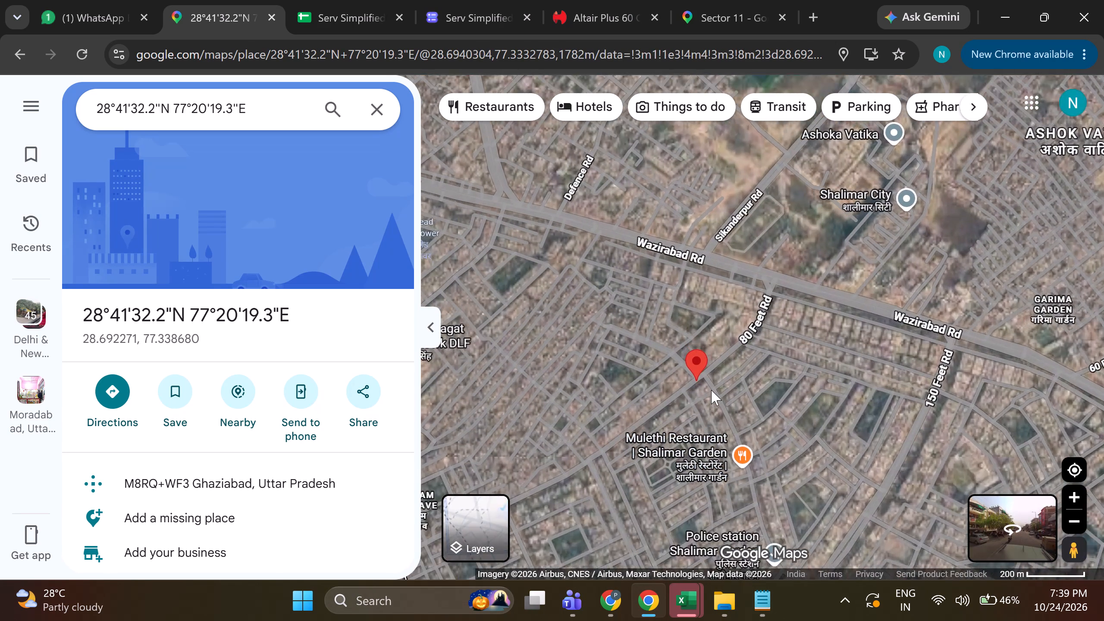
{"action": "scroll", "coordinate": [693, 396], "scroll_direction": "up", "scroll_amount": 3}
{"action": "left_click_drag", "start_coordinate": [693, 396], "coordinate": [726, 404]}
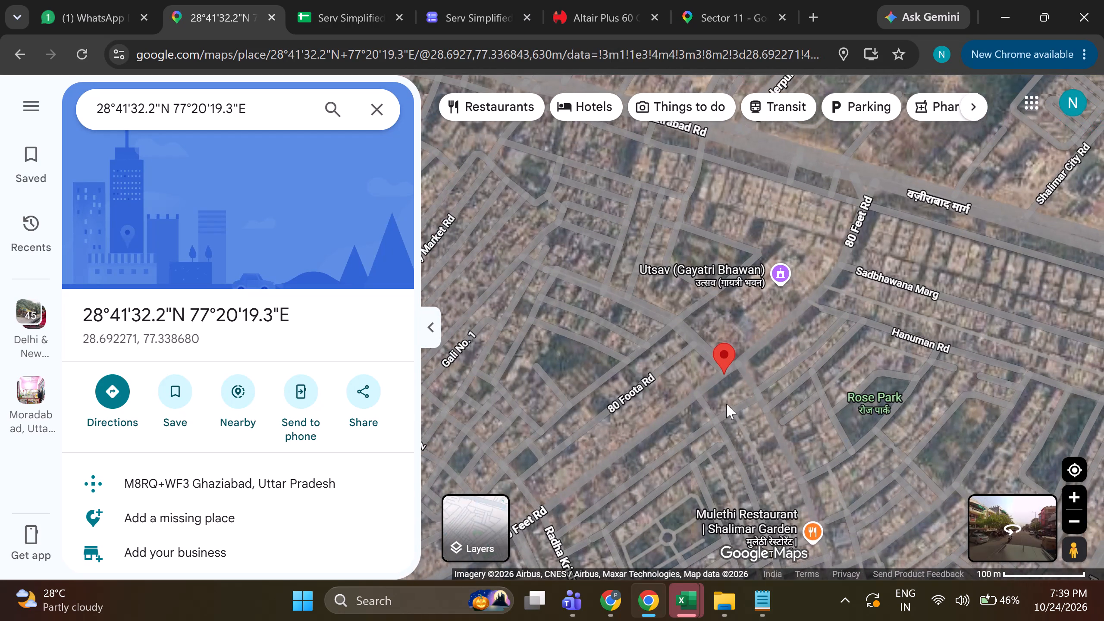
Examine the pinned location's position relative to Shahdara, Sahibabad and the Delhi–Uttar Pradesh border.
{"action": "scroll", "coordinate": [726, 404], "scroll_direction": "down", "scroll_amount": 14}
{"action": "left_click_drag", "start_coordinate": [696, 481], "coordinate": [727, 449]}
{"action": "scroll", "coordinate": [736, 443], "scroll_direction": "down", "scroll_amount": 4}
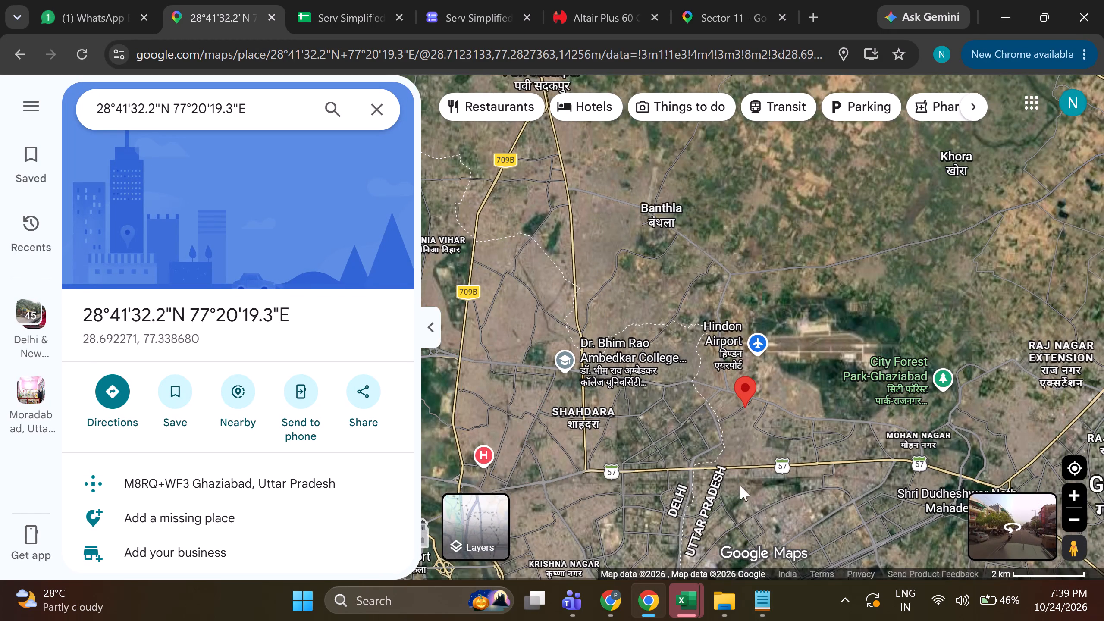
{"action": "left_click_drag", "start_coordinate": [740, 486], "coordinate": [746, 363]}
{"action": "scroll", "coordinate": [746, 363], "scroll_direction": "down", "scroll_amount": 3}
{"action": "left_click_drag", "start_coordinate": [746, 368], "coordinate": [734, 397]}
{"action": "left_click_drag", "start_coordinate": [736, 349], "coordinate": [726, 366]}
{"action": "scroll", "coordinate": [735, 374], "scroll_direction": "up", "scroll_amount": 4}
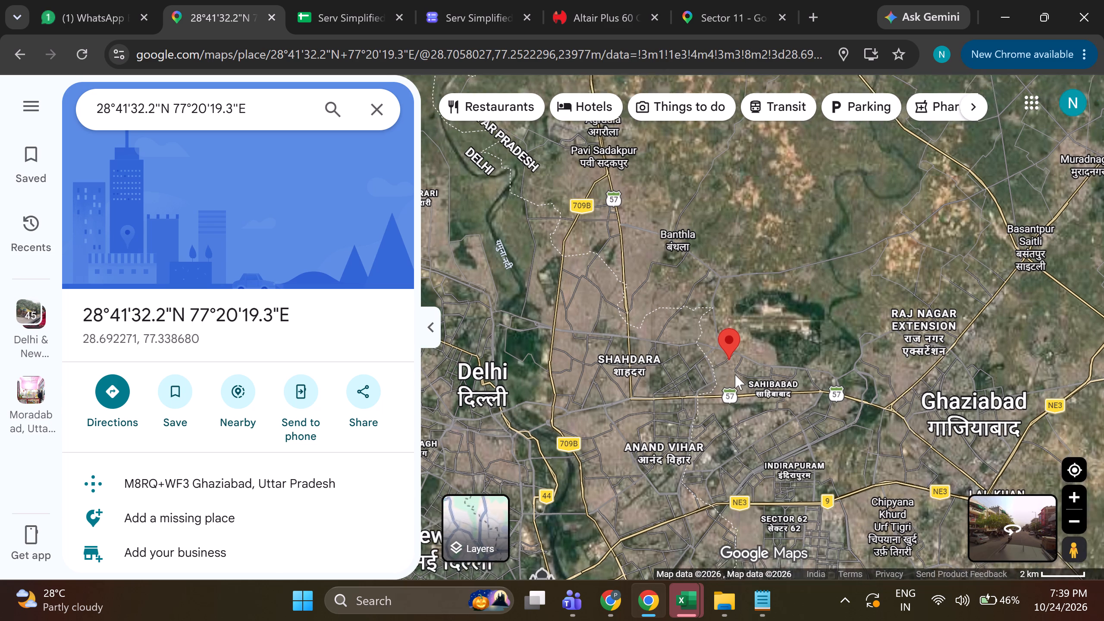
{"action": "left_click_drag", "start_coordinate": [715, 397], "coordinate": [703, 367]}
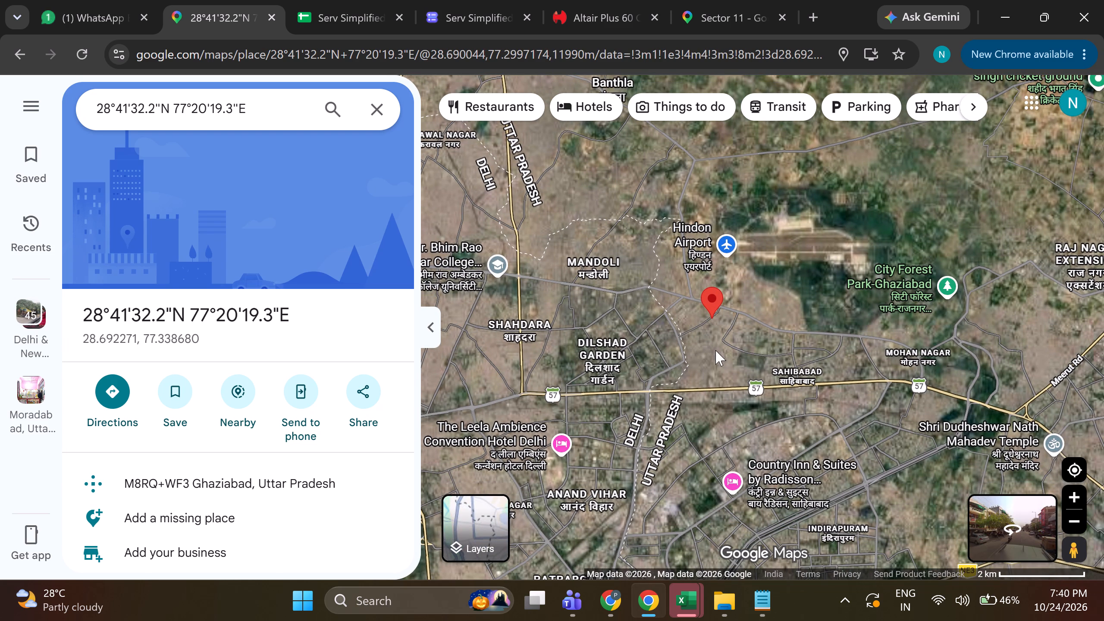
Examine the streets around the pinned location between Wazirabad Rd, 80 Feet Rd and Rose Park.
{"action": "scroll", "coordinate": [718, 324], "scroll_direction": "up", "scroll_amount": 5}
{"action": "left_click_drag", "start_coordinate": [712, 317], "coordinate": [695, 343]}
{"action": "scroll", "coordinate": [695, 343], "scroll_direction": "up", "scroll_amount": 3}
{"action": "left_click_drag", "start_coordinate": [690, 319], "coordinate": [690, 343]}
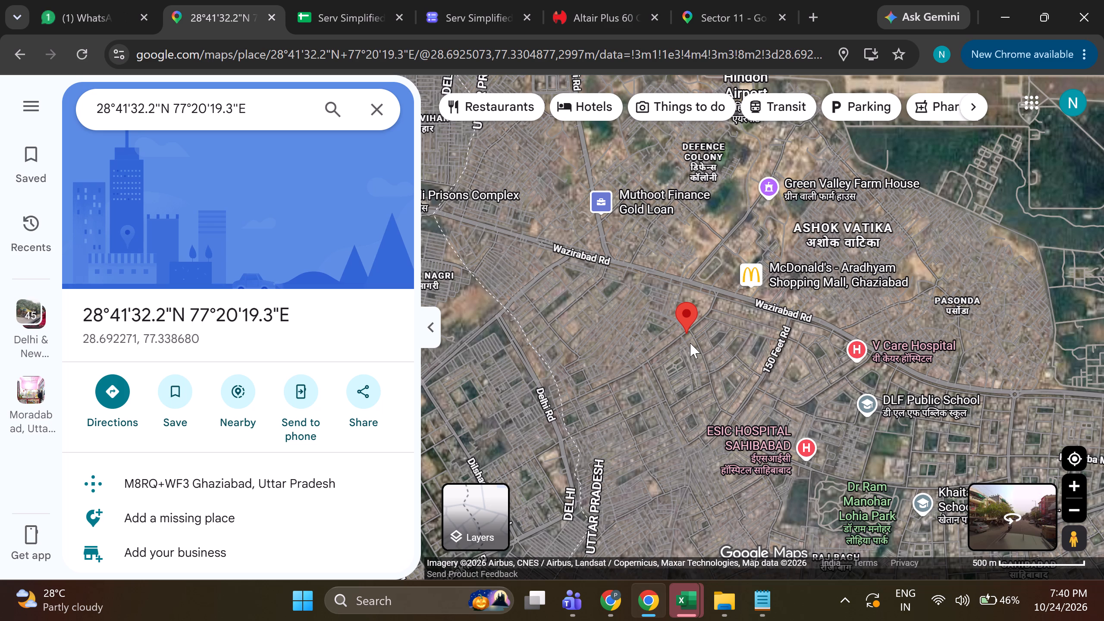
{"action": "scroll", "coordinate": [690, 343], "scroll_direction": "up", "scroll_amount": 4}
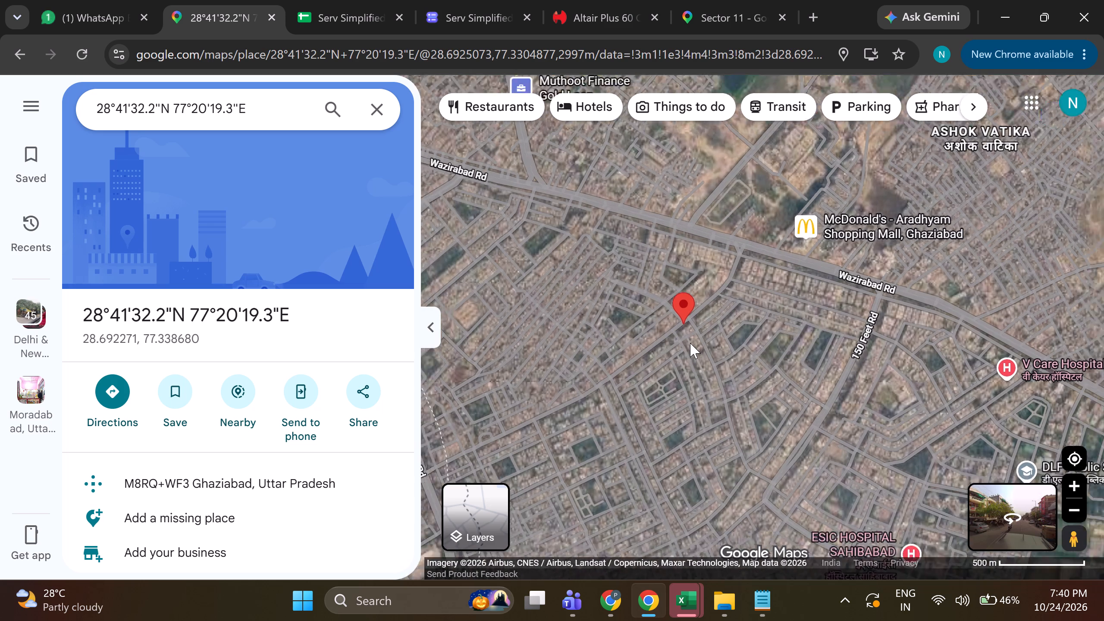
{"action": "left_click_drag", "start_coordinate": [690, 343], "coordinate": [685, 363]}
{"action": "scroll", "coordinate": [685, 363], "scroll_direction": "up", "scroll_amount": 2}
{"action": "left_click_drag", "start_coordinate": [676, 320], "coordinate": [683, 362]}
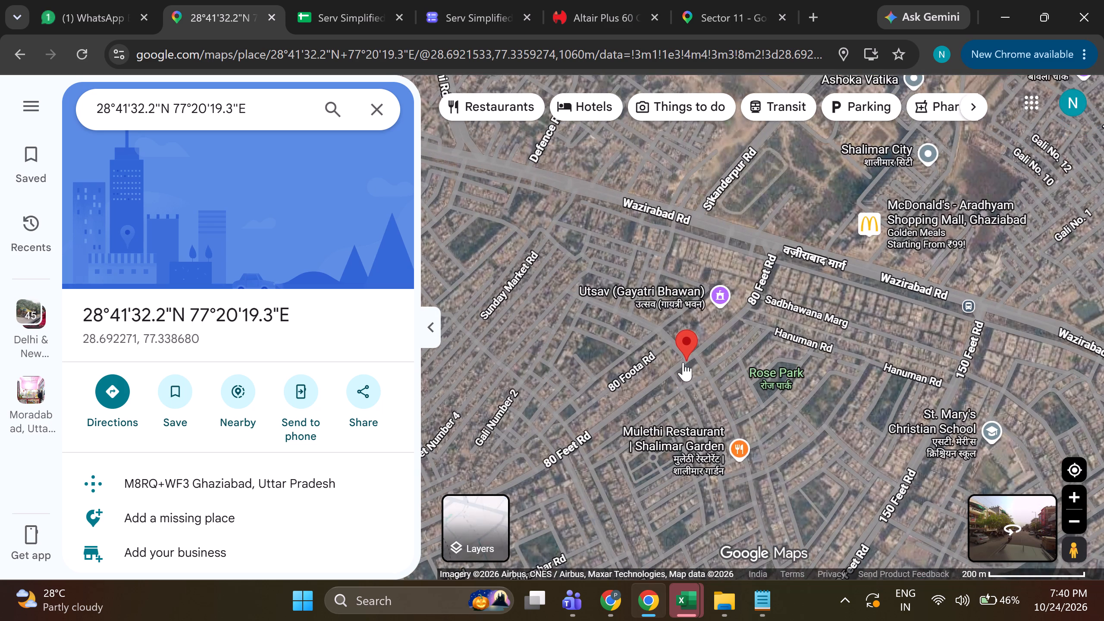
{"action": "scroll", "coordinate": [683, 362], "scroll_direction": "up", "scroll_amount": 3}
{"action": "left_click_drag", "start_coordinate": [695, 372], "coordinate": [710, 355]}
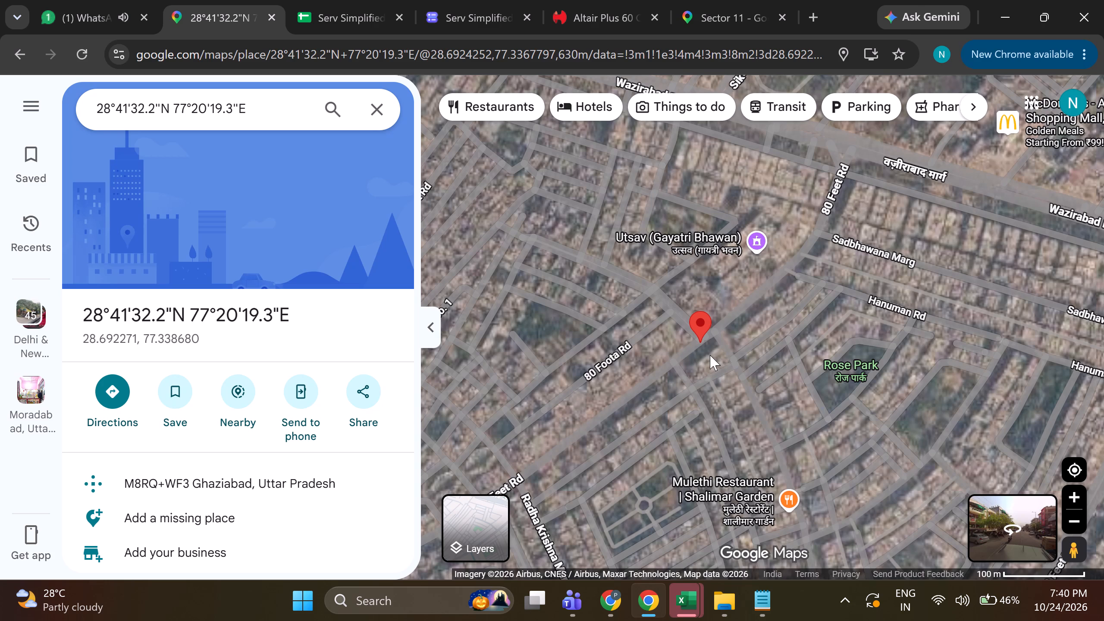
{"action": "left_click_drag", "start_coordinate": [710, 355], "coordinate": [703, 387]}
{"action": "scroll", "coordinate": [703, 387], "scroll_direction": "down", "scroll_amount": 2}
{"action": "left_click_drag", "start_coordinate": [702, 378], "coordinate": [677, 414]}
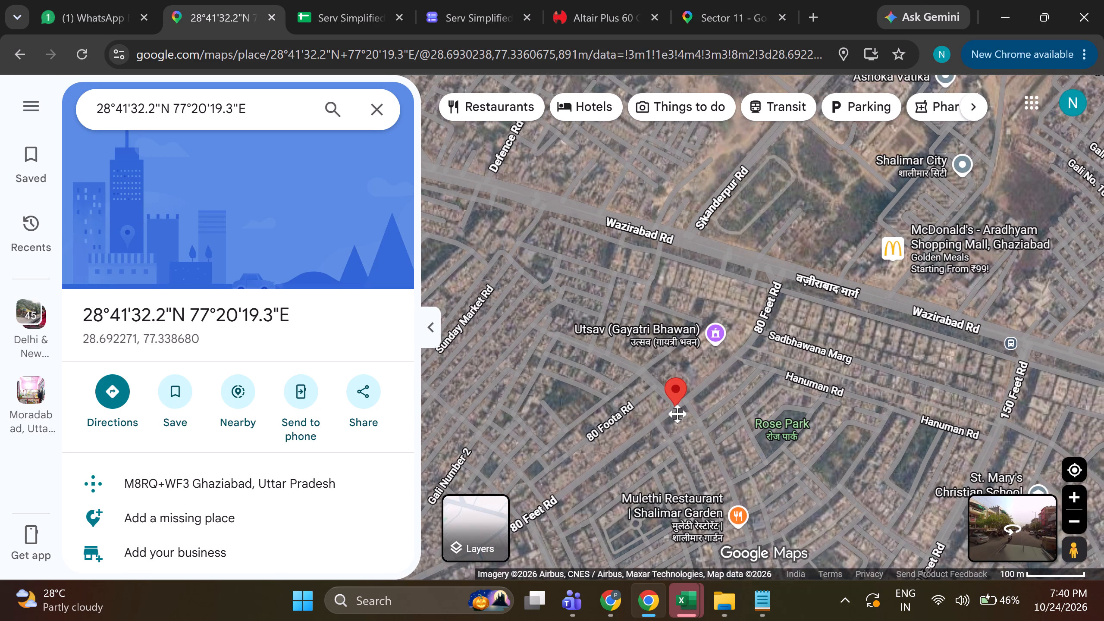
Examine the Shalimar Garden neighbourhood around the pin, including the area toward the police station and Seemapuri depot.
{"action": "left_click_drag", "start_coordinate": [677, 414], "coordinate": [692, 354]}
{"action": "scroll", "coordinate": [696, 361], "scroll_direction": "down", "scroll_amount": 2}
{"action": "left_click_drag", "start_coordinate": [674, 389], "coordinate": [703, 337]}
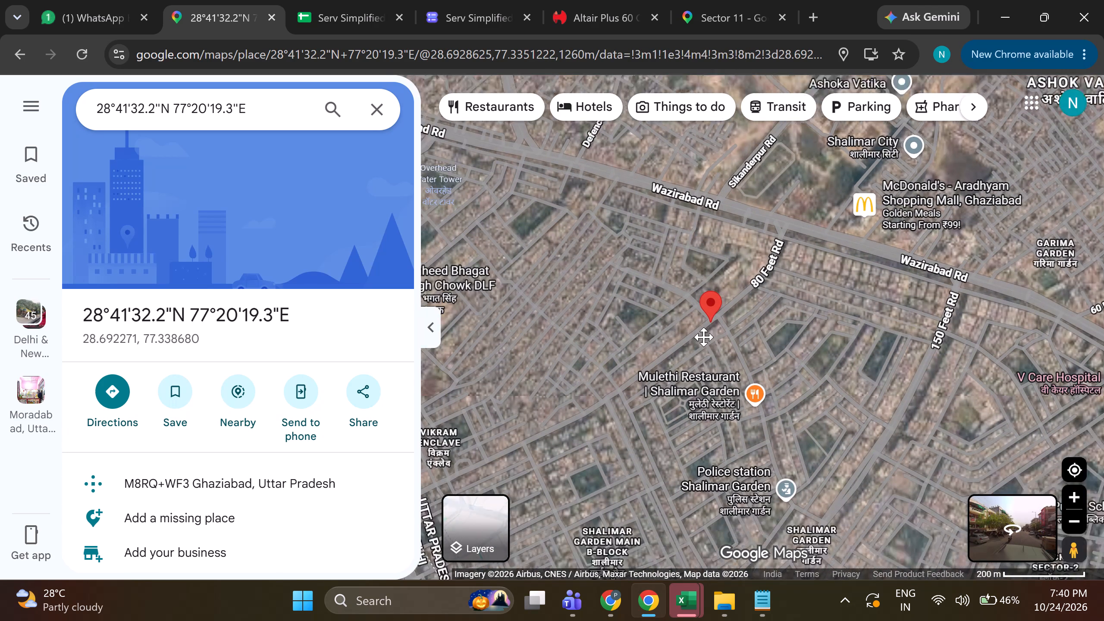
{"action": "left_click_drag", "start_coordinate": [703, 337], "coordinate": [718, 305]}
{"action": "left_click_drag", "start_coordinate": [731, 291], "coordinate": [778, 185]}
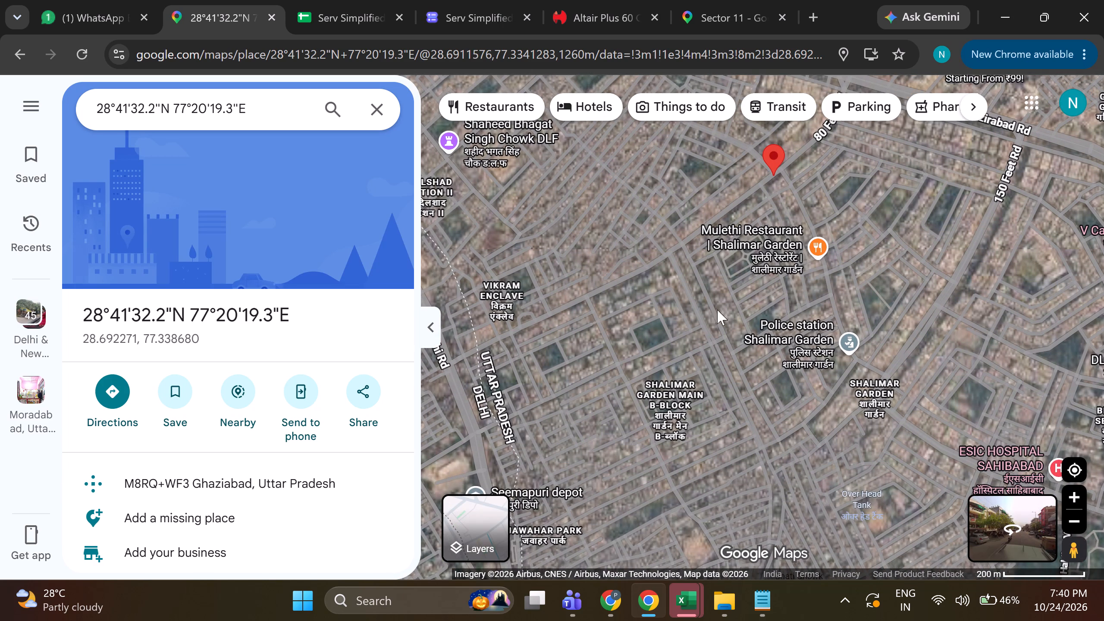
{"action": "left_click_drag", "start_coordinate": [726, 291], "coordinate": [670, 384]}
{"action": "left_click_drag", "start_coordinate": [756, 242], "coordinate": [737, 295]}
{"action": "scroll", "coordinate": [737, 295], "scroll_direction": "down", "scroll_amount": 3}
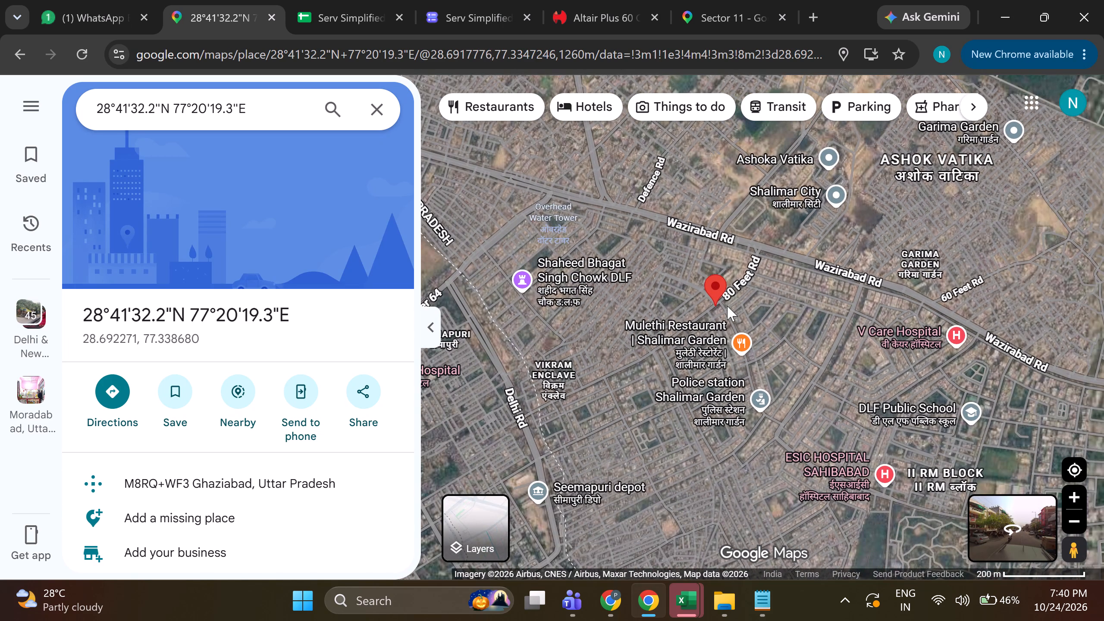
{"action": "scroll", "coordinate": [724, 306], "scroll_direction": "up", "scroll_amount": 2}
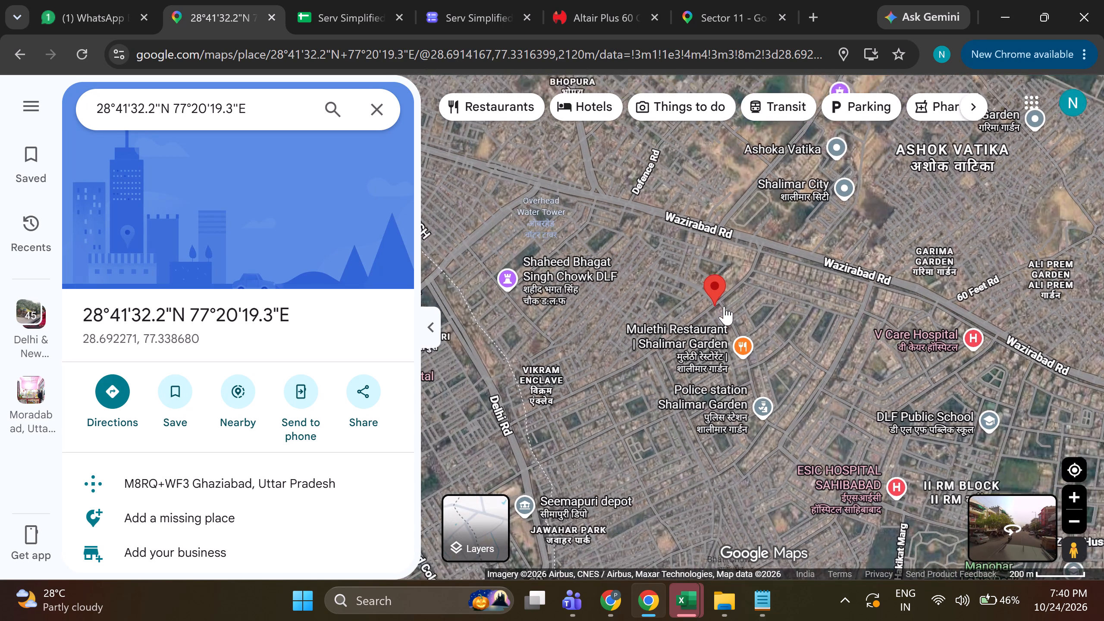
{"action": "scroll", "coordinate": [724, 306], "scroll_direction": "up", "scroll_amount": 2}
{"action": "left_click_drag", "start_coordinate": [709, 329], "coordinate": [719, 314]}
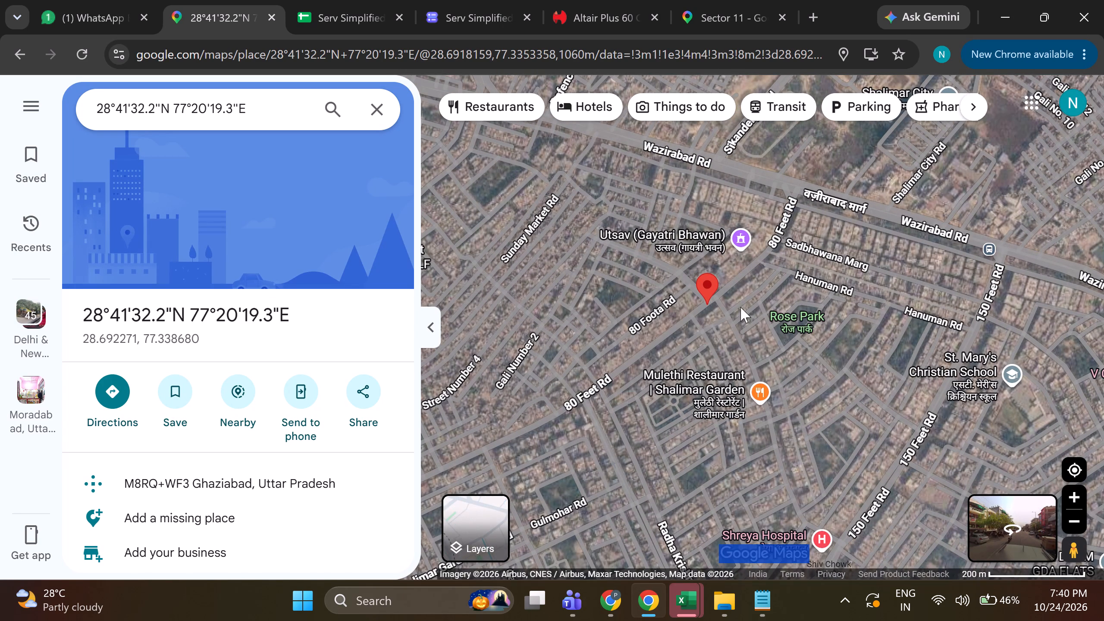
{"action": "scroll", "coordinate": [714, 326], "scroll_direction": "up", "scroll_amount": 2}
{"action": "left_click_drag", "start_coordinate": [707, 341], "coordinate": [724, 320]}
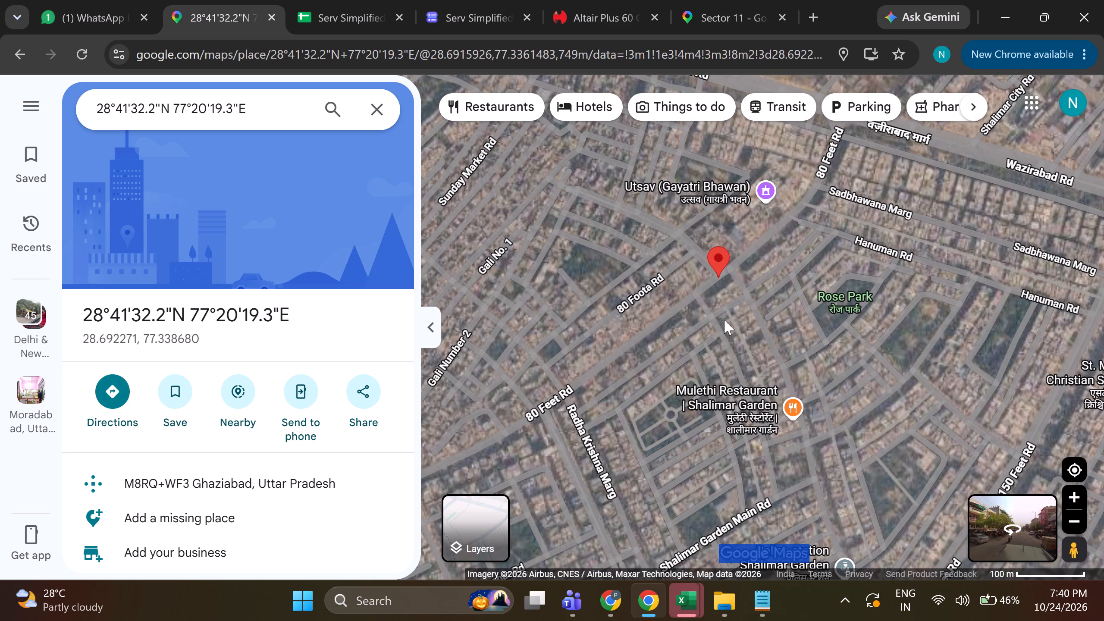
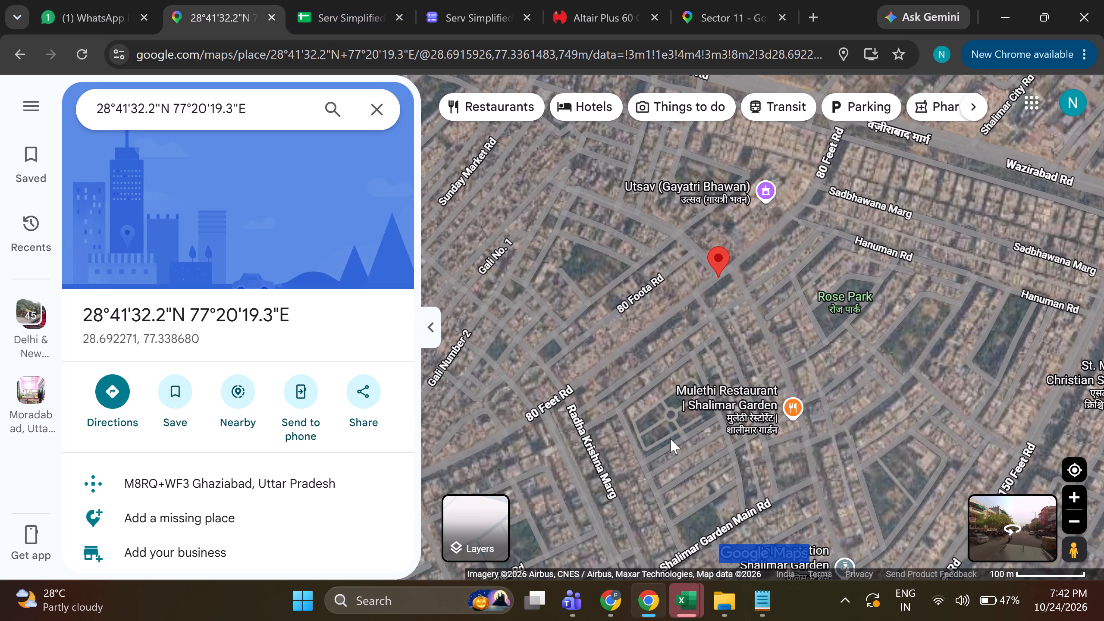
Switch back to the Lead Tracker sheet and examine the leads below row 115, including the name and address of the booked lead in row 130.
{"action": "left_click", "coordinate": [607, 612]}
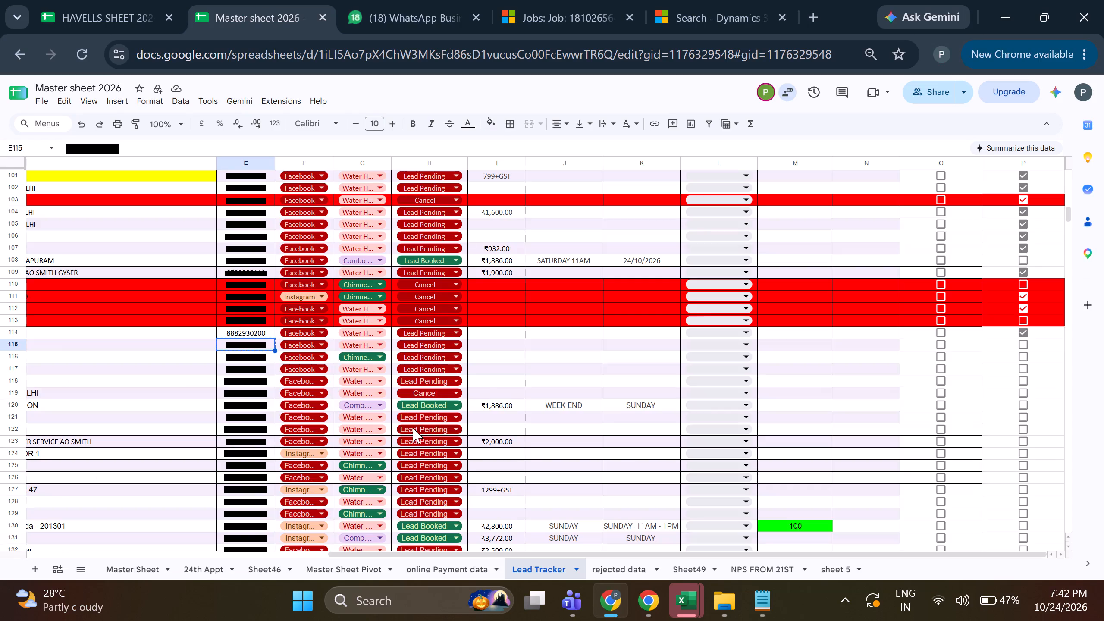
{"action": "scroll", "coordinate": [489, 387], "scroll_direction": "down", "scroll_amount": 1}
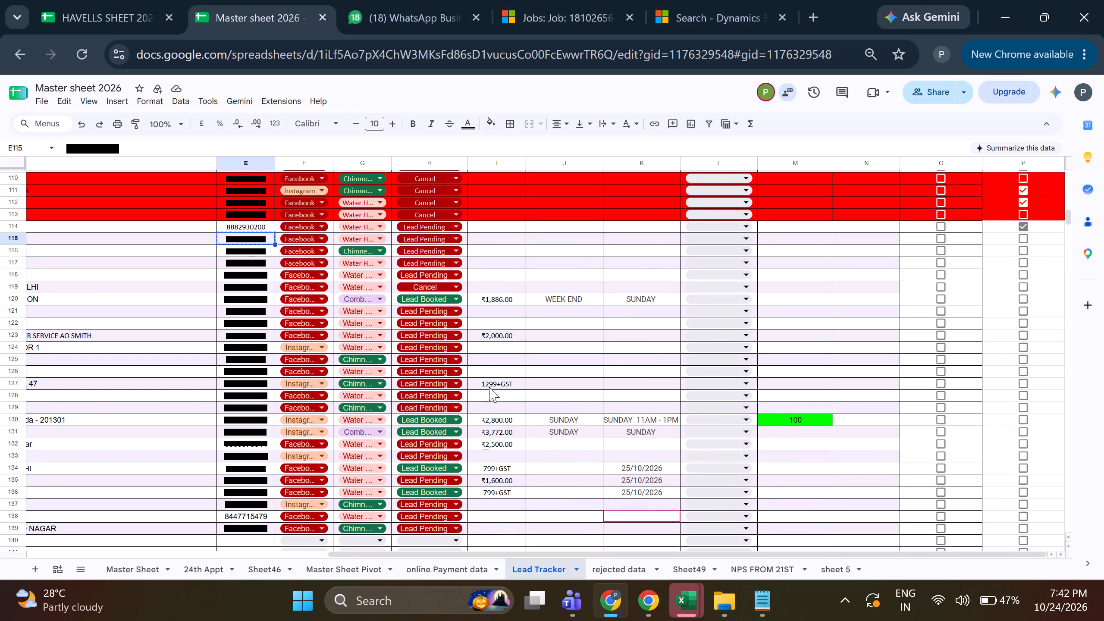
{"action": "scroll", "coordinate": [489, 387], "scroll_direction": "down", "scroll_amount": 2}
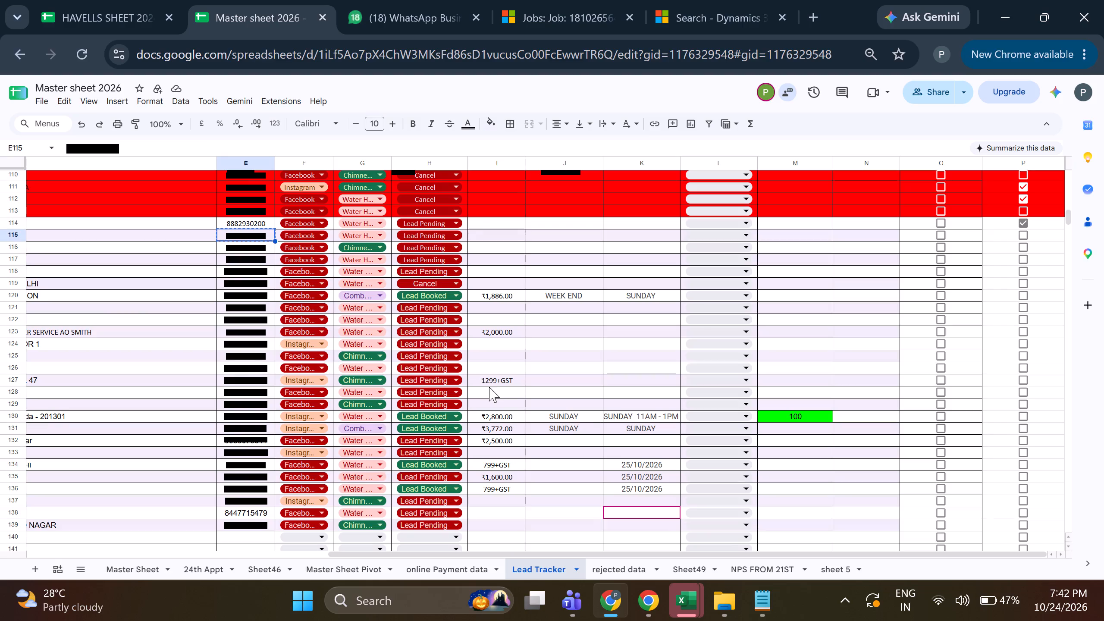
{"action": "scroll", "coordinate": [489, 387], "scroll_direction": "down", "scroll_amount": 2}
{"action": "left_click", "coordinate": [533, 378]}
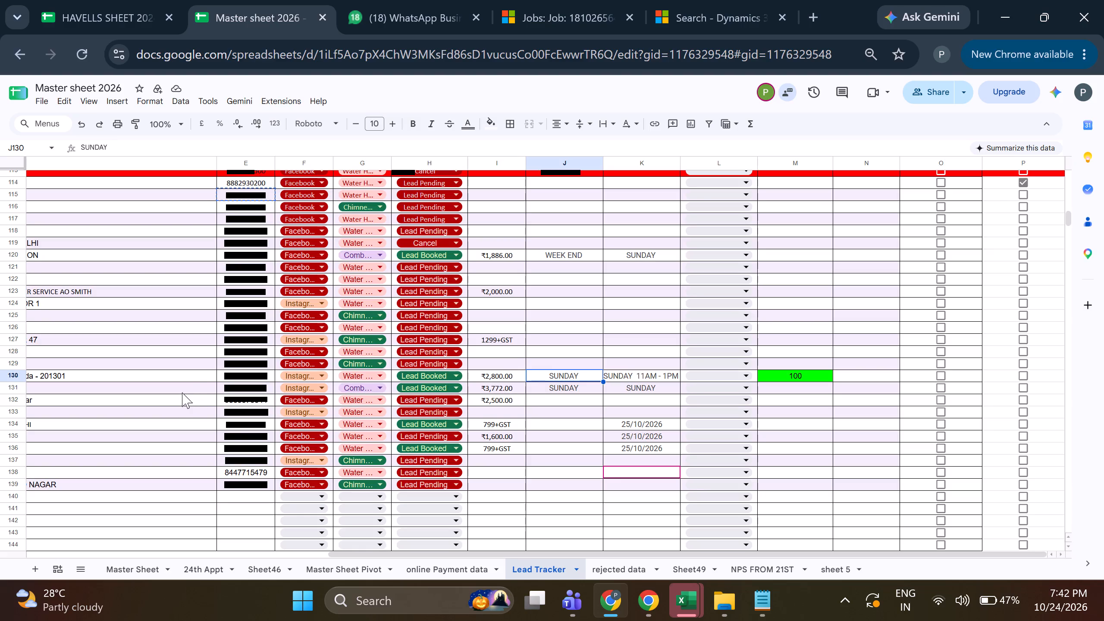
{"action": "left_click", "coordinate": [191, 373]}
{"action": "key", "text": "Left"}
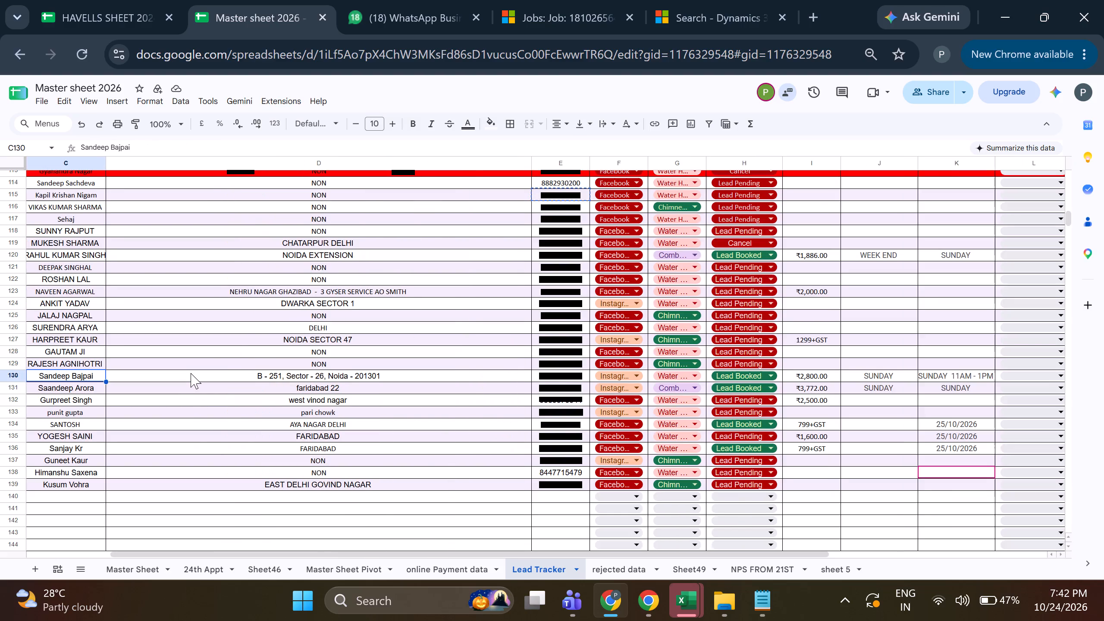
{"action": "key", "text": "Right"}
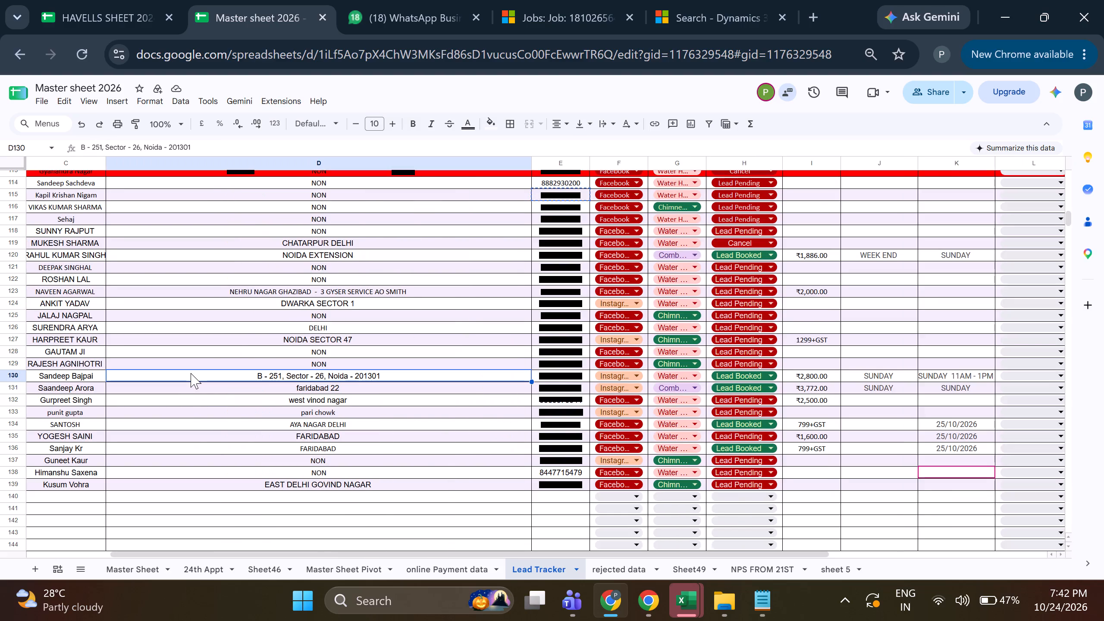
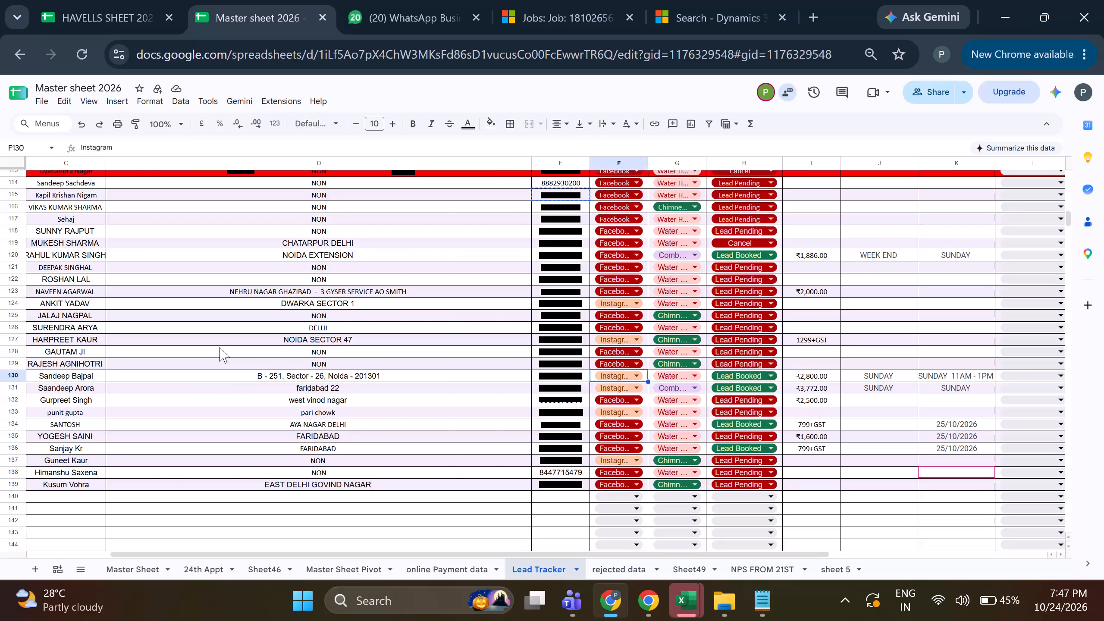
Examine the details of the booked lead in row 130 across its columns, from the calling time to the entries beyond column M.
{"action": "key", "text": "Right"}
{"action": "key", "text": "Right"}
{"action": "key", "text": "Right"}
{"action": "key", "text": "Right"}
{"action": "key", "text": "Right"}
{"action": "key", "text": "Right"}
{"action": "key", "text": "Right"}
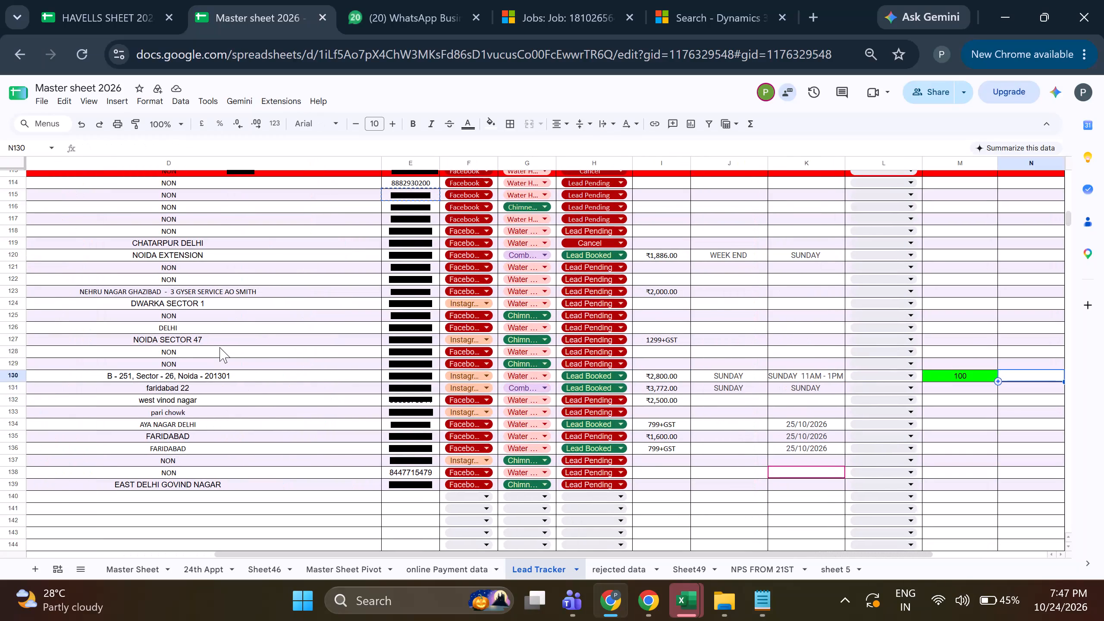
{"action": "key", "text": "Left"}
{"action": "key", "text": "Left"}
{"action": "key", "text": "Left"}
{"action": "key", "text": "Left"}
{"action": "key", "text": "Left"}
{"action": "key", "text": "Left"}
{"action": "key", "text": "Left"}
{"action": "key", "text": "Left"}
{"action": "key", "text": "Left"}
{"action": "key", "text": "Left"}
{"action": "key", "text": "Left"}
{"action": "key", "text": "Left"}
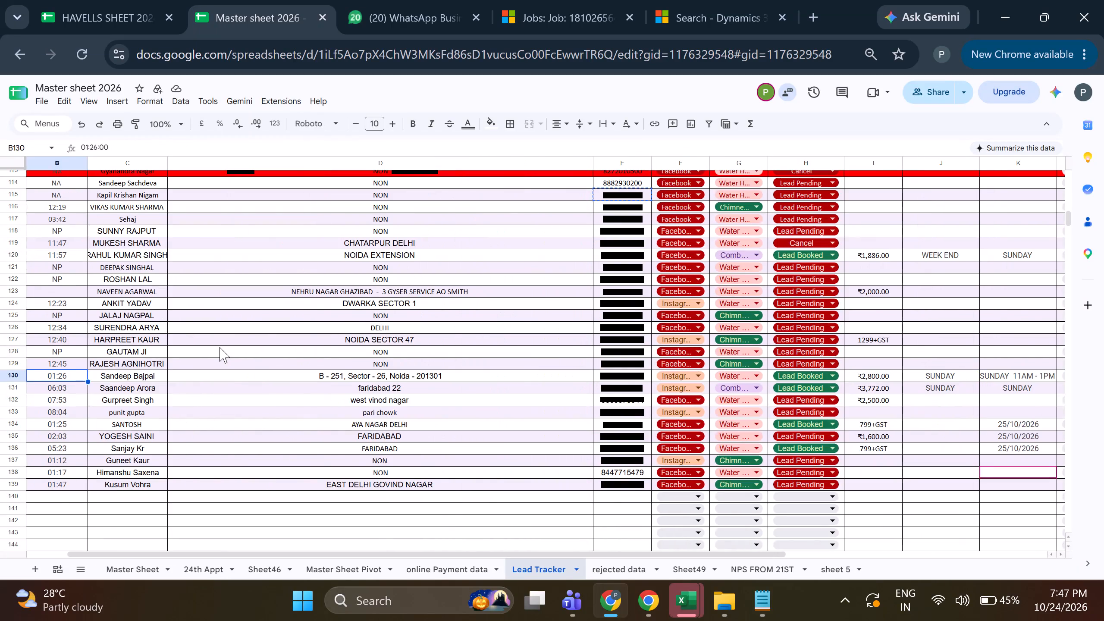
Add a new sheet after Lead Tracker and name it "lead closed".
{"action": "left_click", "coordinate": [27, 568]}
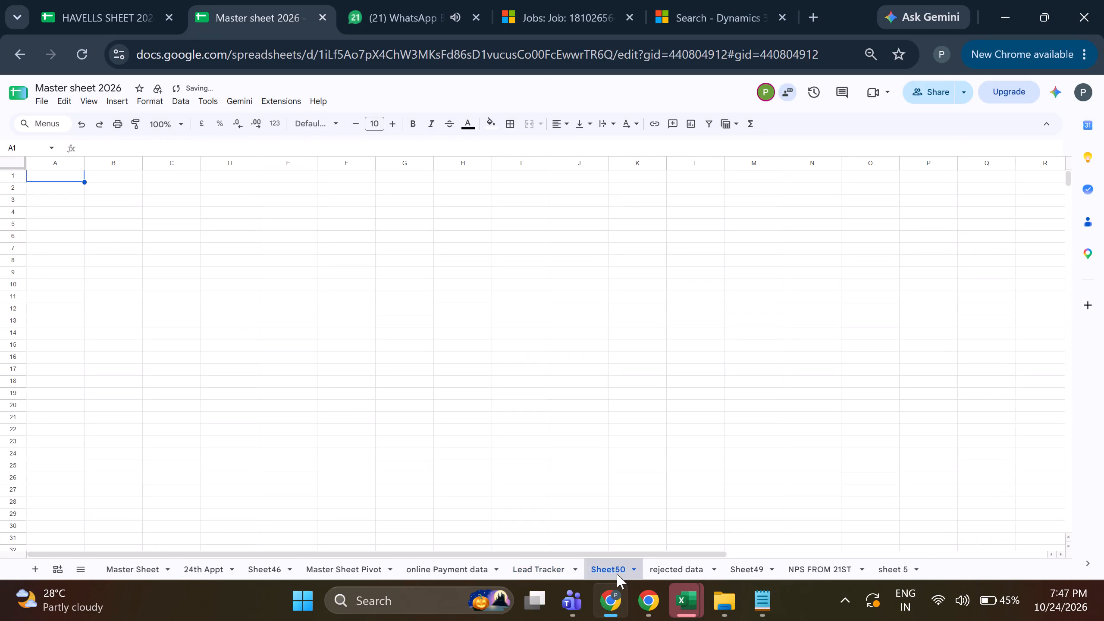
{"action": "double_click", "coordinate": [617, 574]}
{"action": "key", "text": "BackSpace"}
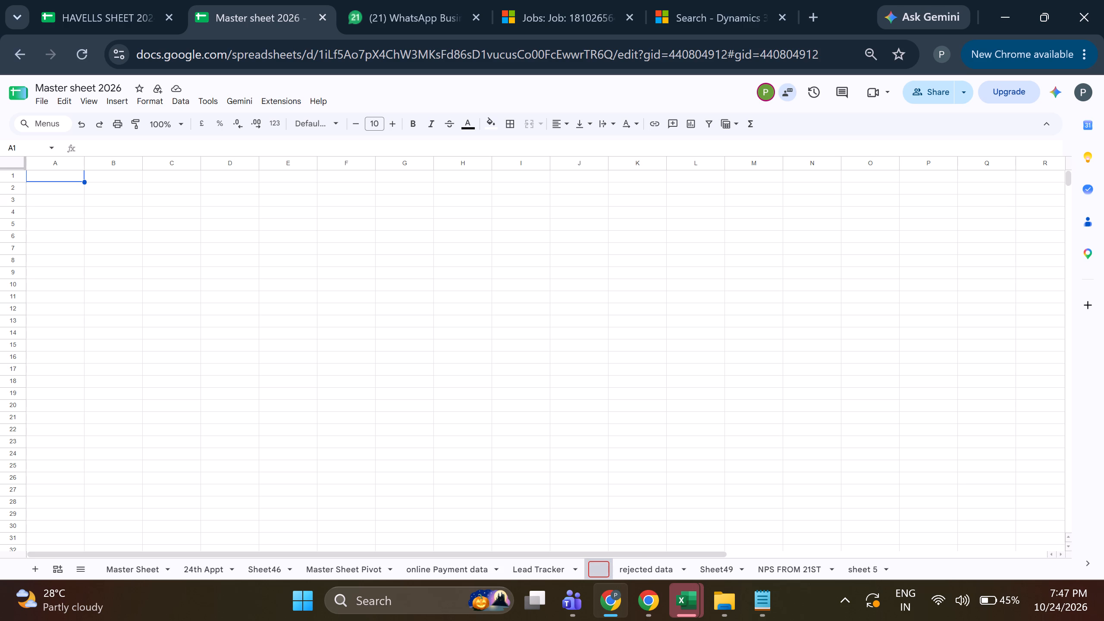
{"action": "type", "text": "le"}
{"action": "type", "text": "ad clod"}
{"action": "key", "text": "BackSpace"}
{"action": "type", "text": "sed"}
{"action": "key", "text": "space"}
{"action": "key", "text": "Return"}
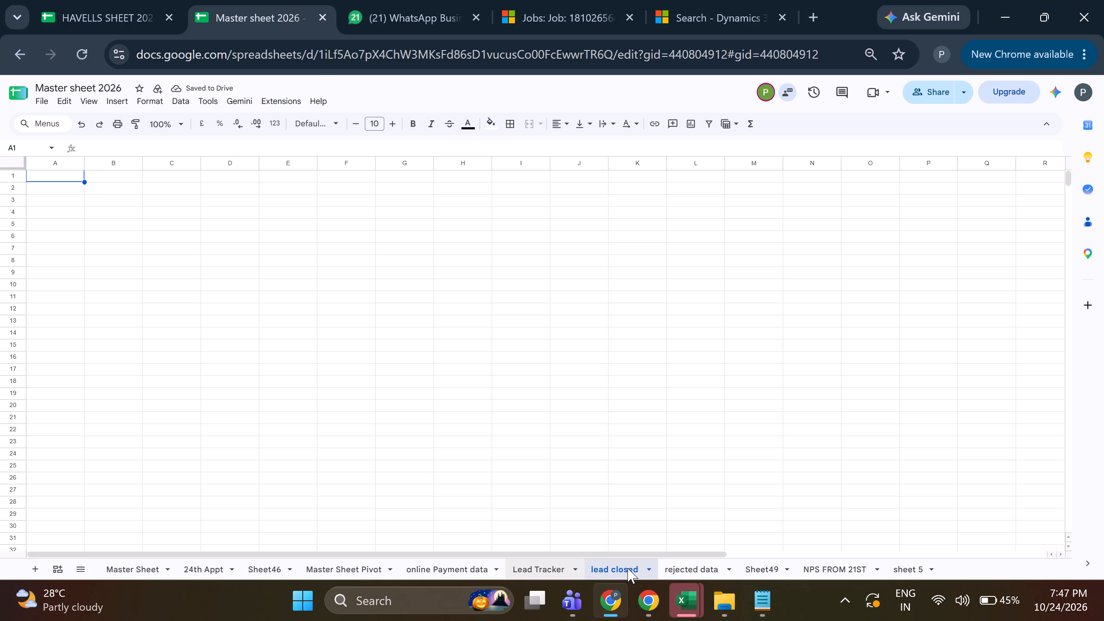
Rename the "lead closed" sheet as "lead locked".
{"action": "double_click", "coordinate": [627, 568]}
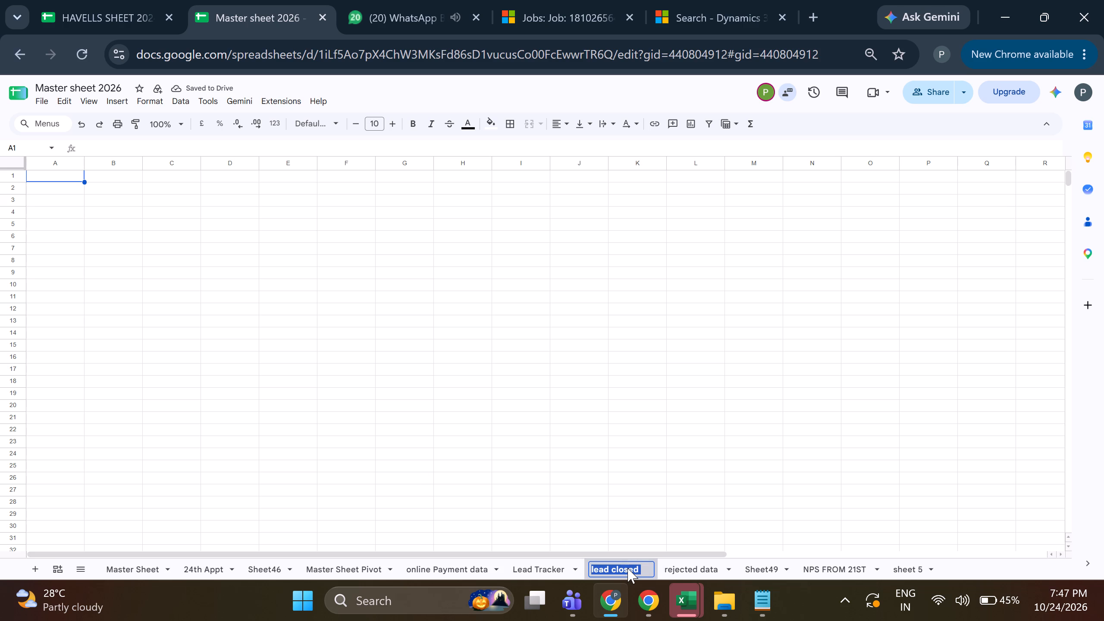
{"action": "left_click", "coordinate": [627, 568]}
{"action": "key", "text": "Left"}
{"action": "key", "text": "Left"}
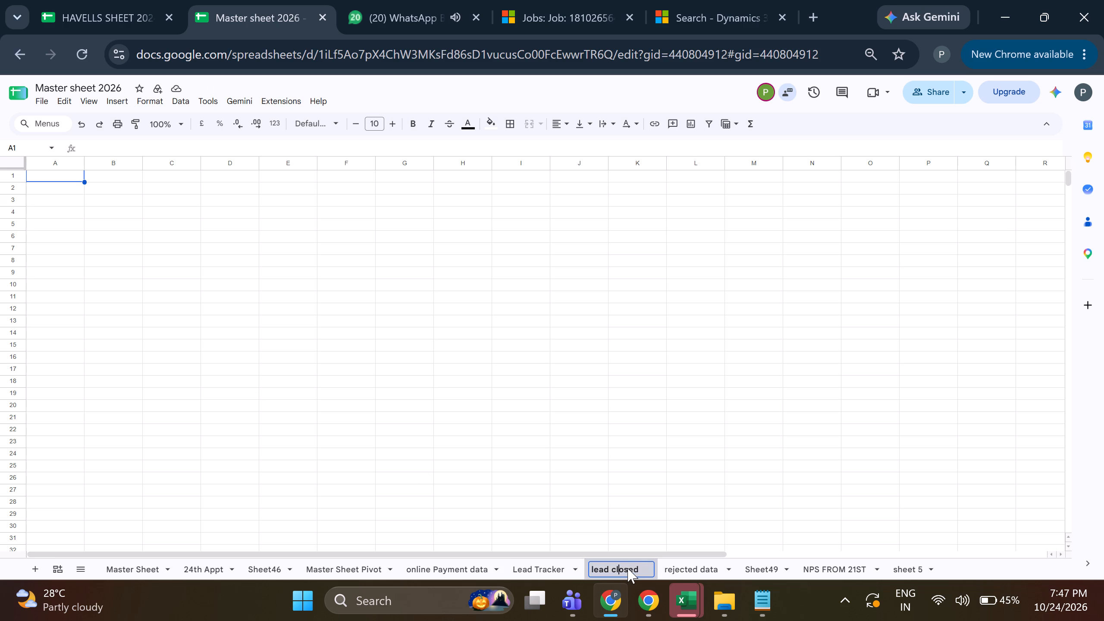
{"action": "key", "text": "Left"}
{"action": "key", "text": "BackSpace"}
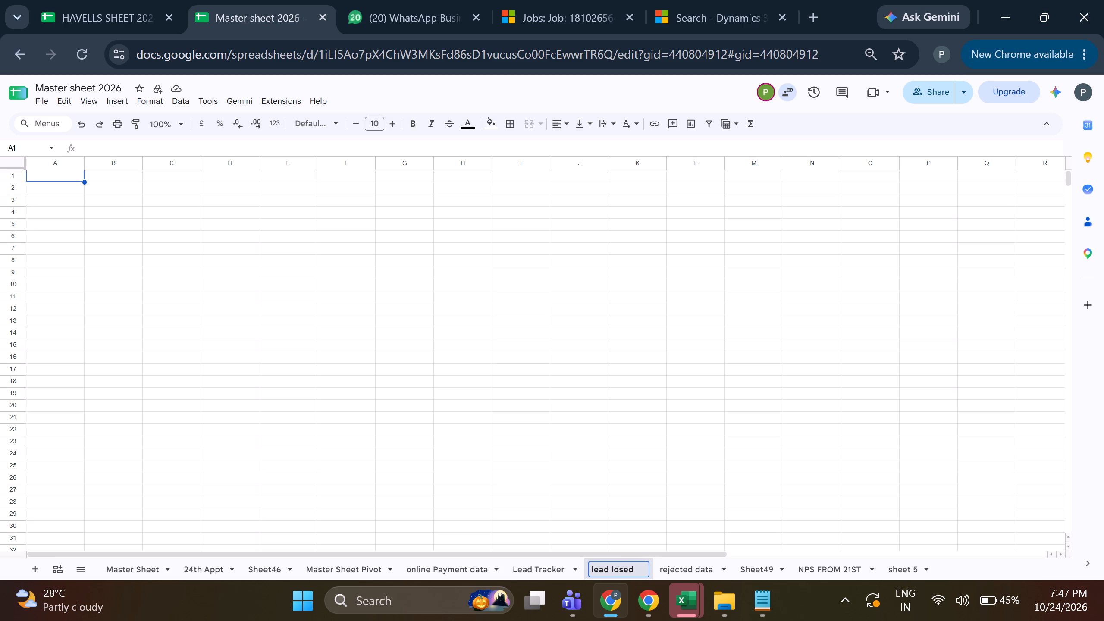
{"action": "key", "text": "Right"}
{"action": "key", "text": "Right"}
{"action": "key", "text": "Right"}
{"action": "key", "text": "Right"}
{"action": "key", "text": "Right"}
{"action": "key", "text": "BackSpace"}
{"action": "key", "text": "BackSpace"}
{"action": "key", "text": "BackSpace"}
{"action": "type", "text": "cked"}
{"action": "key", "text": "space"}
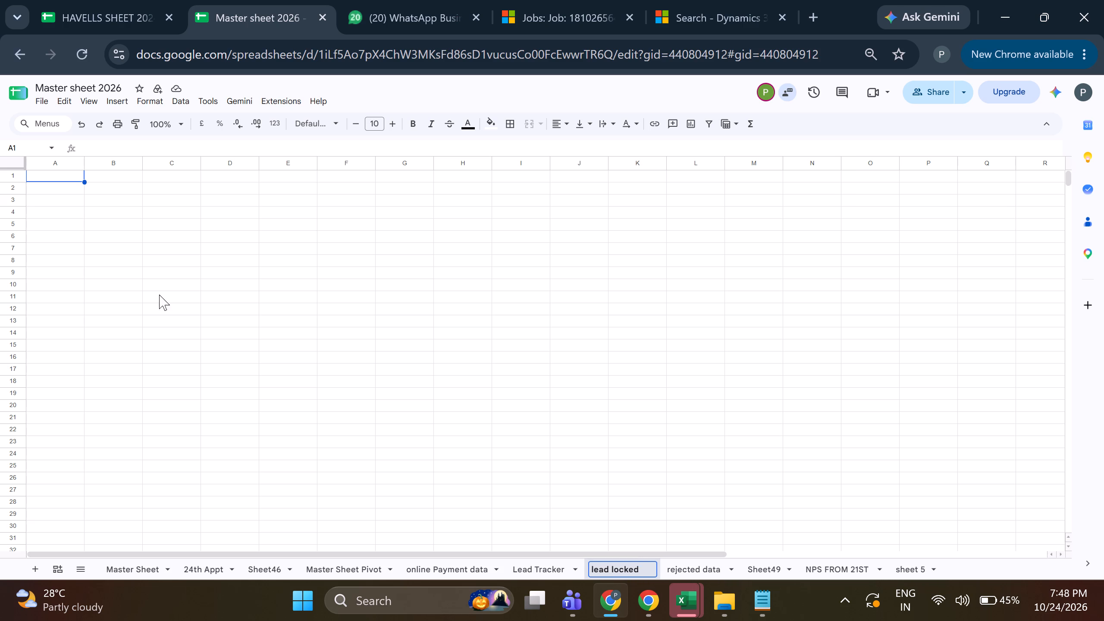
{"action": "left_click", "coordinate": [53, 169]}
Enter the column headers "date" in A1 and "calling time" in B1 of the lead locked sheet.
{"action": "left_click", "coordinate": [56, 178]}
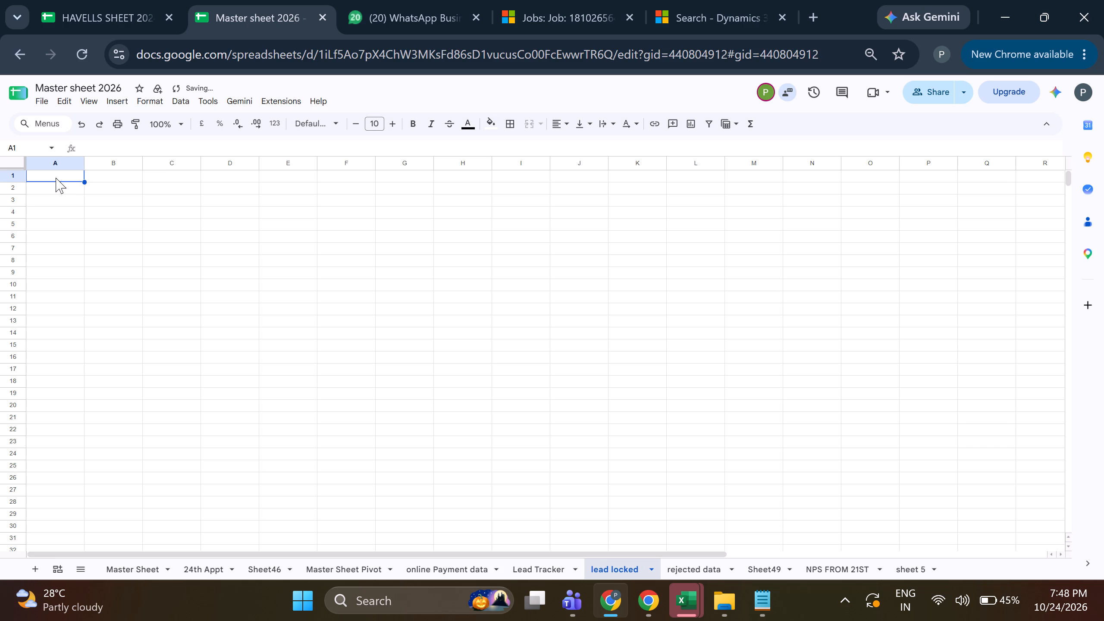
{"action": "left_click", "coordinate": [44, 178]}
{"action": "double_click", "coordinate": [44, 178]}
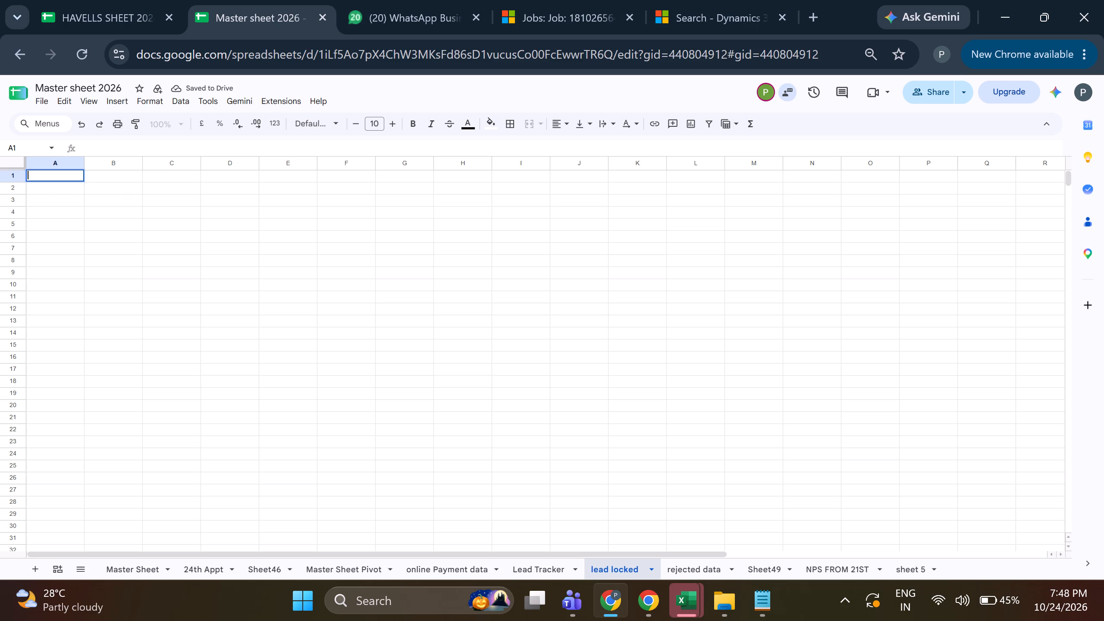
{"action": "type", "text": "date"}
{"action": "key", "text": "space"}
{"action": "key", "text": "Right"}
{"action": "left_click", "coordinate": [120, 178]}
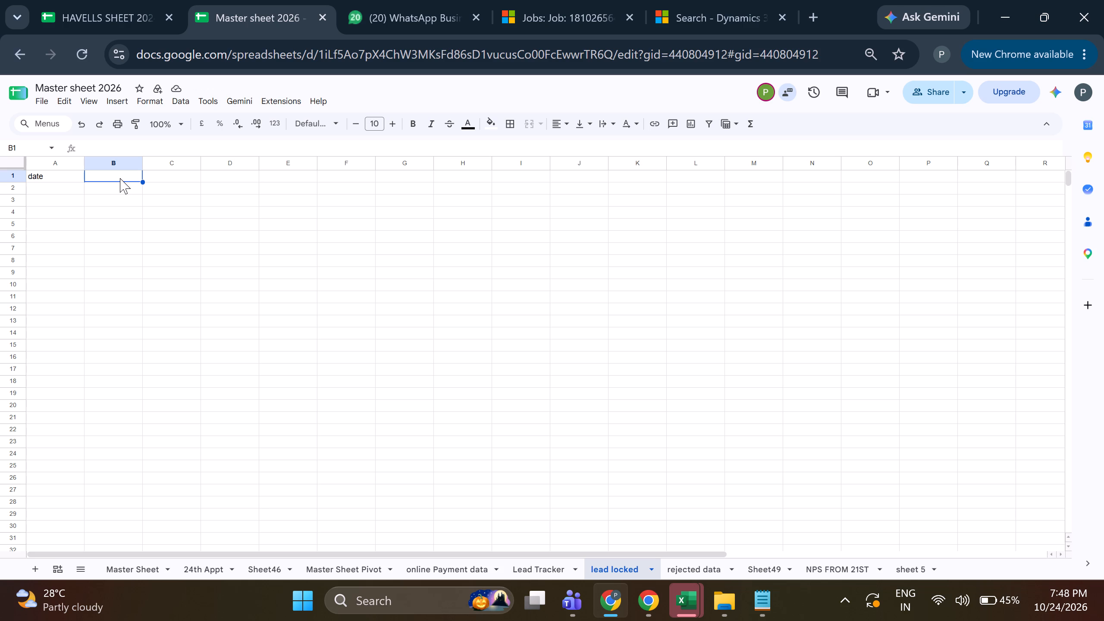
{"action": "left_click", "coordinate": [113, 178]}
{"action": "type", "text": "calling"}
{"action": "key", "text": "space"}
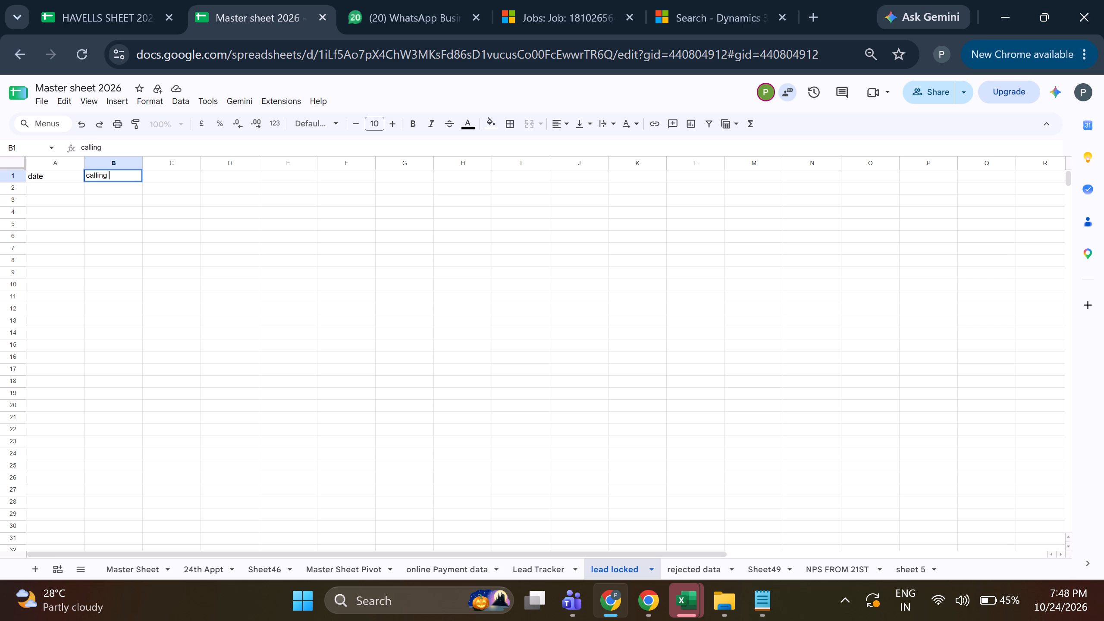
{"action": "type", "text": "time"}
{"action": "key", "text": "space"}
{"action": "key", "text": "Right"}
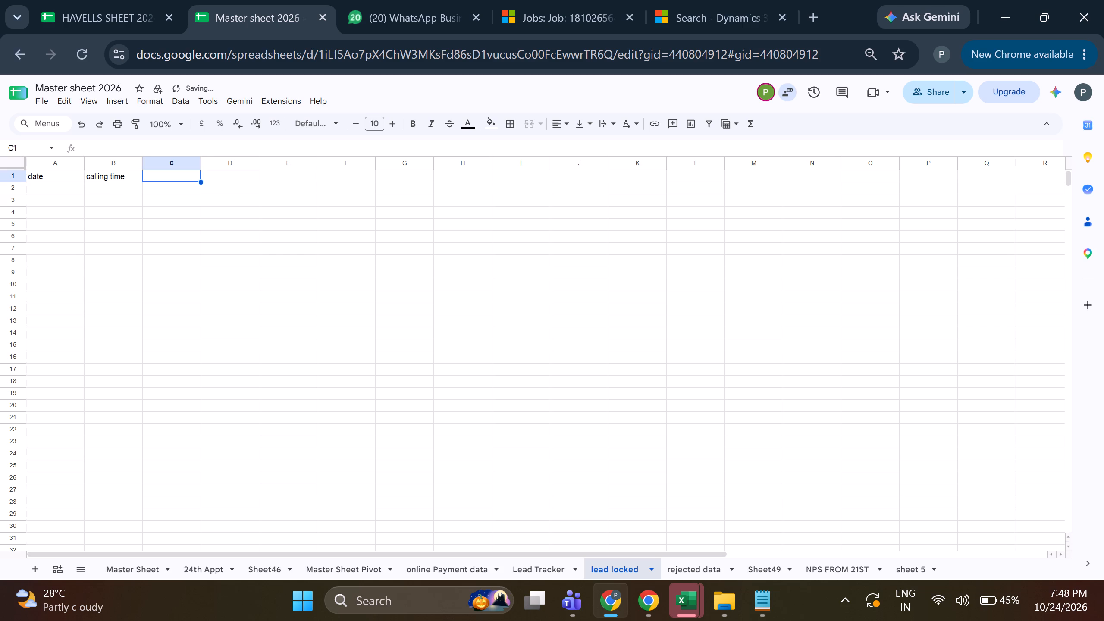
Enter the column headers "customer" in C1 and "address" in D1.
{"action": "type", "text": "customer"}
{"action": "key", "text": "space"}
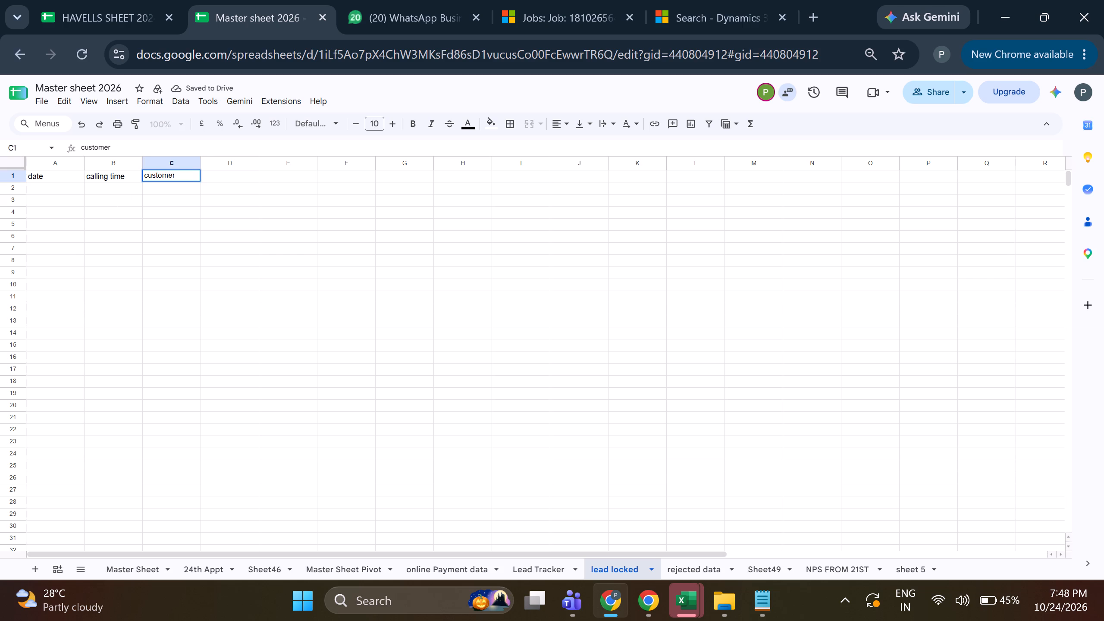
{"action": "key", "text": "Right"}
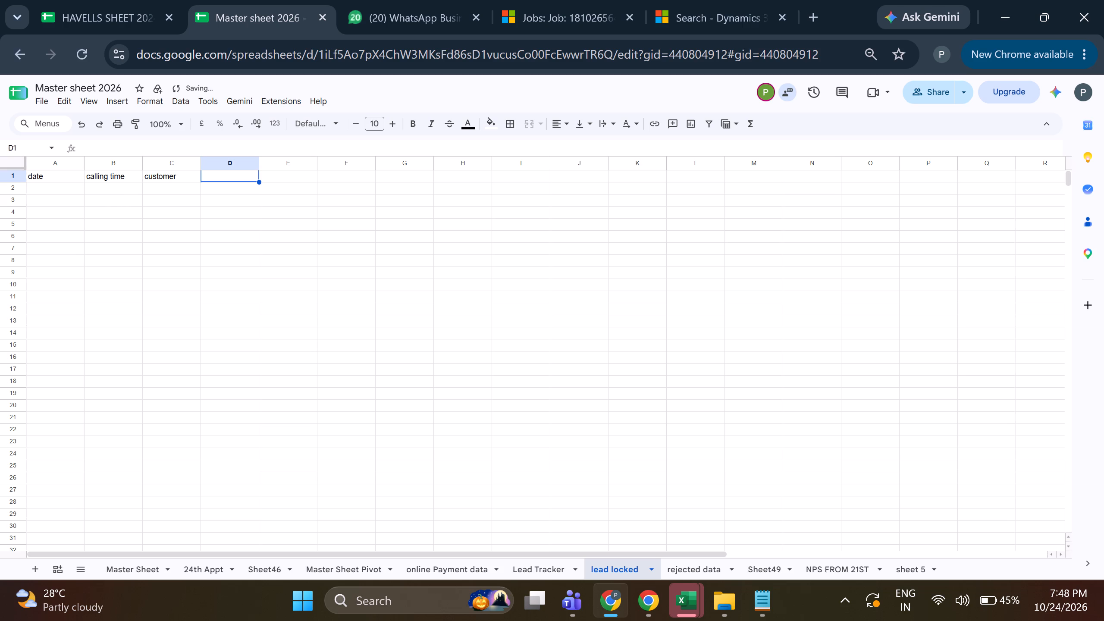
{"action": "key", "text": "l"}
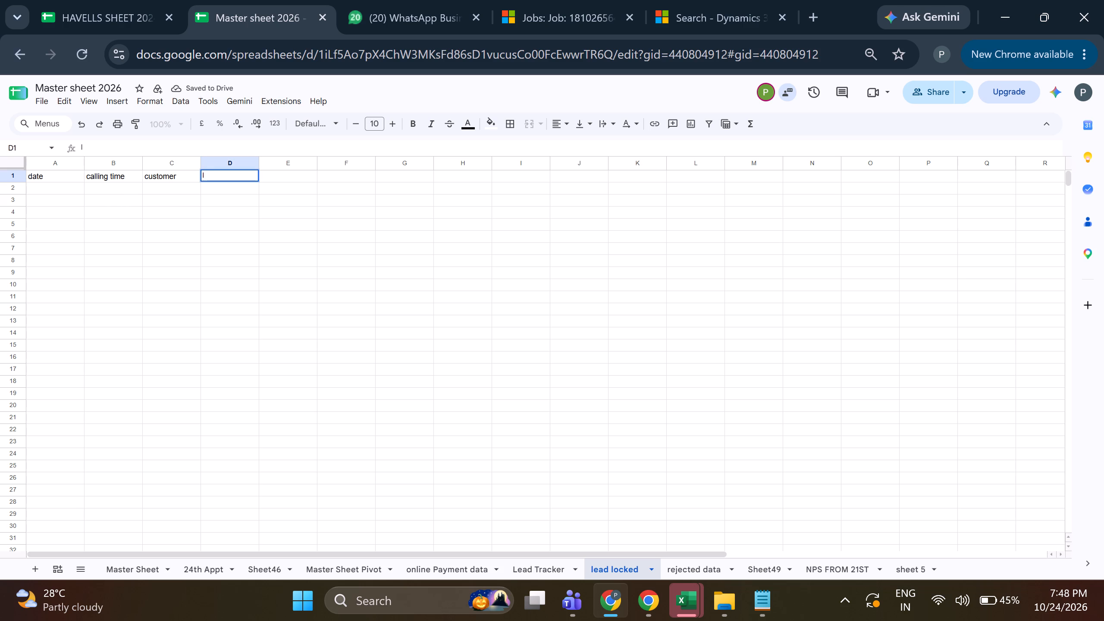
{"action": "key", "text": "BackSpace"}
{"action": "type", "text": "aa"}
{"action": "key", "text": "BackSpace"}
{"action": "type", "text": "ddres"}
{"action": "type", "text": "s"}
{"action": "key", "text": "space"}
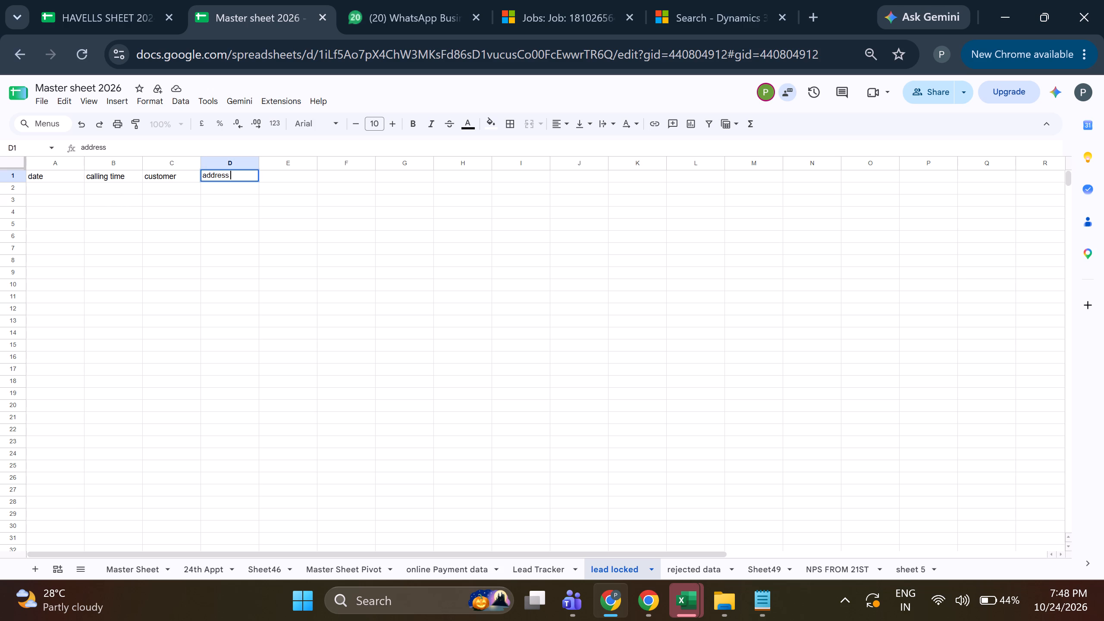
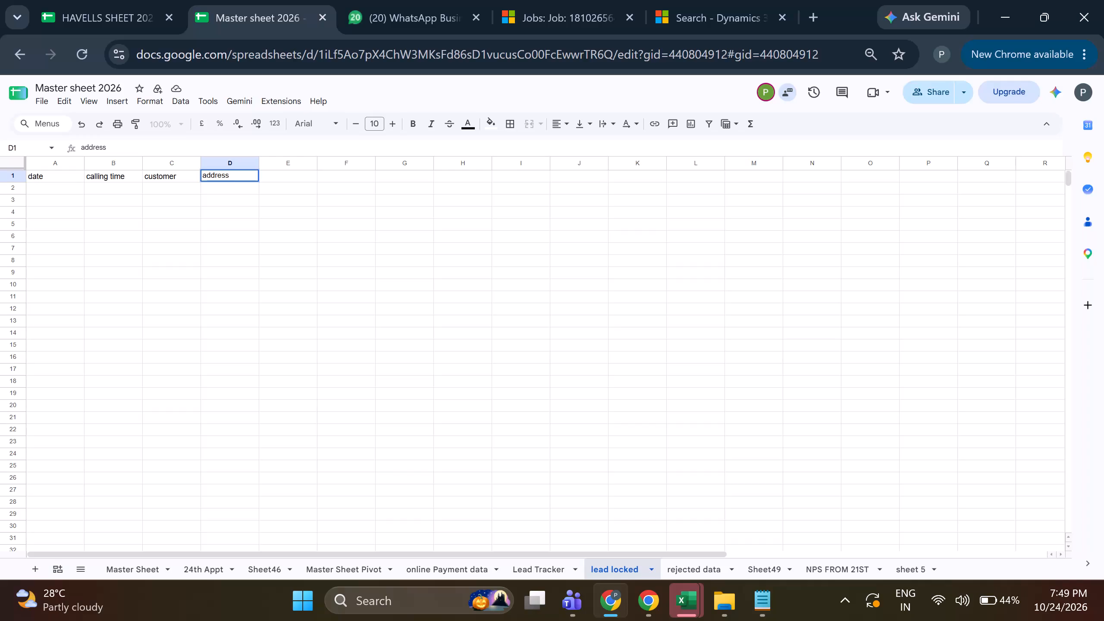
Finish the address header in D1 and enter the column header "closing date" in E1 of the lead locked sheet.
{"action": "key", "text": "space"}
{"action": "key", "text": "Right"}
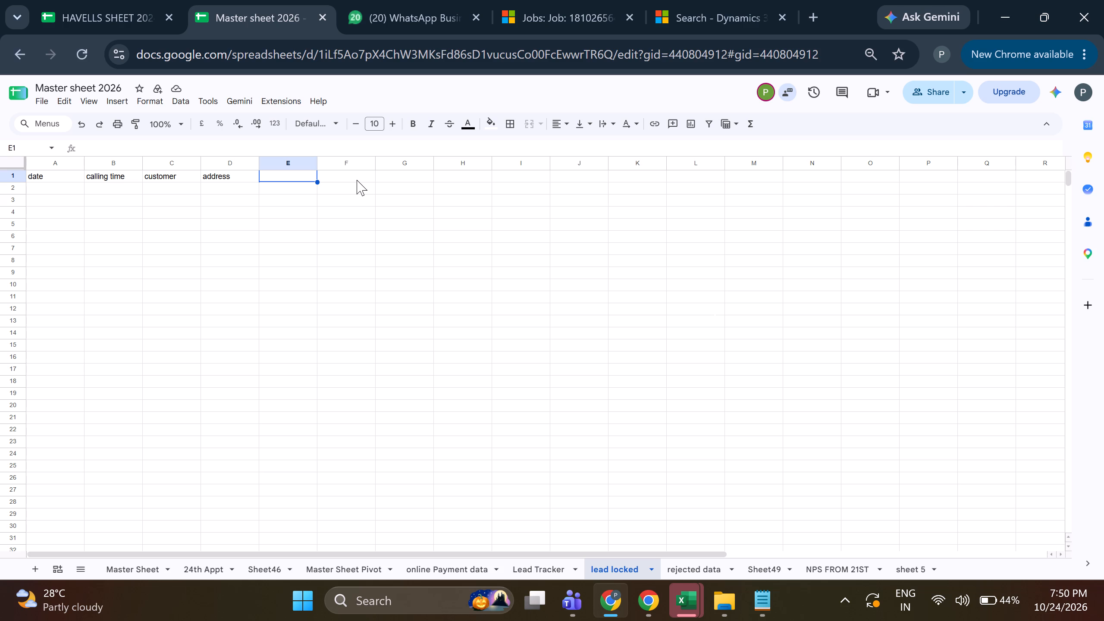
{"action": "type", "text": "closi"}
{"action": "type", "text": "ng"}
{"action": "key", "text": "space"}
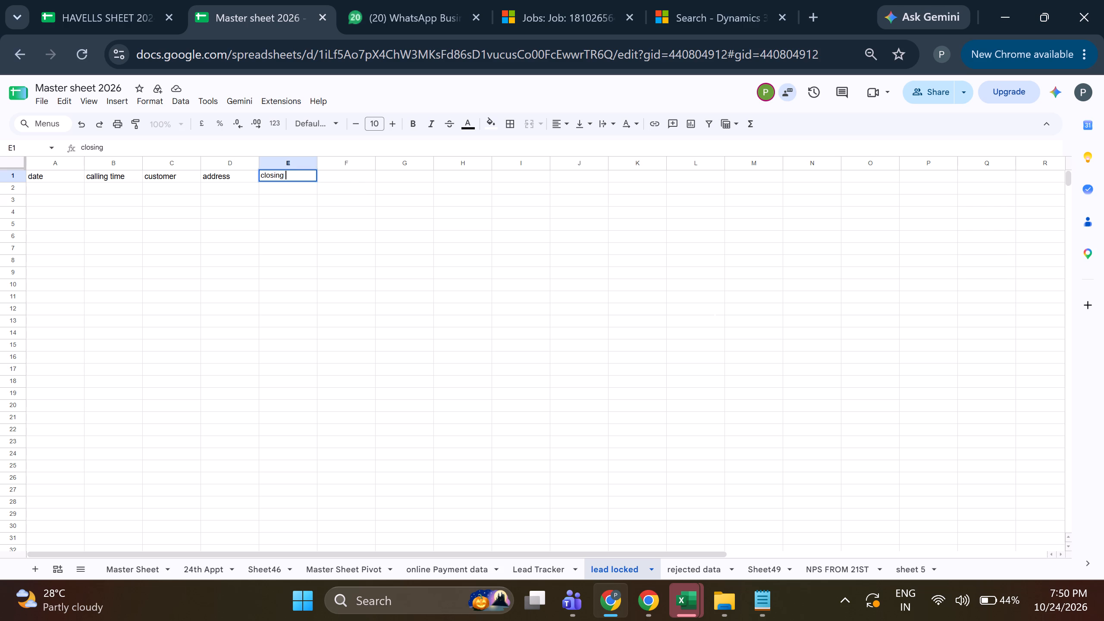
{"action": "type", "text": "date"}
{"action": "key", "text": "space"}
{"action": "key", "text": "Right"}
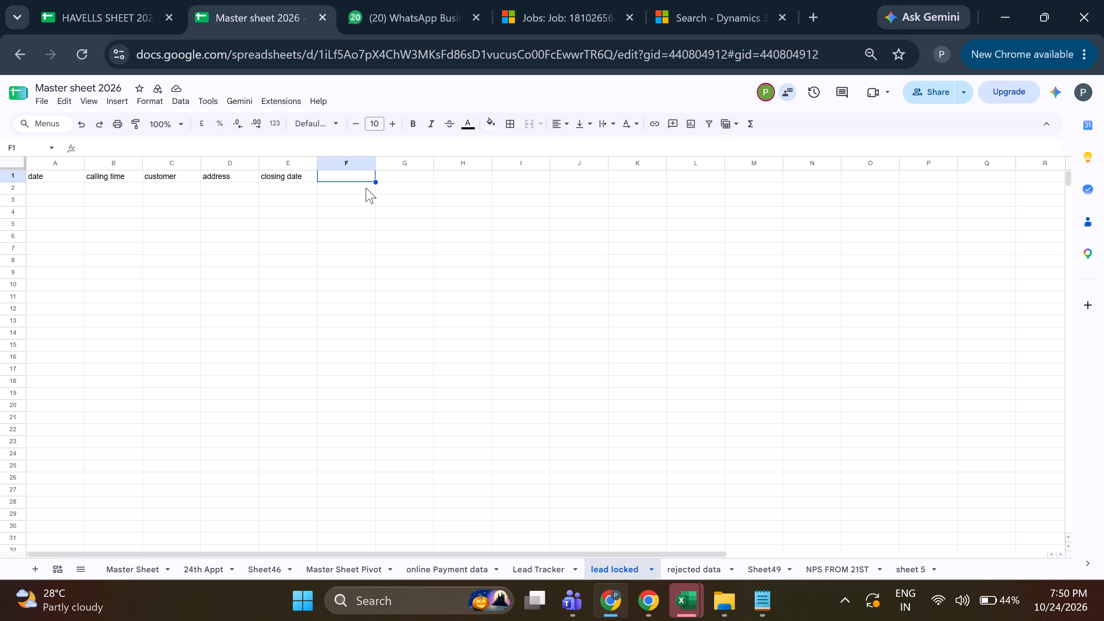
Move the "closing date" header from E1 to F1 by copying it across and clearing E1.
{"action": "key", "text": "ctrl+c"}
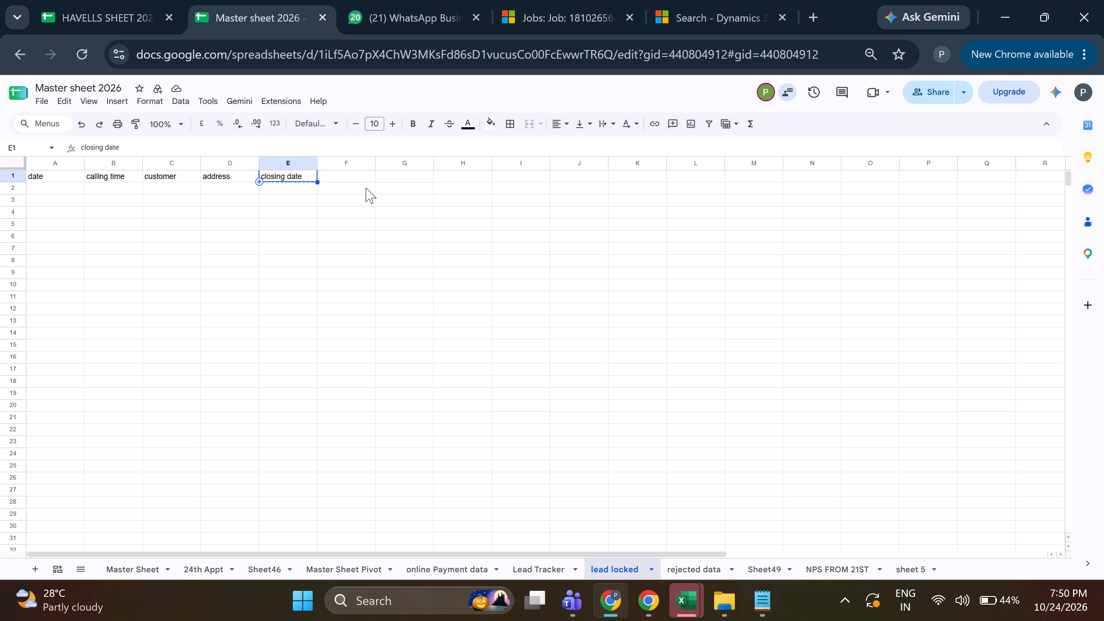
{"action": "key", "text": "Right"}
{"action": "key", "text": "ctrl+v"}
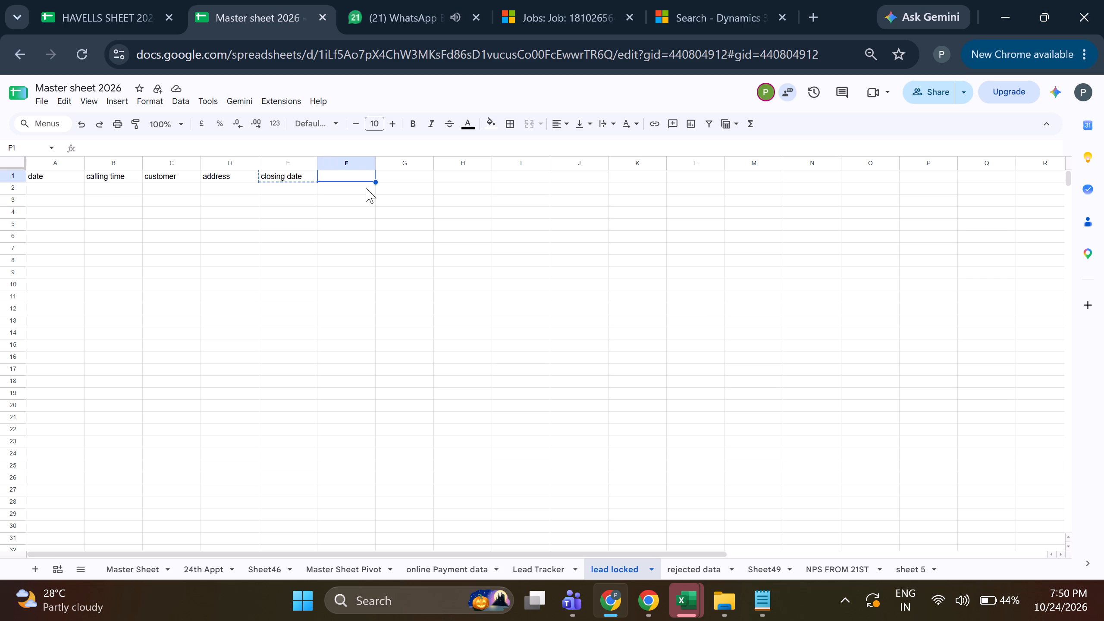
{"action": "key", "text": "Left"}
{"action": "key", "text": "BackSpace"}
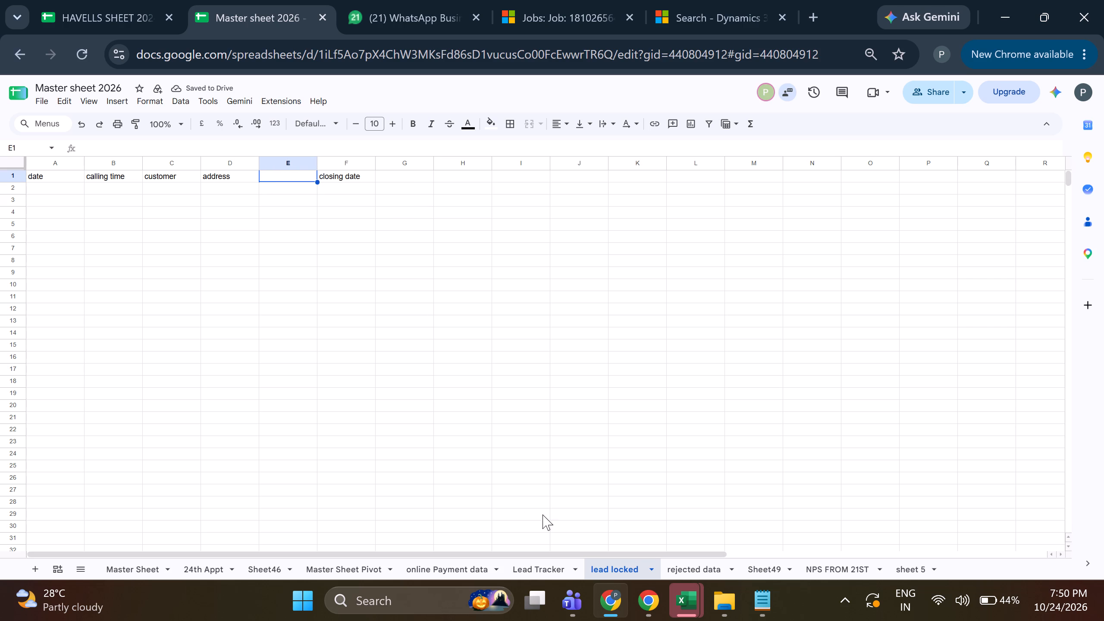
Consult the Lead Tracker sheet, and enter the column header "mobile number" in E1 of the lead locked sheet.
{"action": "left_click", "coordinate": [557, 572]}
{"action": "scroll", "coordinate": [575, 300], "scroll_direction": "up", "scroll_amount": 4}
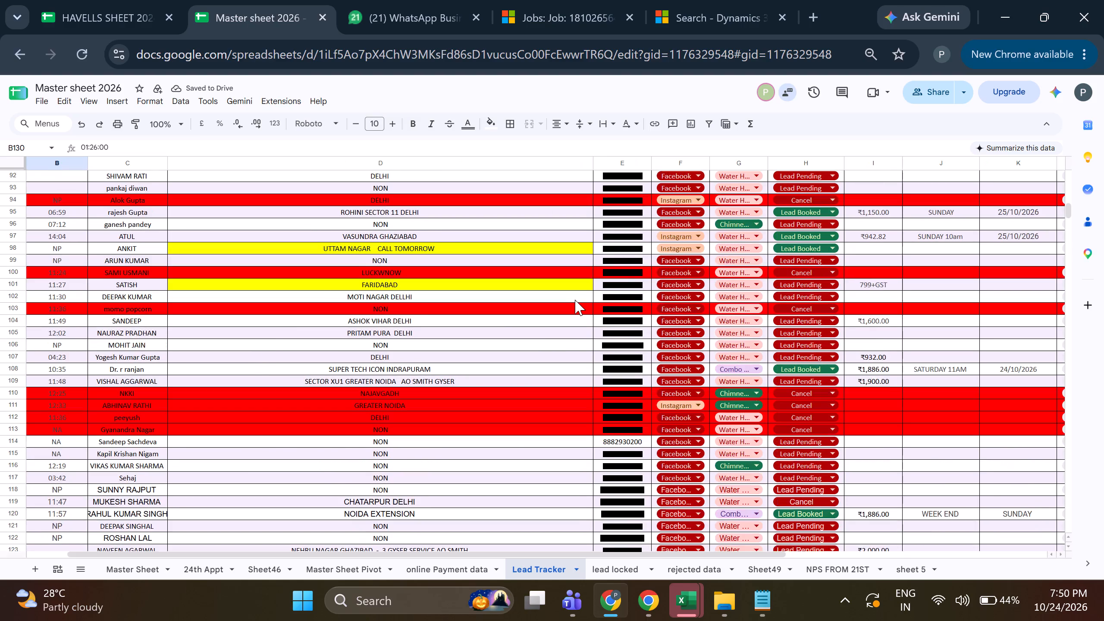
{"action": "scroll", "coordinate": [580, 318], "scroll_direction": "down", "scroll_amount": 4}
{"action": "left_click", "coordinate": [654, 603]}
{"action": "left_click", "coordinate": [608, 608]}
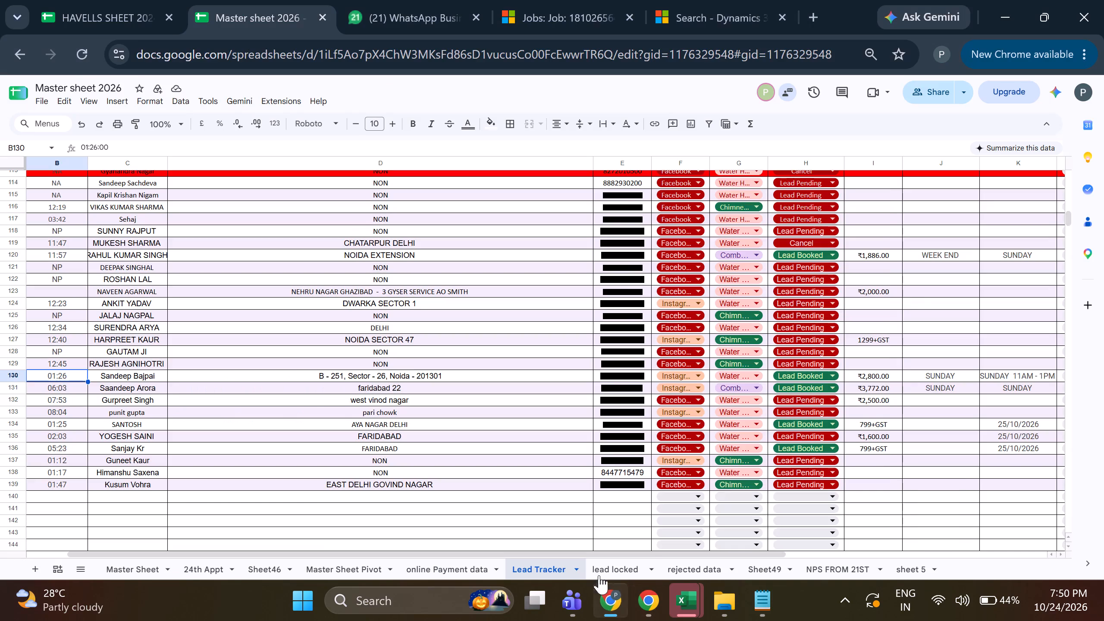
{"action": "left_click", "coordinate": [641, 568]}
{"action": "left_click", "coordinate": [285, 175]}
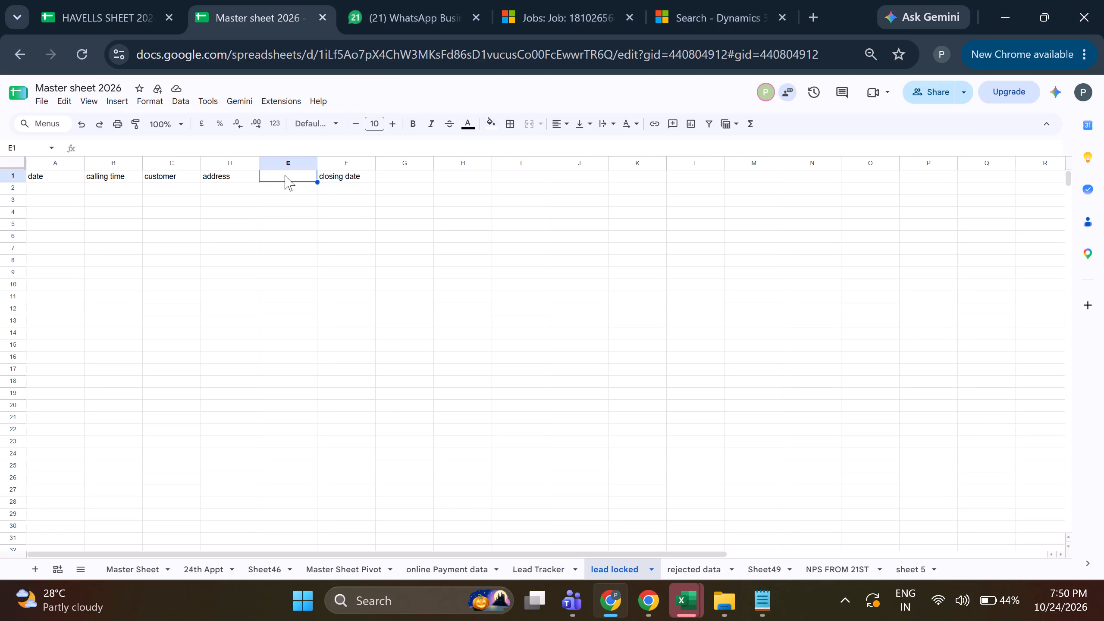
{"action": "scroll", "coordinate": [285, 175], "scroll_direction": "up", "scroll_amount": 2}
{"action": "left_click", "coordinate": [285, 175]}
{"action": "type", "text": "mobil"}
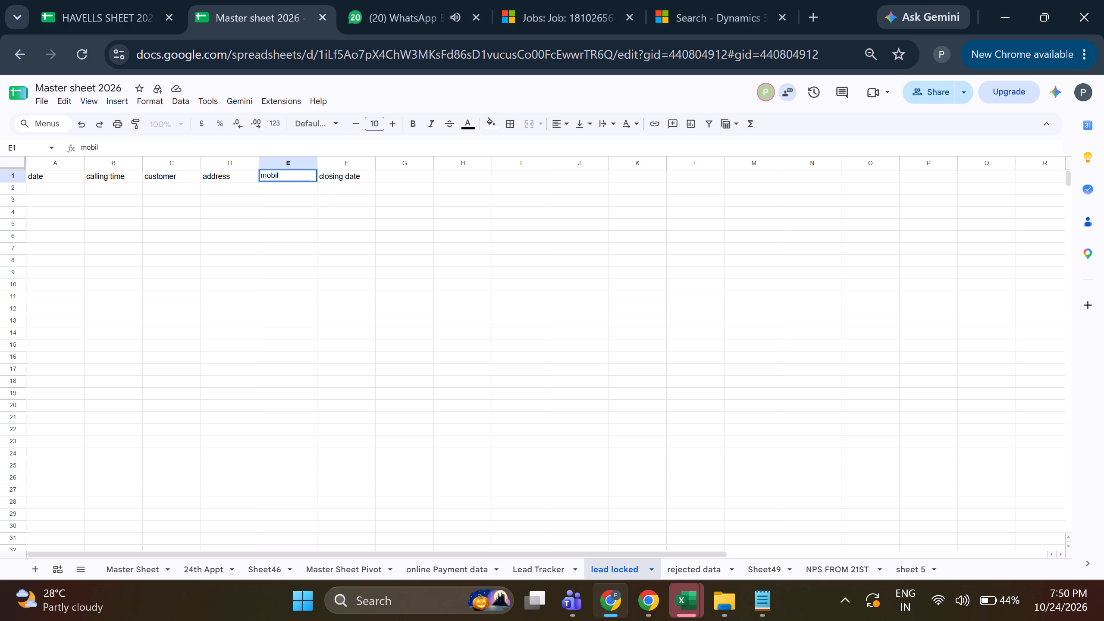
{"action": "type", "text": "e"}
{"action": "key", "text": "space"}
{"action": "type", "text": "nu"}
{"action": "type", "text": "mber"}
{"action": "key", "text": "space"}
{"action": "key", "text": "Right"}
{"action": "key", "text": "Right"}
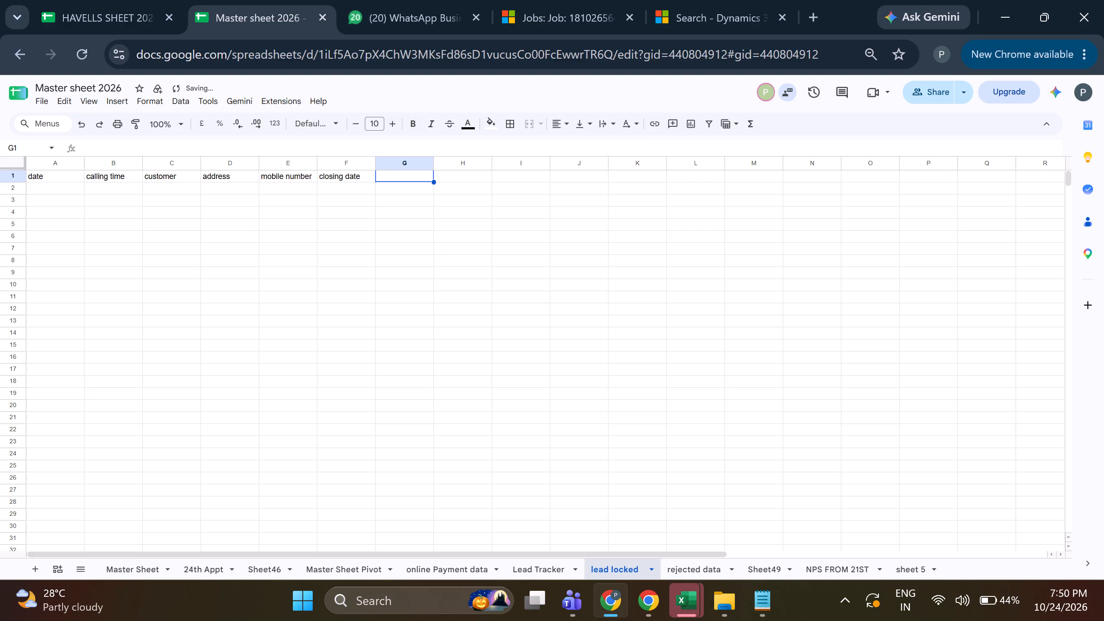
Check the Lead Tracker's column headers and enter the header "lead status" in G1 of the lead locked sheet.
{"action": "left_click", "coordinate": [535, 566]}
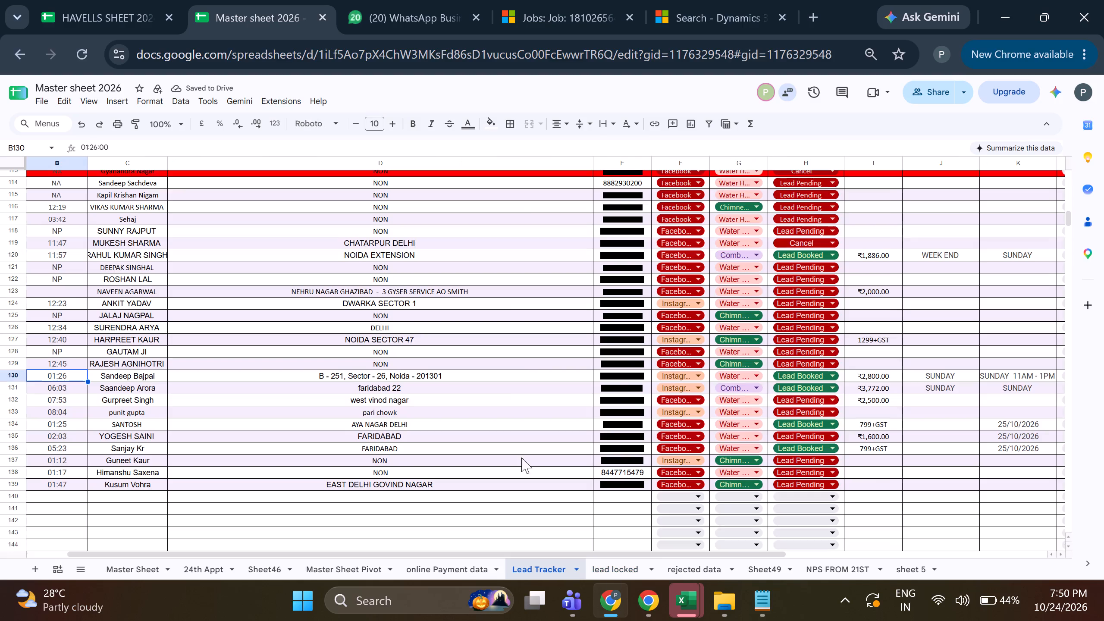
{"action": "scroll", "coordinate": [839, 347], "scroll_direction": "up", "scroll_amount": 12}
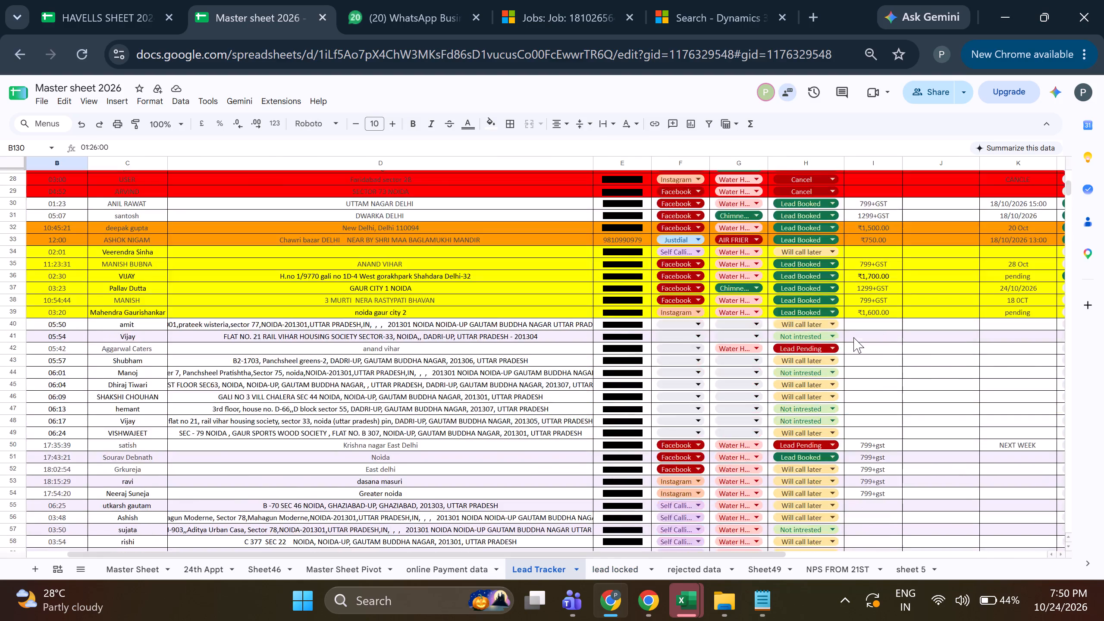
{"action": "scroll", "coordinate": [853, 337], "scroll_direction": "up", "scroll_amount": 11}
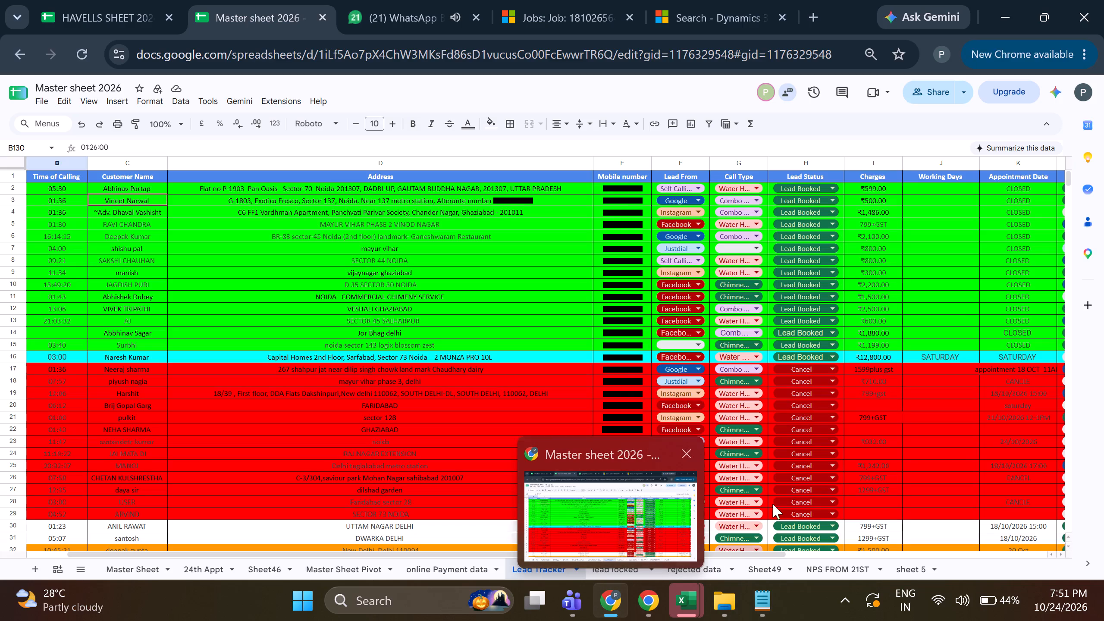
{"action": "left_click", "coordinate": [598, 575]}
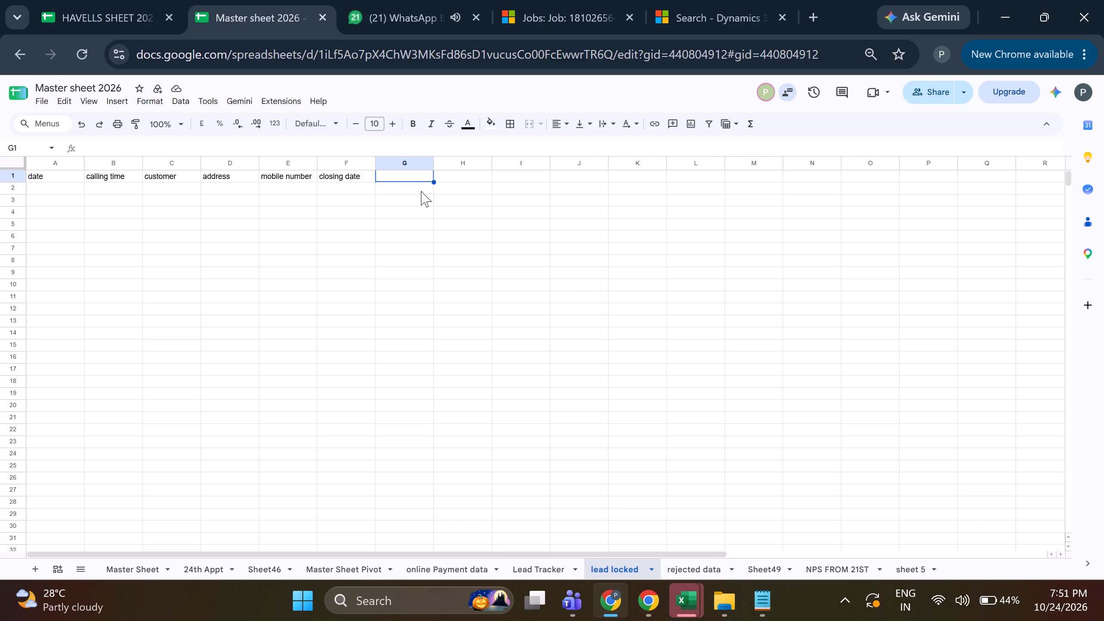
{"action": "type", "text": "lr"}
{"action": "key", "text": "BackSpace"}
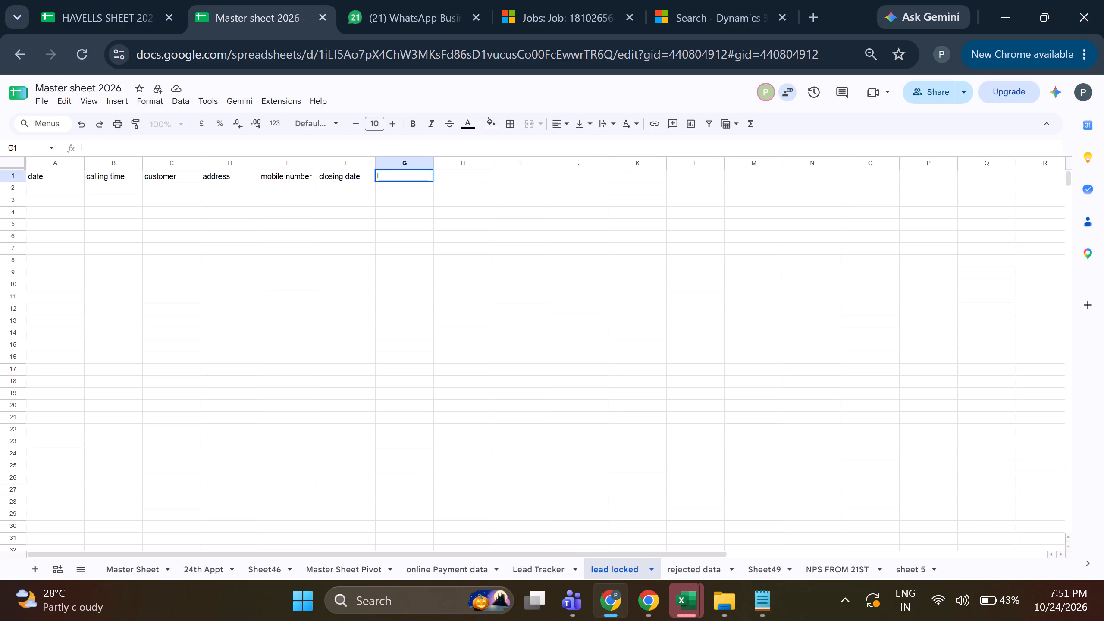
{"action": "type", "text": "ead"}
{"action": "key", "text": "space"}
{"action": "type", "text": "status"}
{"action": "key", "text": "space"}
{"action": "key", "text": "Right"}
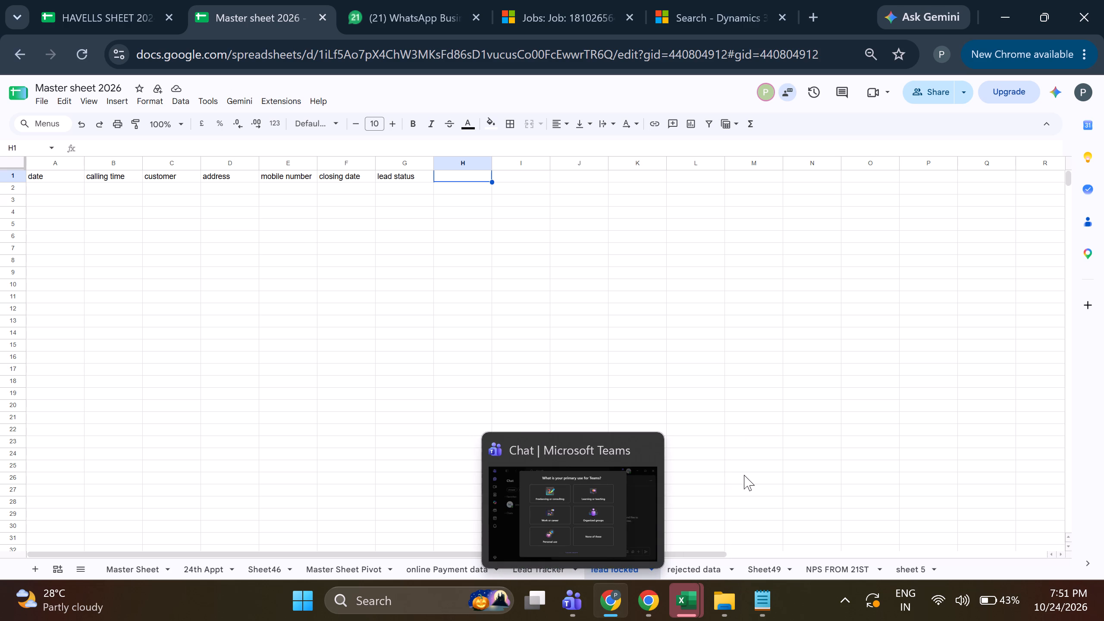
Refer to the Lead Tracker's headers again and enter the header "charges" in H1 of the lead locked sheet.
{"action": "left_click", "coordinate": [646, 447]}
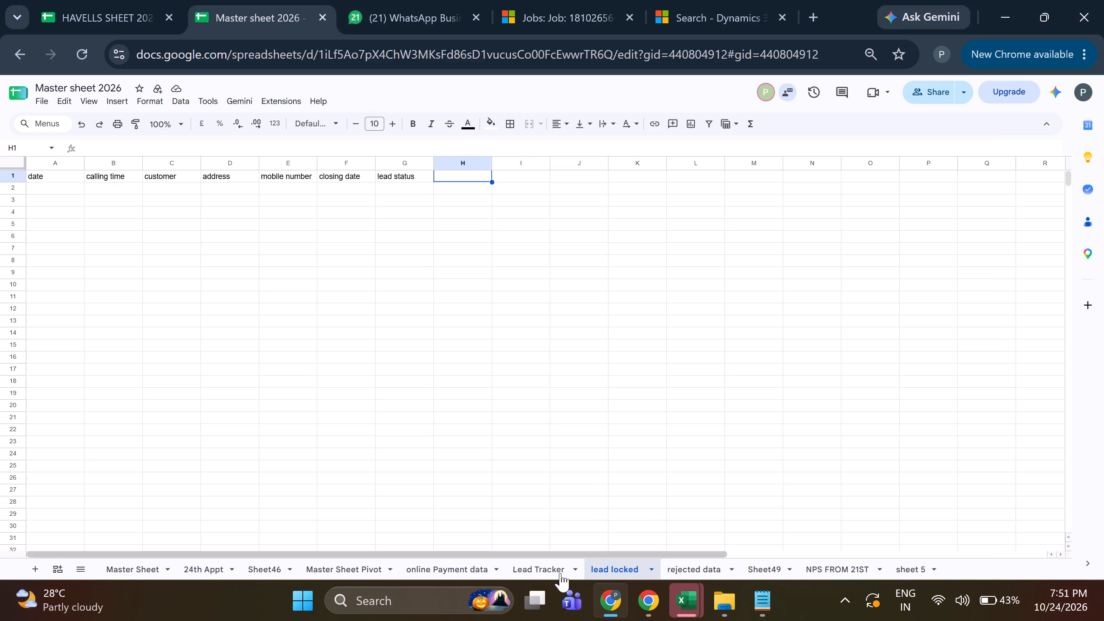
{"action": "left_click", "coordinate": [556, 572]}
{"action": "scroll", "coordinate": [862, 417], "scroll_direction": "up", "scroll_amount": 7}
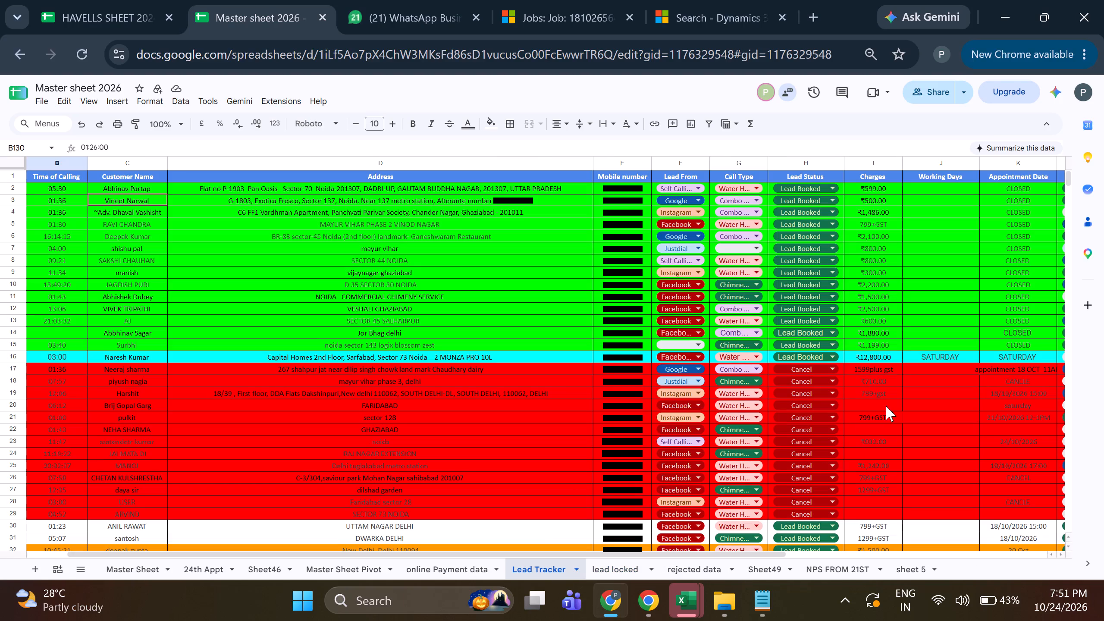
{"action": "scroll", "coordinate": [886, 406], "scroll_direction": "up", "scroll_amount": 1}
{"action": "left_click", "coordinate": [650, 601]}
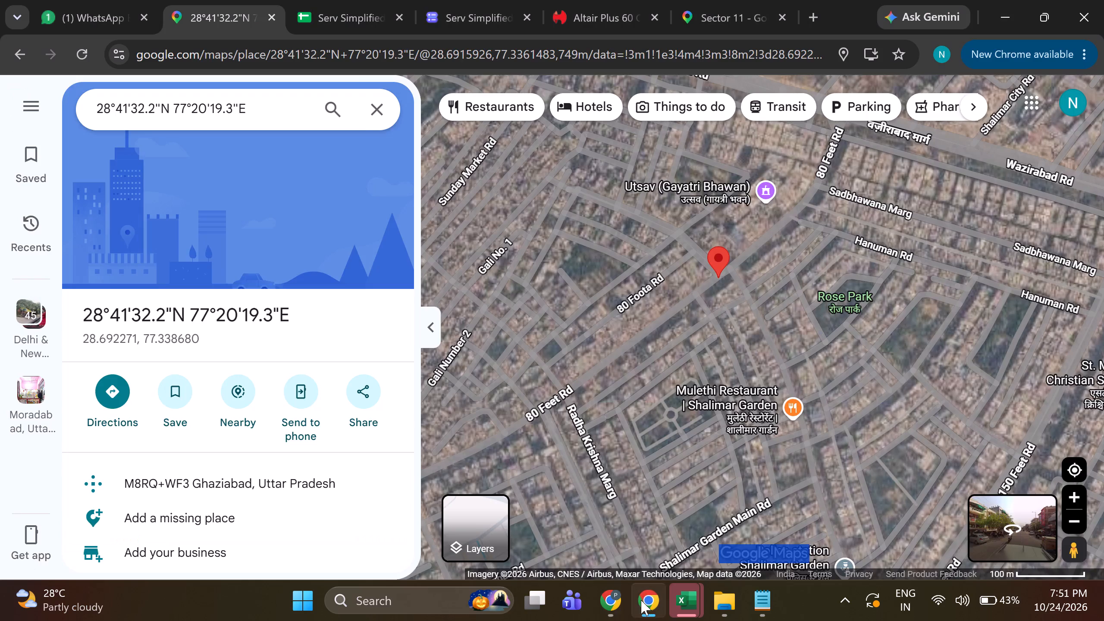
{"action": "left_click", "coordinate": [608, 604]}
{"action": "left_click", "coordinate": [624, 566]}
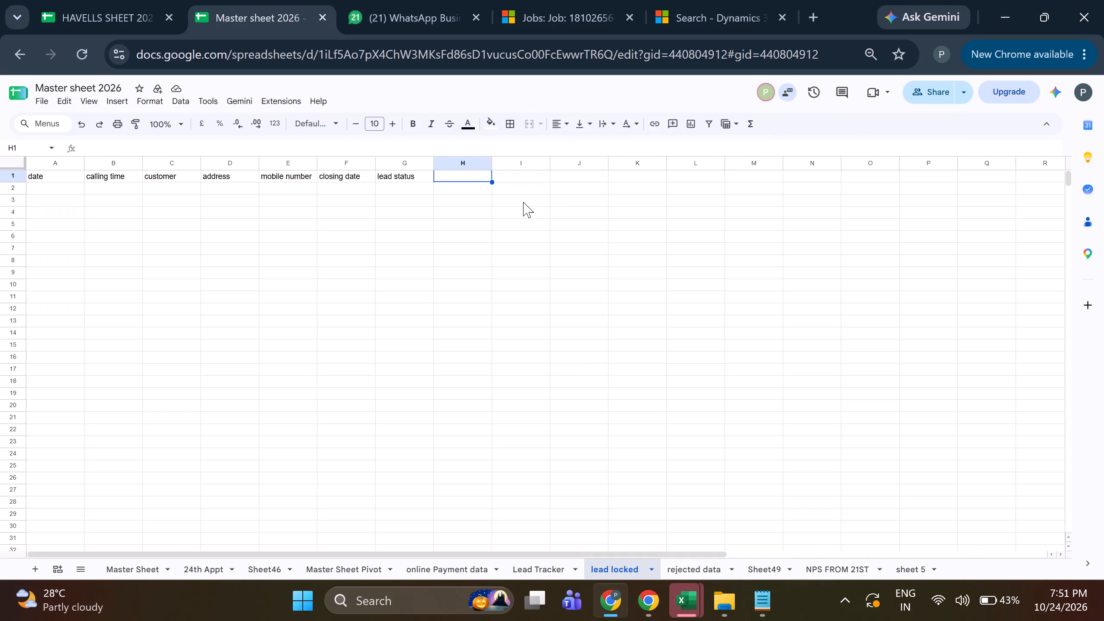
{"action": "type", "text": "cha"}
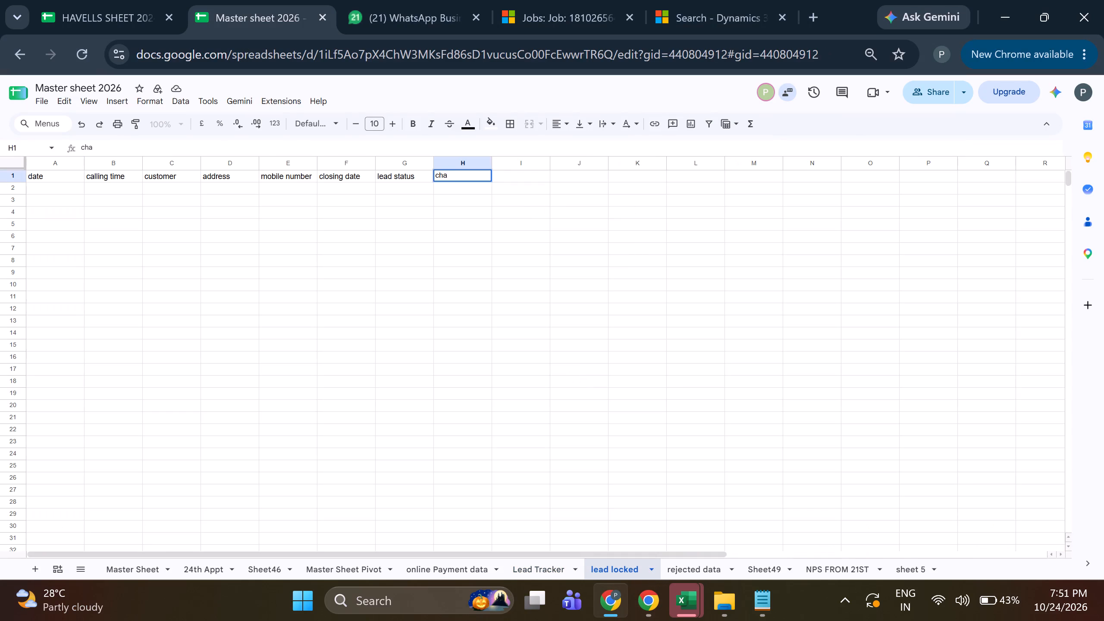
{"action": "type", "text": "rges"}
{"action": "key", "text": "Right"}
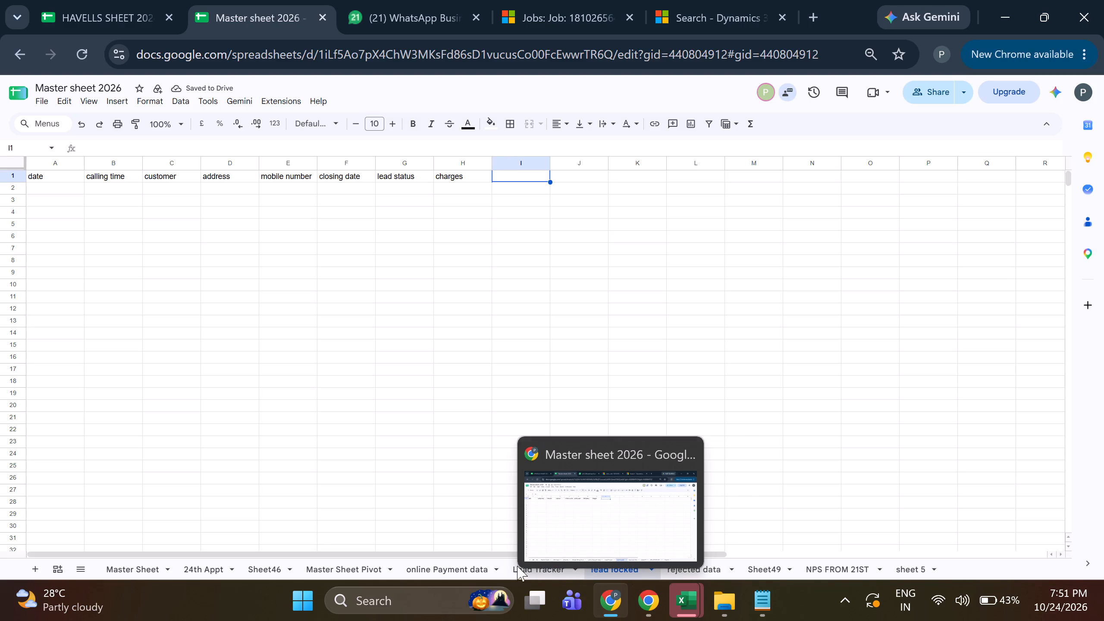
Review the Lead Tracker's headers and enter the header "call type" in I1 of the lead locked sheet.
{"action": "left_click", "coordinate": [543, 572]}
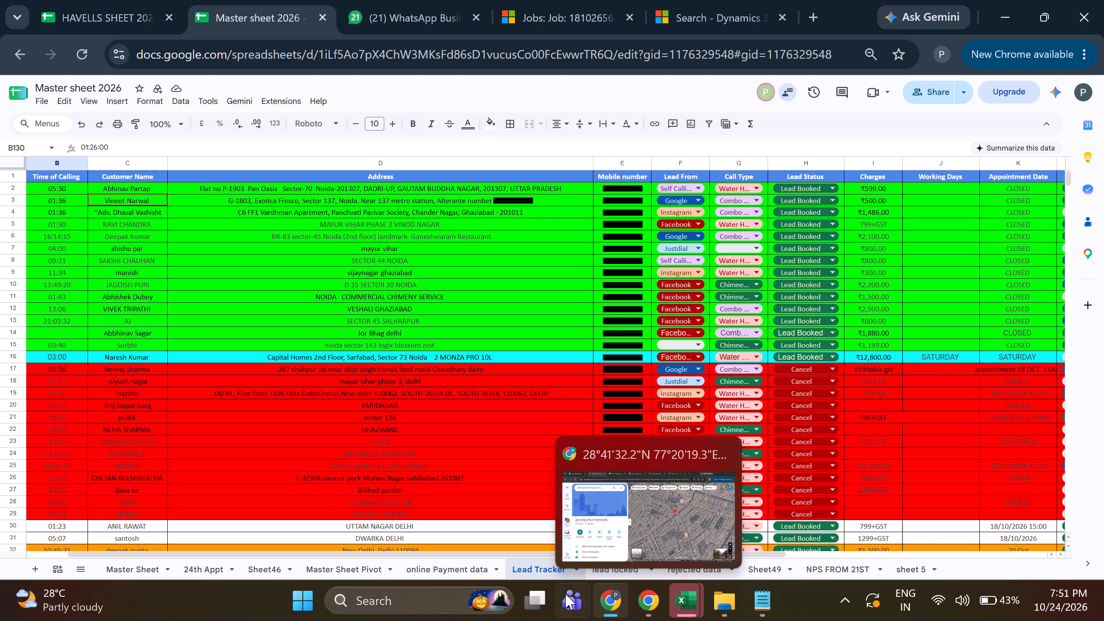
{"action": "left_click", "coordinate": [607, 566]}
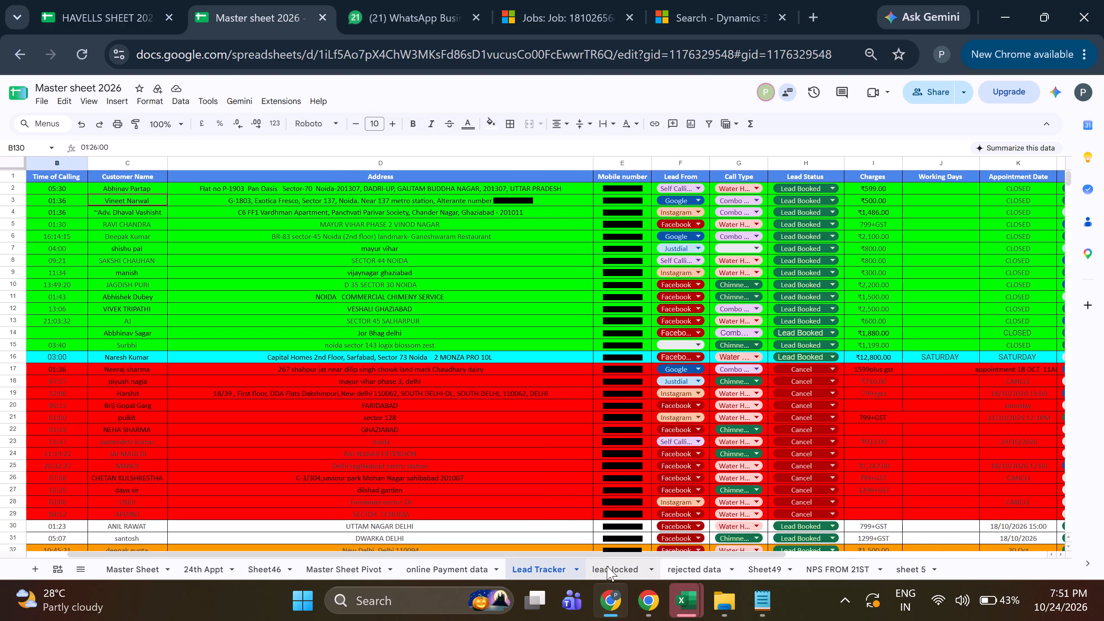
{"action": "scroll", "coordinate": [672, 279], "scroll_direction": "up", "scroll_amount": 4}
{"action": "left_click", "coordinate": [509, 176]}
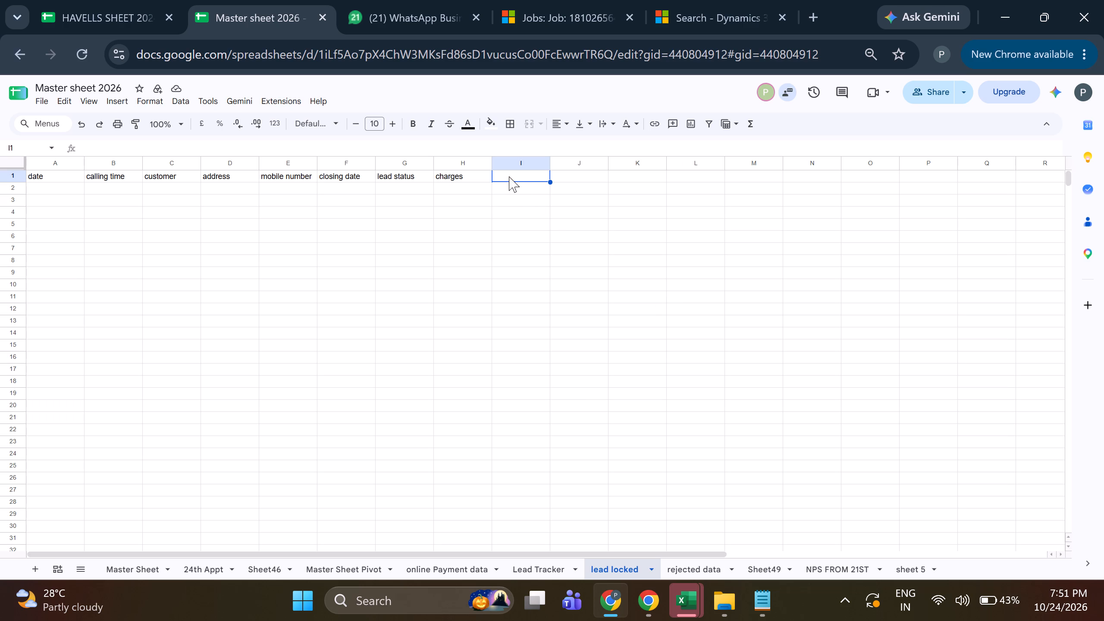
{"action": "key", "text": "t"}
{"action": "key", "text": "BackSpace"}
{"action": "type", "text": "call typ"}
{"action": "key", "text": "space"}
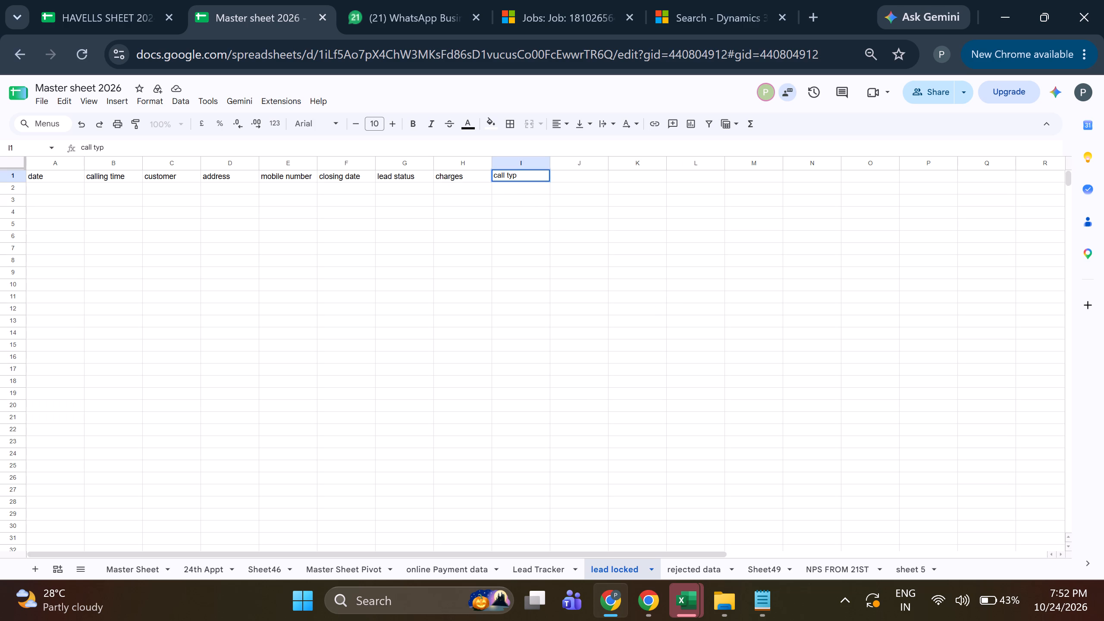
{"action": "key", "text": "BackSpace"}
{"action": "key", "text": "e"}
{"action": "key", "text": "Right"}
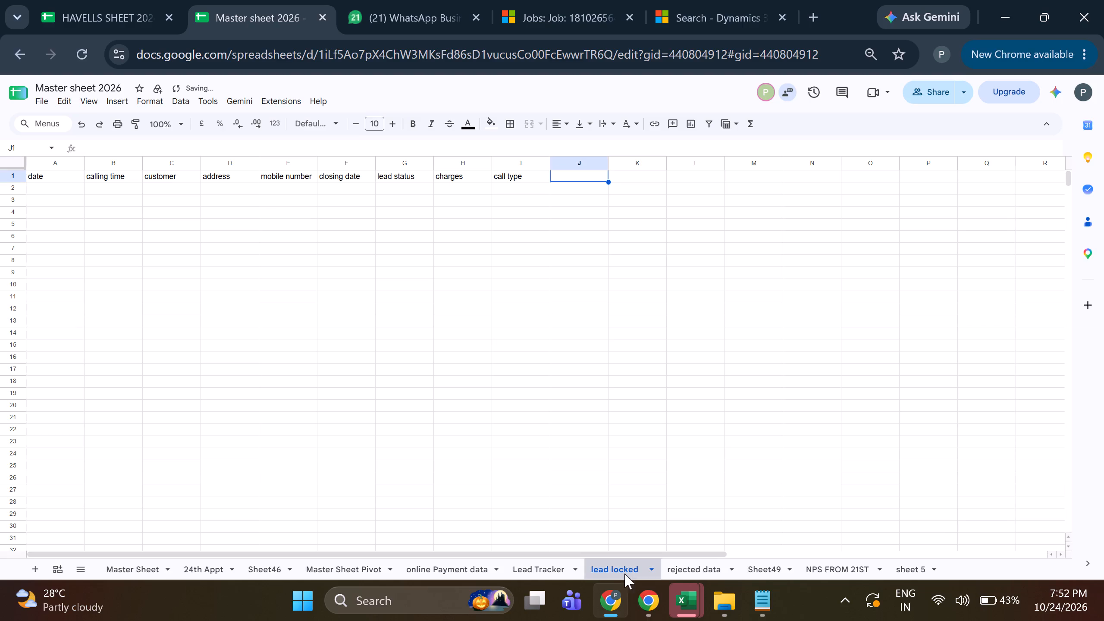
Check the Lead Tracker's column headers and enter the header "appointment set" in J1 of the lead locked sheet.
{"action": "left_click", "coordinate": [547, 573]}
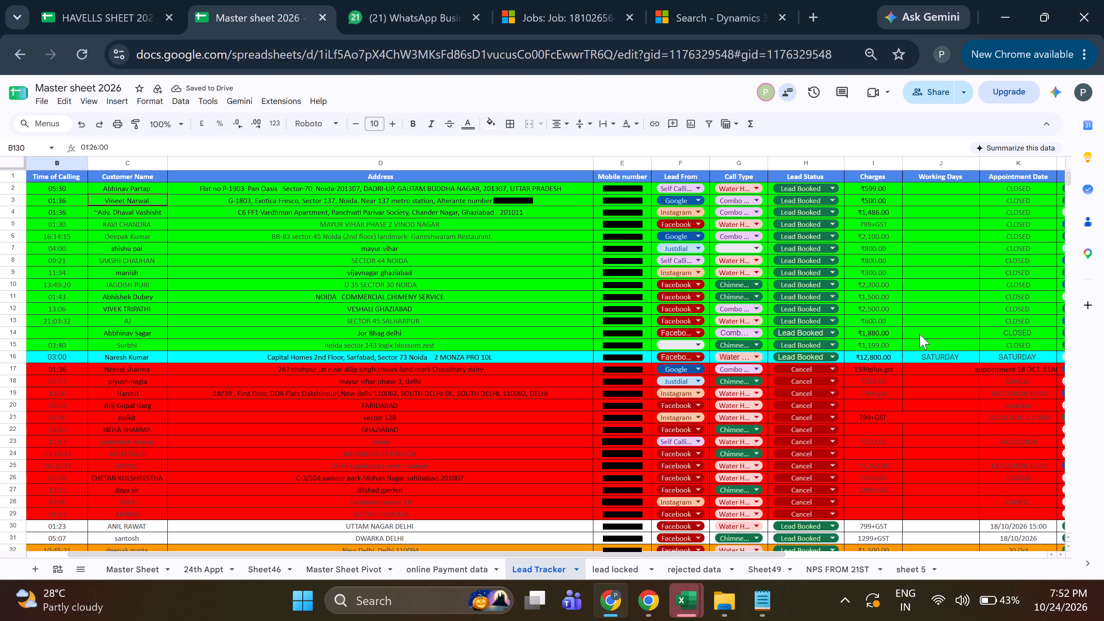
{"action": "scroll", "coordinate": [936, 330], "scroll_direction": "up", "scroll_amount": 1}
{"action": "left_click", "coordinate": [640, 597]}
{"action": "left_click", "coordinate": [600, 605]}
{"action": "left_click", "coordinate": [611, 566]}
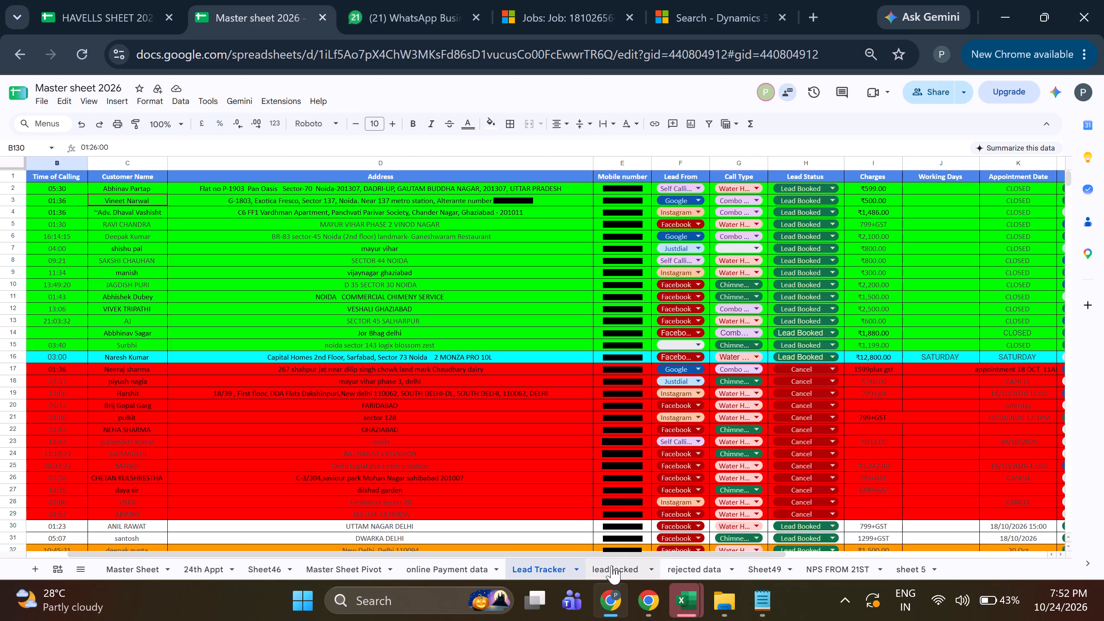
{"action": "scroll", "coordinate": [748, 385], "scroll_direction": "up", "scroll_amount": 3}
{"action": "type", "text": "appointment set"}
{"action": "key", "text": "space"}
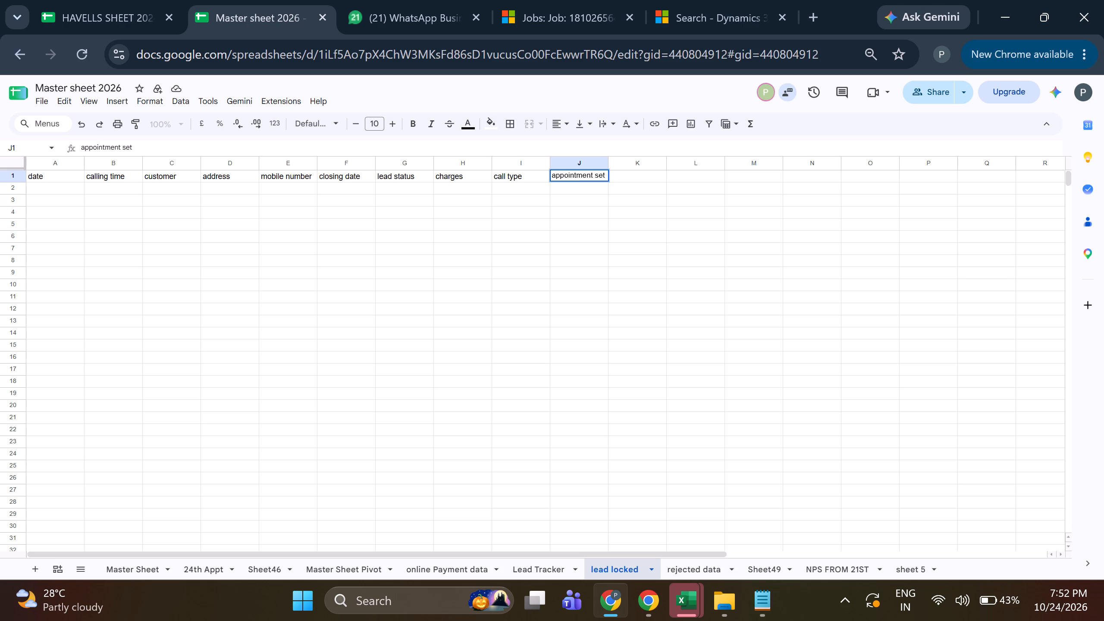
{"action": "key", "text": "Right"}
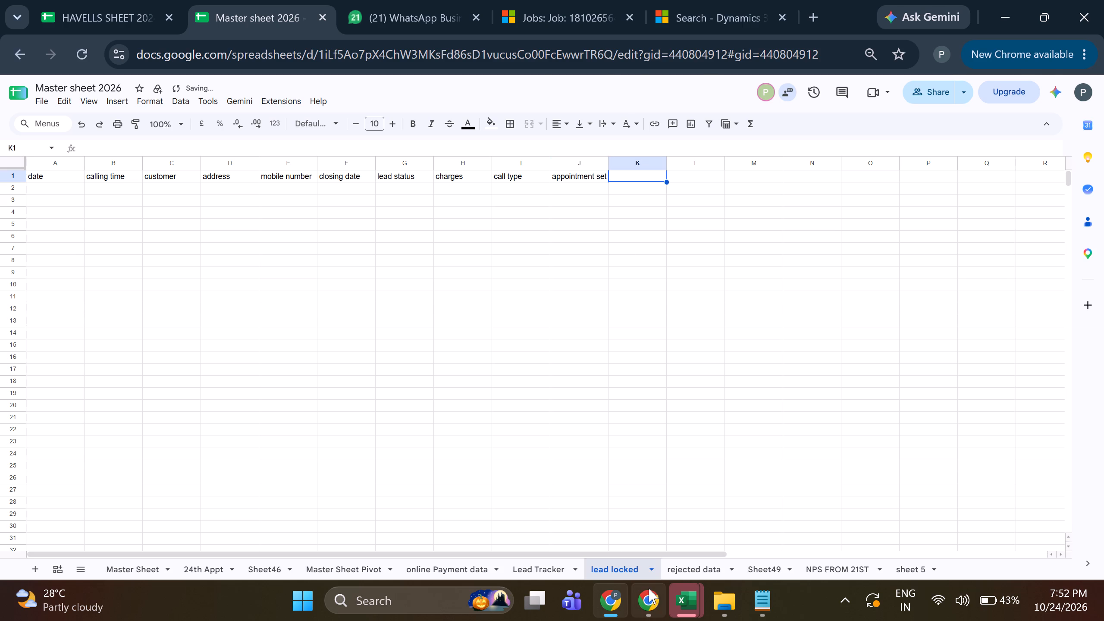
Return to the Lead Tracker sheet to consult its column headers for the next lead locked column.
{"action": "left_click", "coordinate": [649, 588]}
{"action": "left_click", "coordinate": [612, 604]}
{"action": "left_click", "coordinate": [555, 568]}
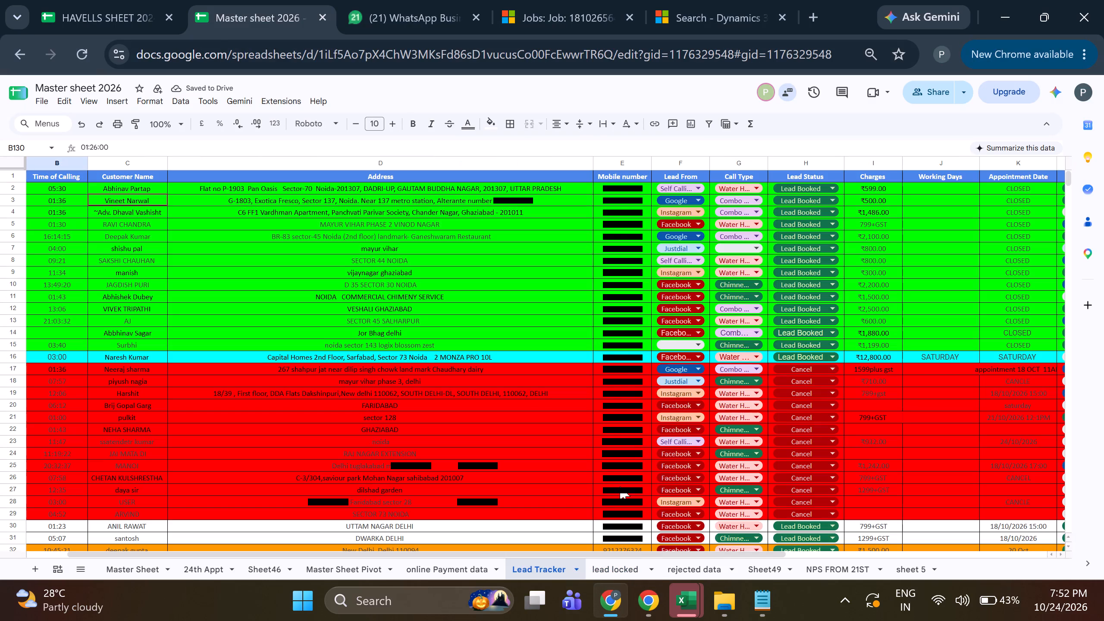
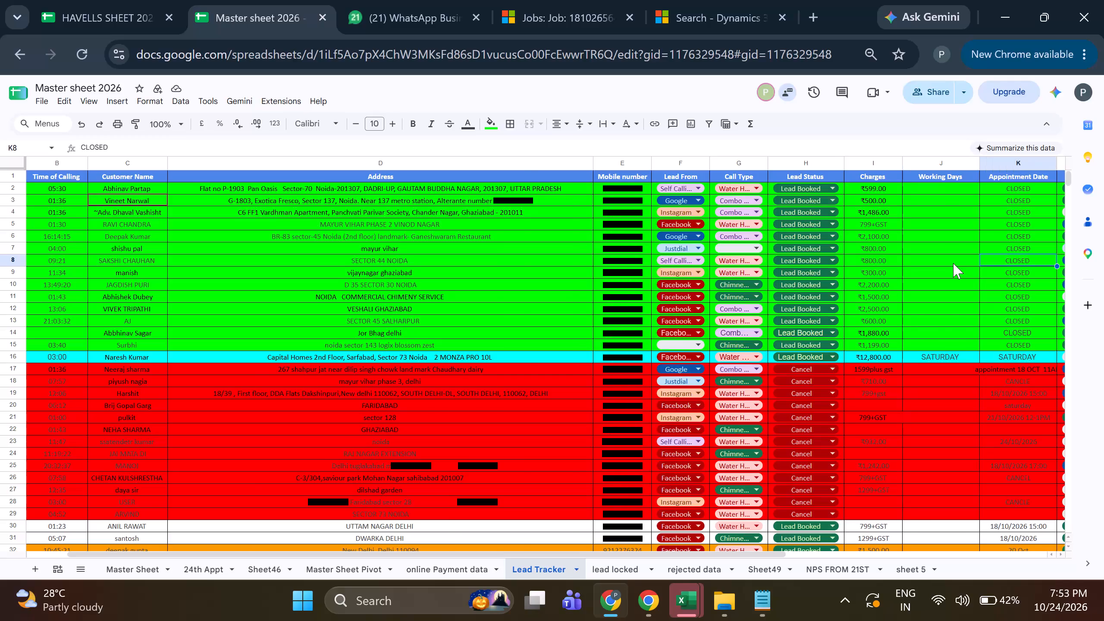
Check the Lead Tracker's remaining column headers and enter the header "token collected" in K1 of the lead locked sheet.
{"action": "key", "text": "Right"}
{"action": "key", "text": "Right"}
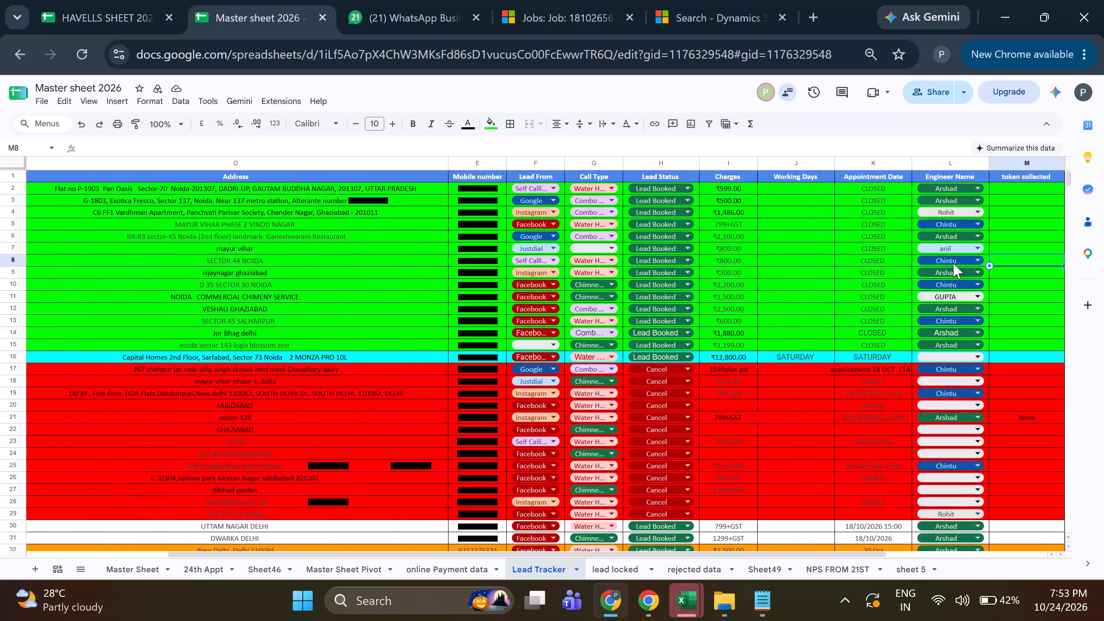
{"action": "key", "text": "Right"}
{"action": "key", "text": "Right"}
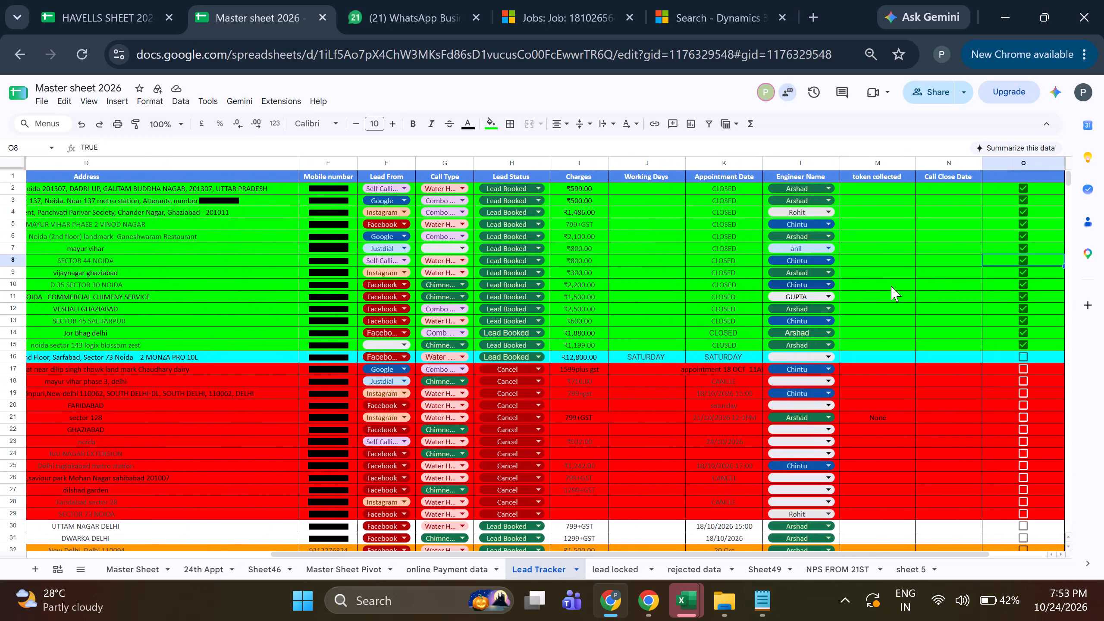
{"action": "left_click", "coordinate": [650, 611]}
{"action": "left_click", "coordinate": [623, 596]}
{"action": "left_click", "coordinate": [610, 570]}
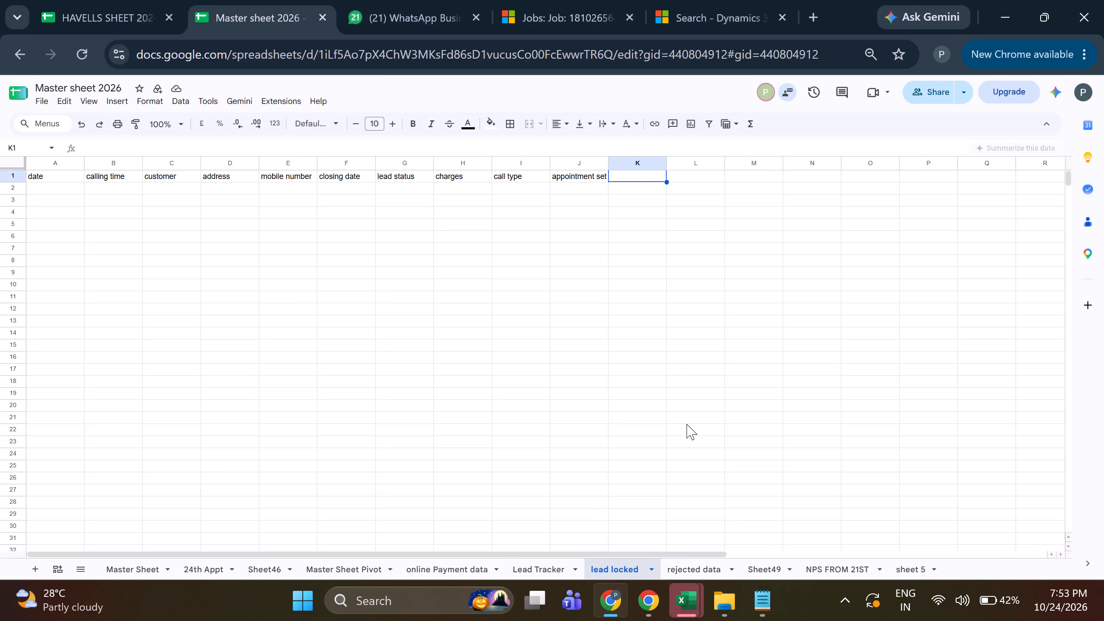
{"action": "left_click", "coordinate": [628, 179]}
{"action": "type", "text": "to"}
{"action": "type", "text": "ken collected"}
{"action": "key", "text": "space"}
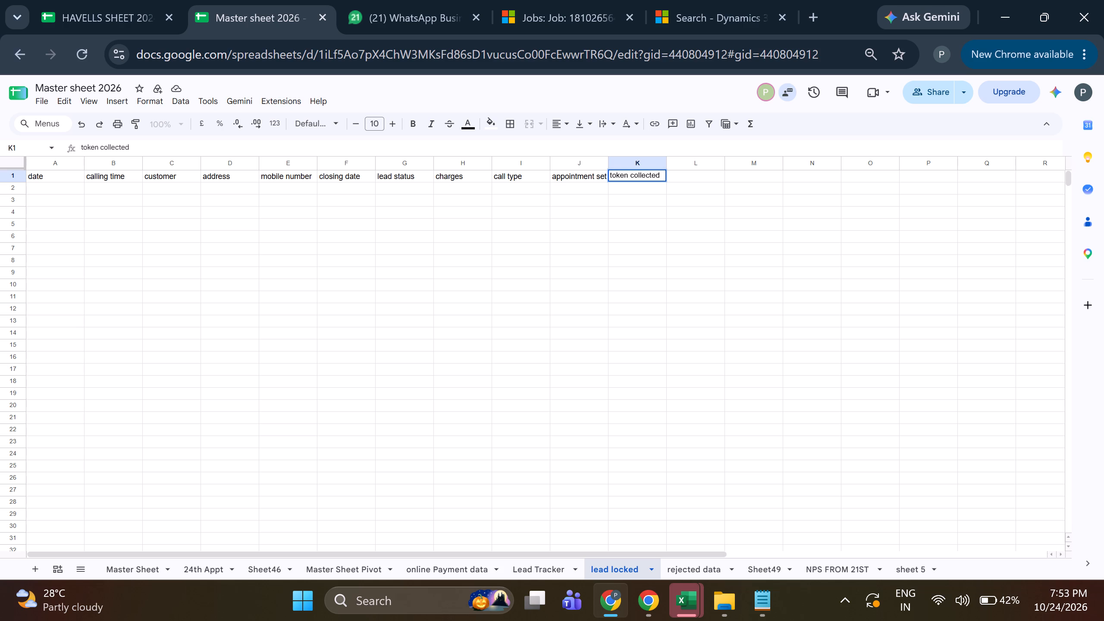
{"action": "left_click", "coordinate": [603, 248]}
Fill the whole header row 1 of the lead locked sheet with cornflower blue.
{"action": "left_click", "coordinate": [8, 175]}
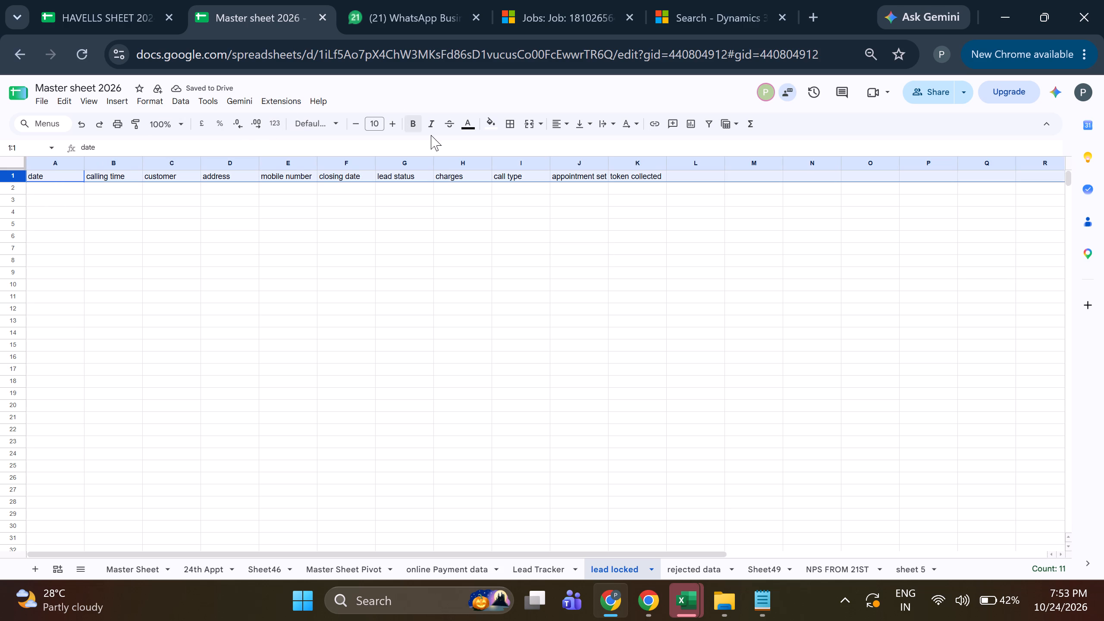
{"action": "left_click", "coordinate": [481, 126]}
{"action": "left_click", "coordinate": [492, 132]}
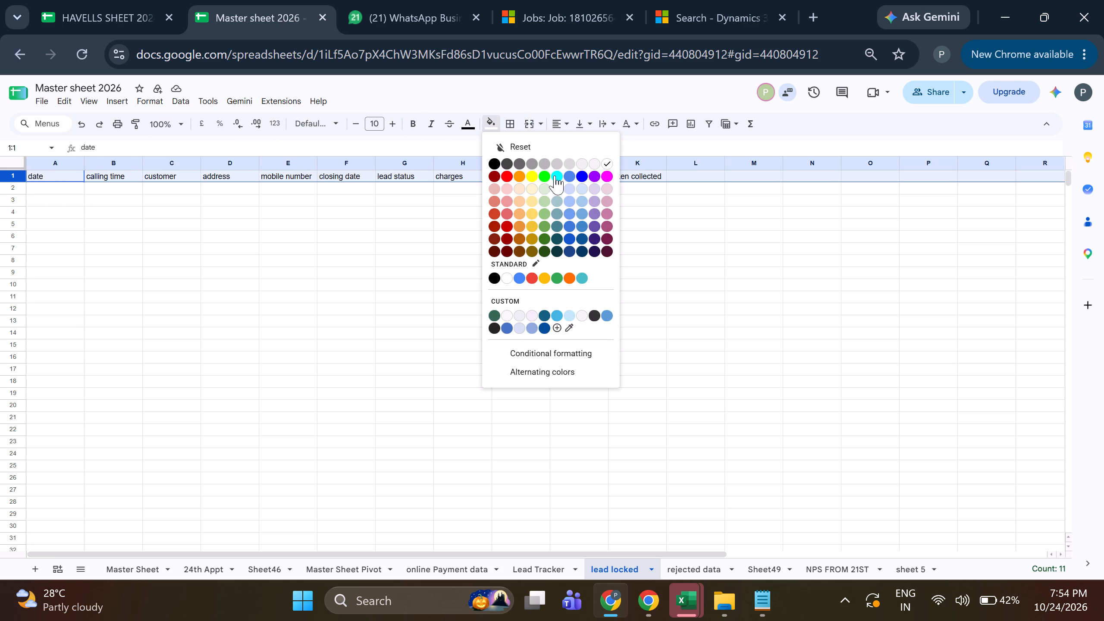
{"action": "left_click", "coordinate": [567, 176]}
{"action": "left_click", "coordinate": [411, 229]}
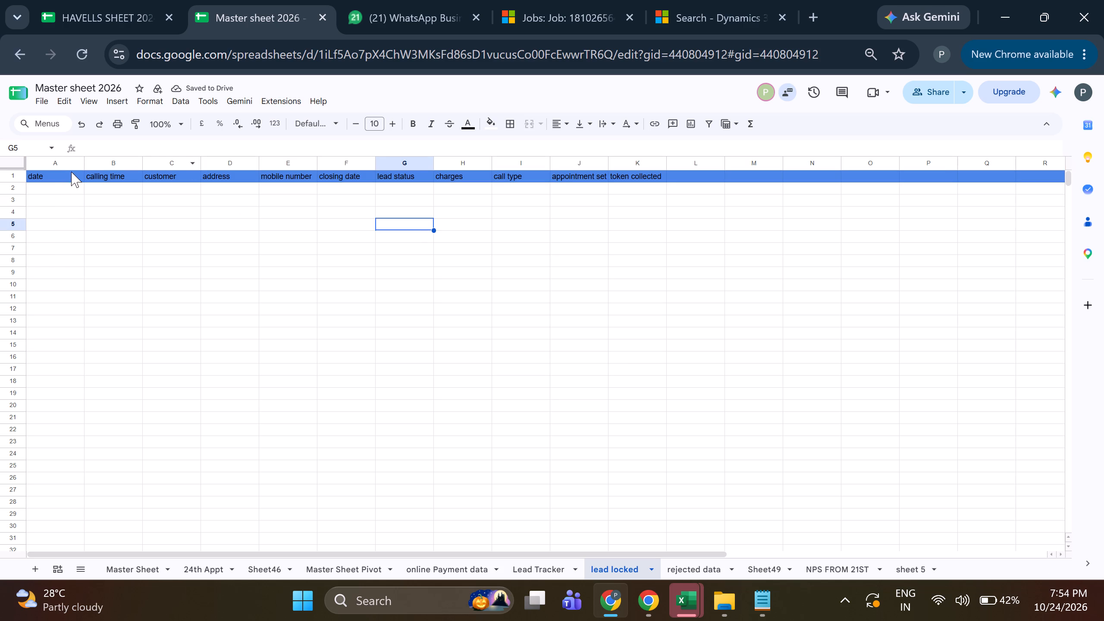
Center-align the headers in row 1 of the lead locked sheet.
{"action": "left_click", "coordinate": [11, 177]}
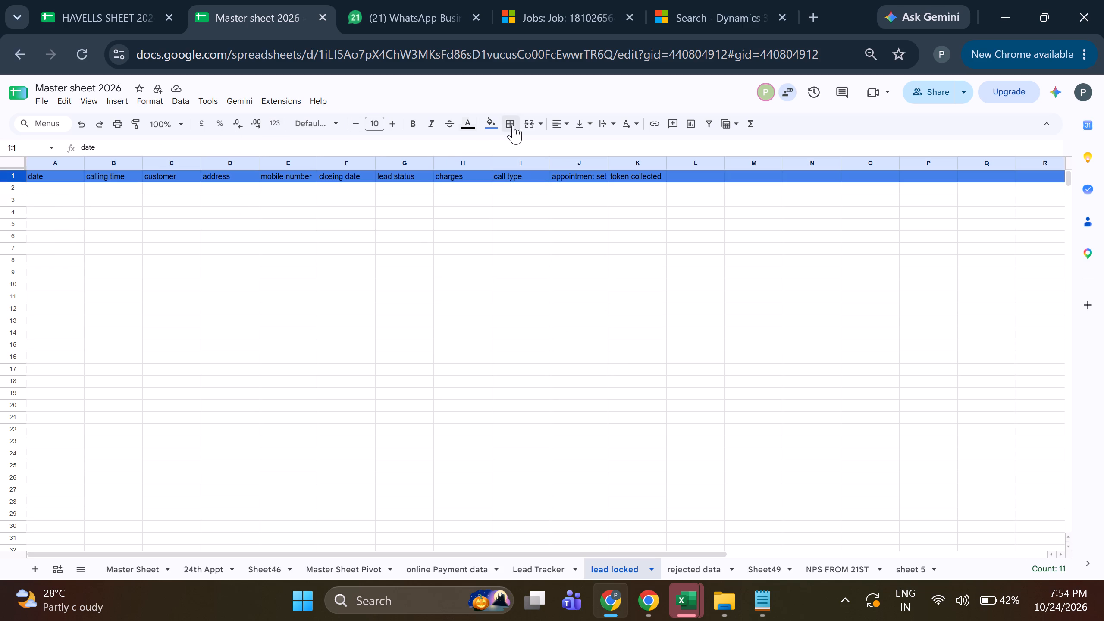
{"action": "left_click", "coordinate": [554, 128]}
{"action": "left_click", "coordinate": [574, 146]}
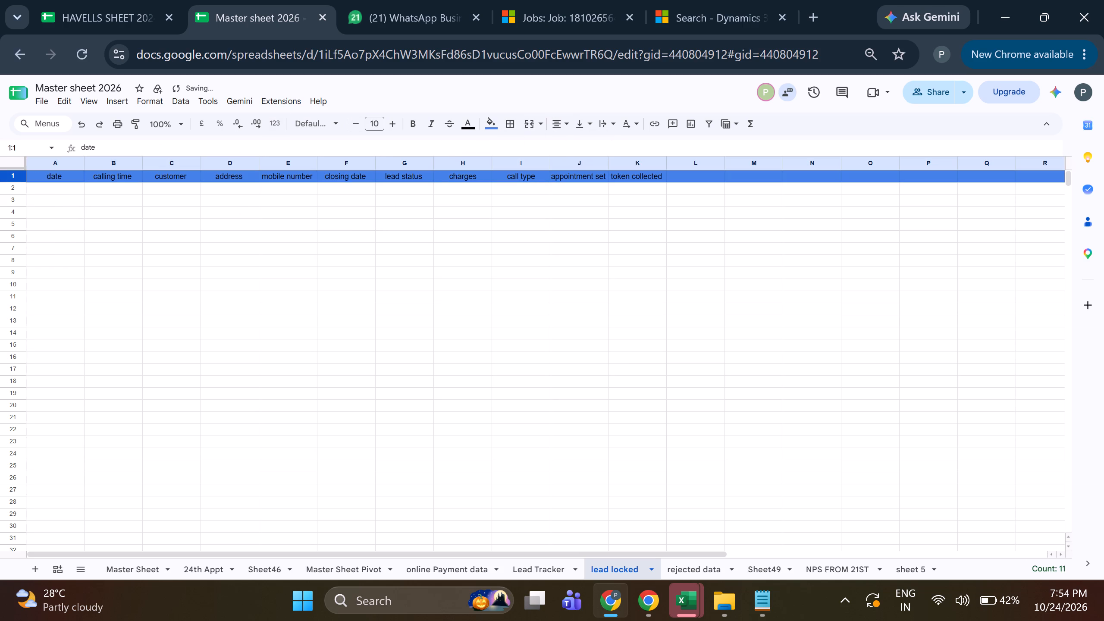
{"action": "left_click", "coordinate": [526, 250]}
Widen the token collected, appointment set, call type and charges columns so their headers have more room.
{"action": "left_click_drag", "start_coordinate": [663, 166], "coordinate": [696, 160]}
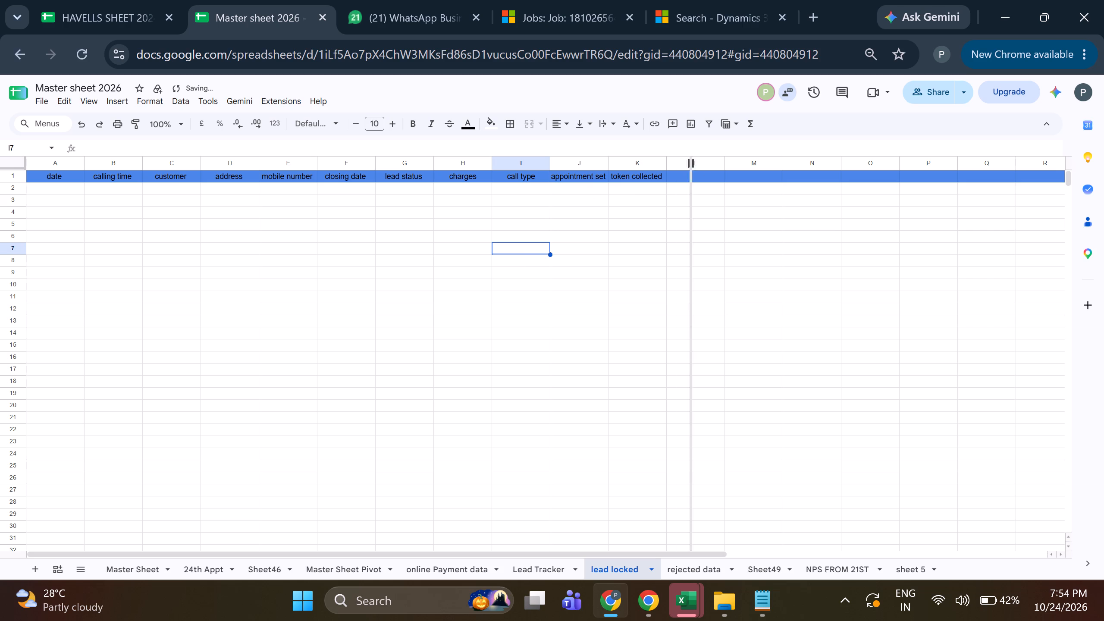
{"action": "left_click_drag", "start_coordinate": [696, 160], "coordinate": [703, 158]}
{"action": "left_click_drag", "start_coordinate": [610, 158], "coordinate": [661, 162]}
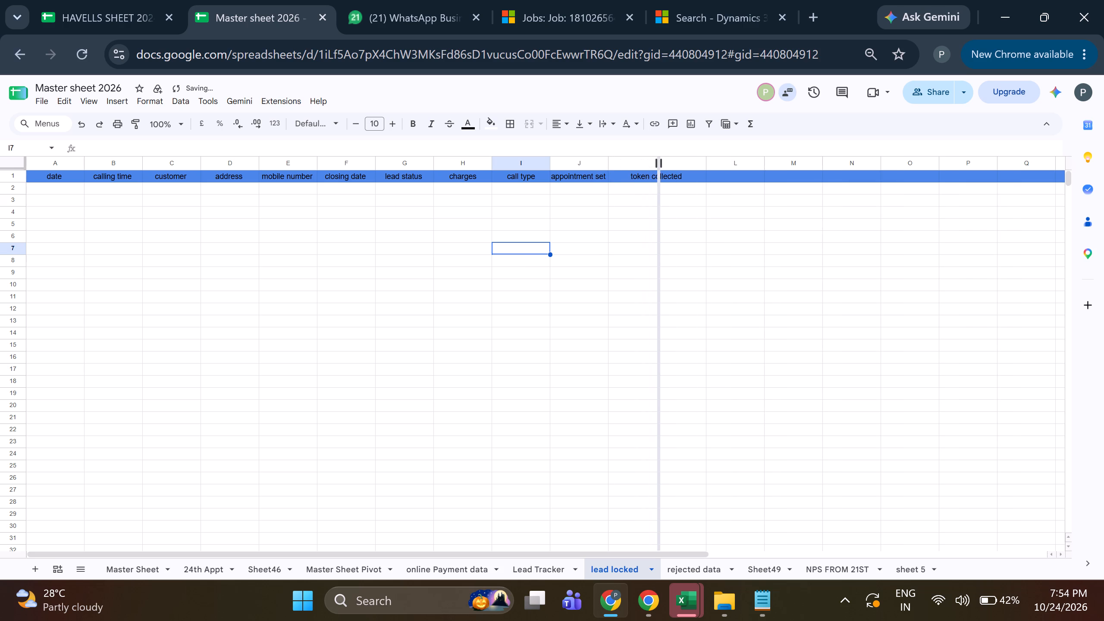
{"action": "left_click_drag", "start_coordinate": [661, 162], "coordinate": [663, 163]}
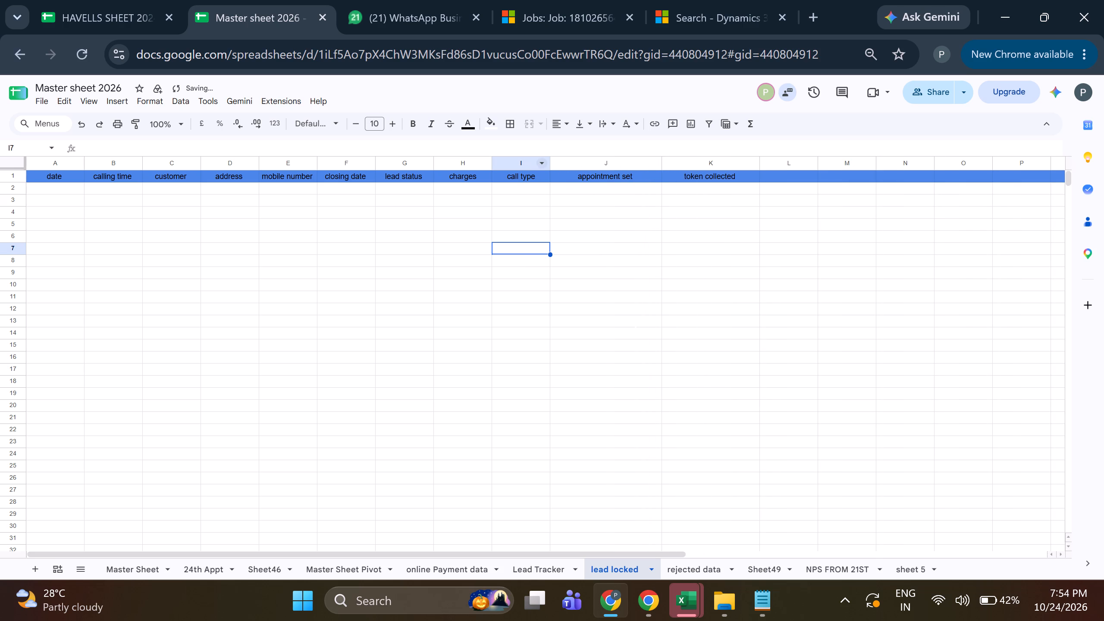
{"action": "left_click_drag", "start_coordinate": [548, 162], "coordinate": [593, 171]}
{"action": "left_click_drag", "start_coordinate": [494, 158], "coordinate": [500, 162]}
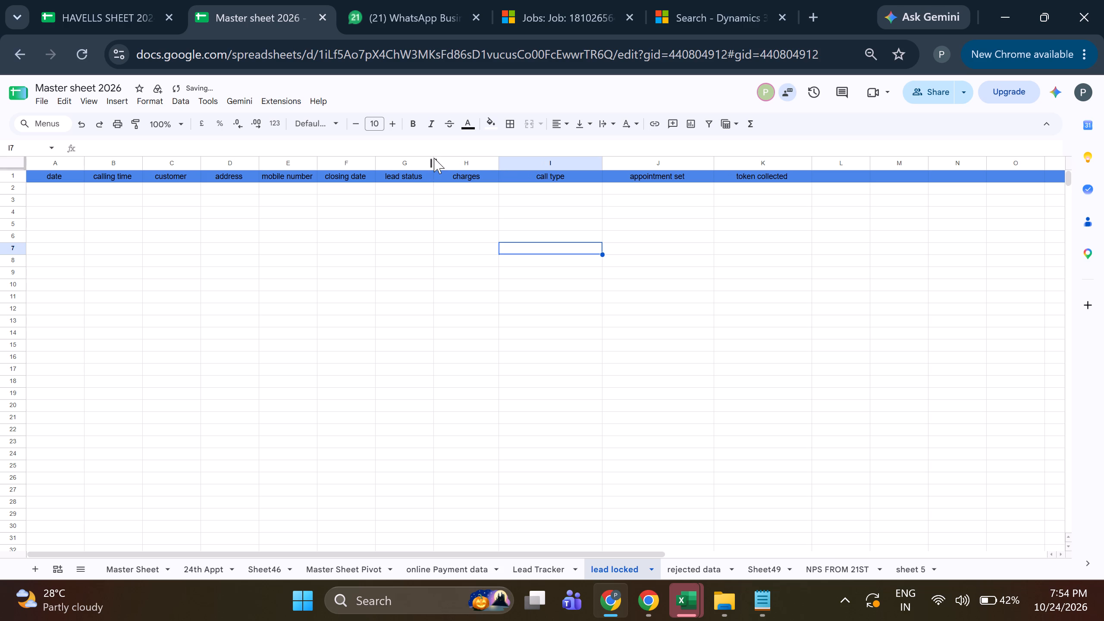
{"action": "left_click_drag", "start_coordinate": [434, 158], "coordinate": [449, 160]}
{"action": "left_click", "coordinate": [409, 224]}
{"action": "left_click", "coordinate": [305, 238]}
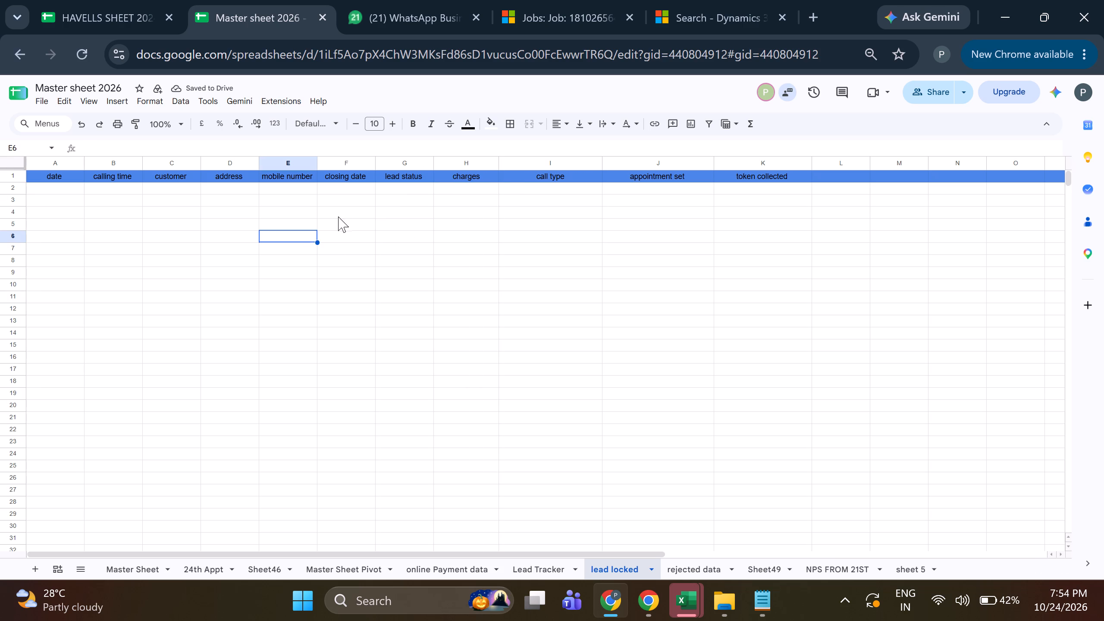
Insert a dropdown in cell G2 under the lead status header.
{"action": "left_click", "coordinate": [403, 191]}
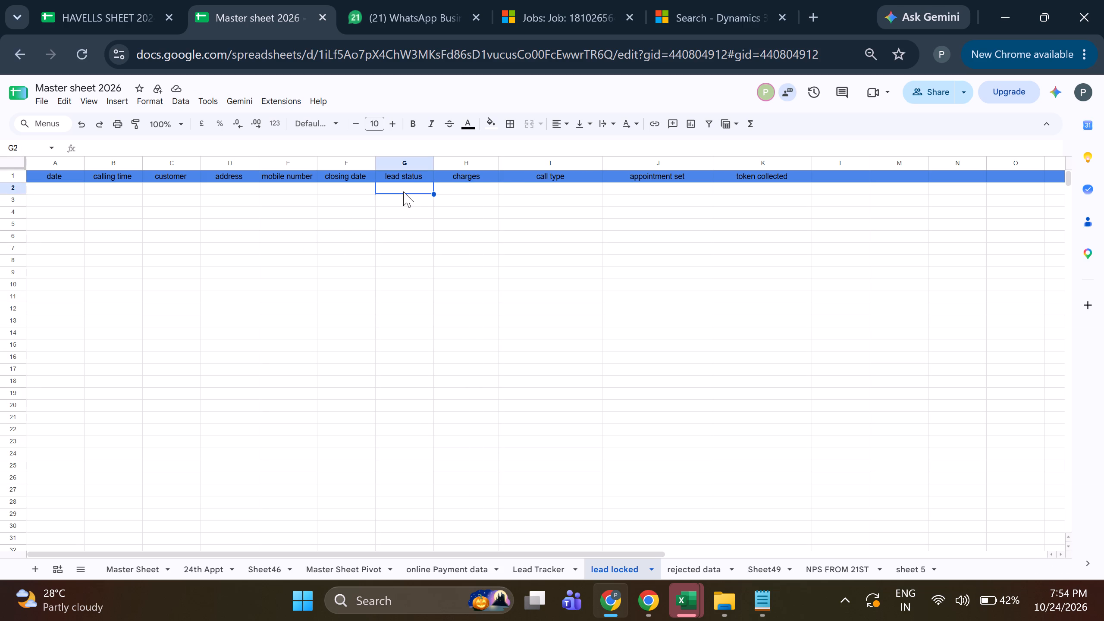
{"action": "right_click", "coordinate": [403, 191]}
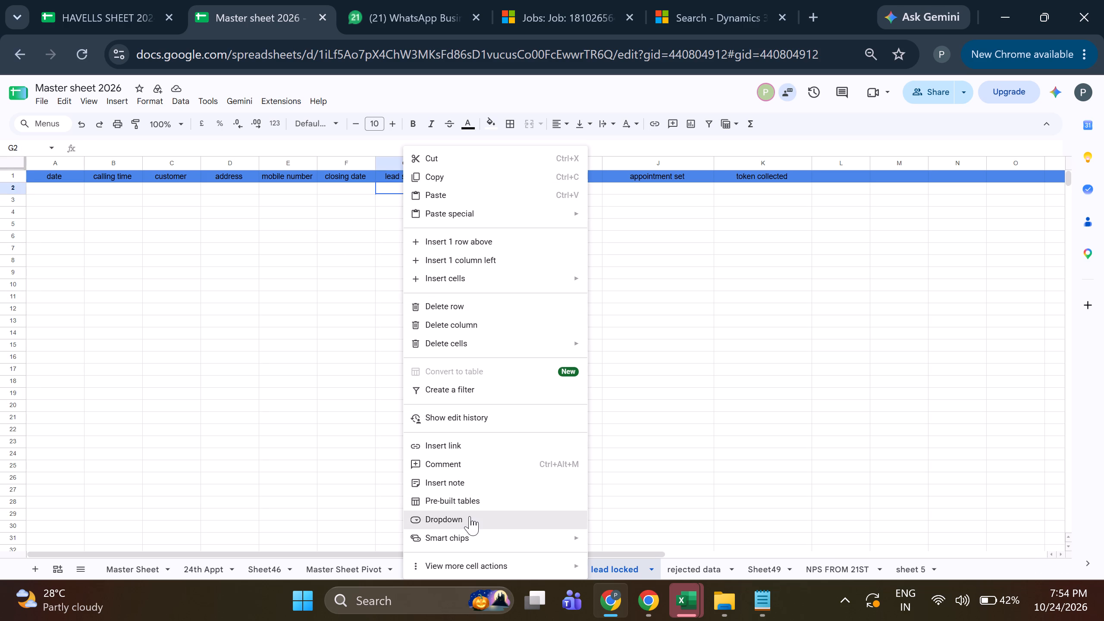
{"action": "left_click", "coordinate": [470, 516]}
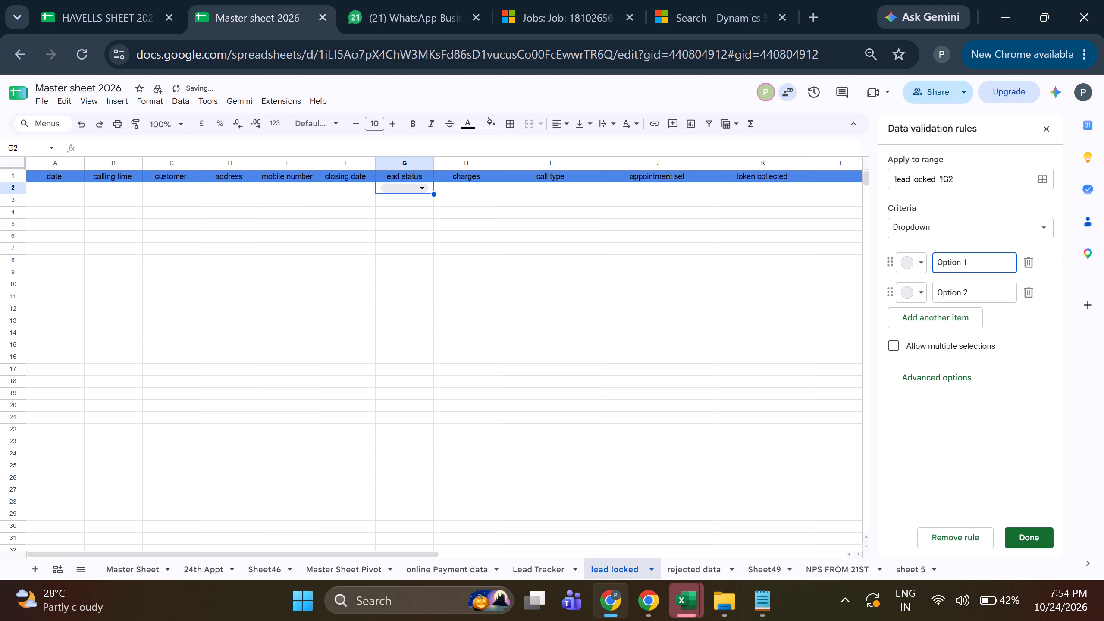
Name the dropdown's first option "lead booked" and color it dark green.
{"action": "left_click", "coordinate": [955, 261]}
{"action": "triple_click", "coordinate": [955, 261]}
{"action": "key", "text": "BackSpace"}
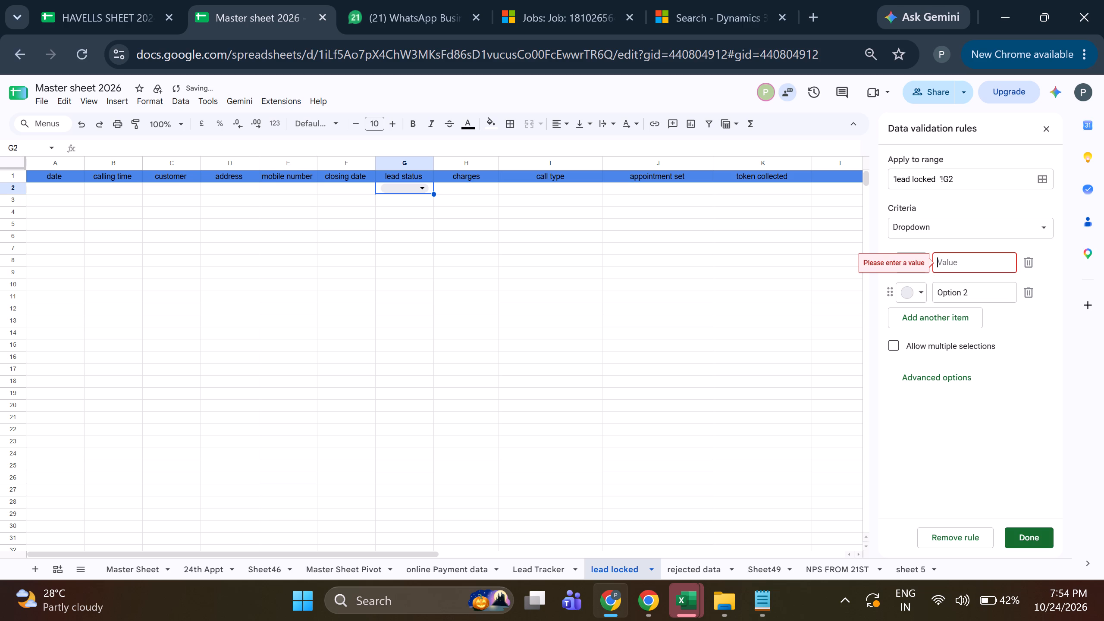
{"action": "type", "text": "booked"}
{"action": "key", "text": "space"}
{"action": "key", "text": "Left"}
{"action": "key", "text": "Left"}
{"action": "key", "text": "Left"}
{"action": "key", "text": "Left"}
{"action": "key", "text": "Left"}
{"action": "key", "text": "Left"}
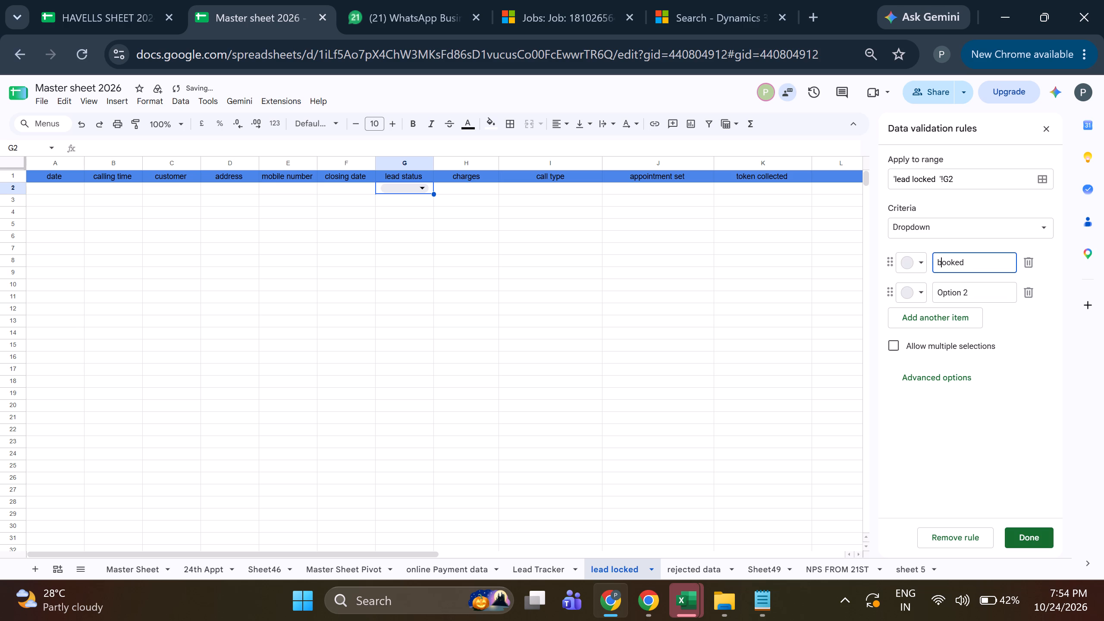
{"action": "key", "text": "Left"}
{"action": "key", "text": "space"}
{"action": "type", "text": "lead"}
{"action": "key", "text": "space"}
{"action": "key", "text": "Return"}
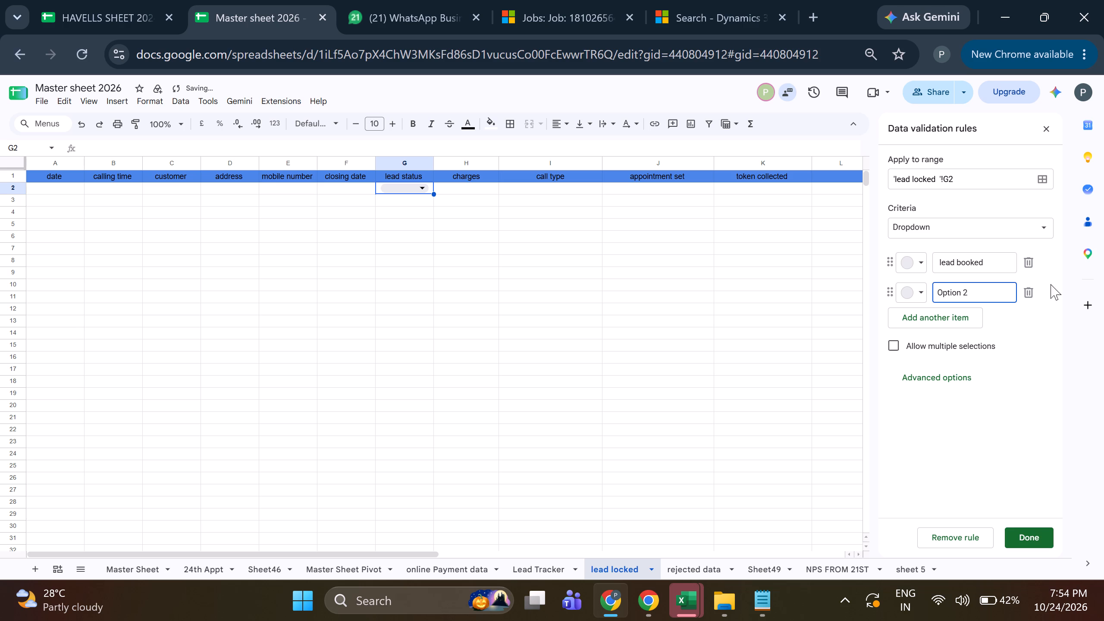
{"action": "left_click", "coordinate": [915, 263]}
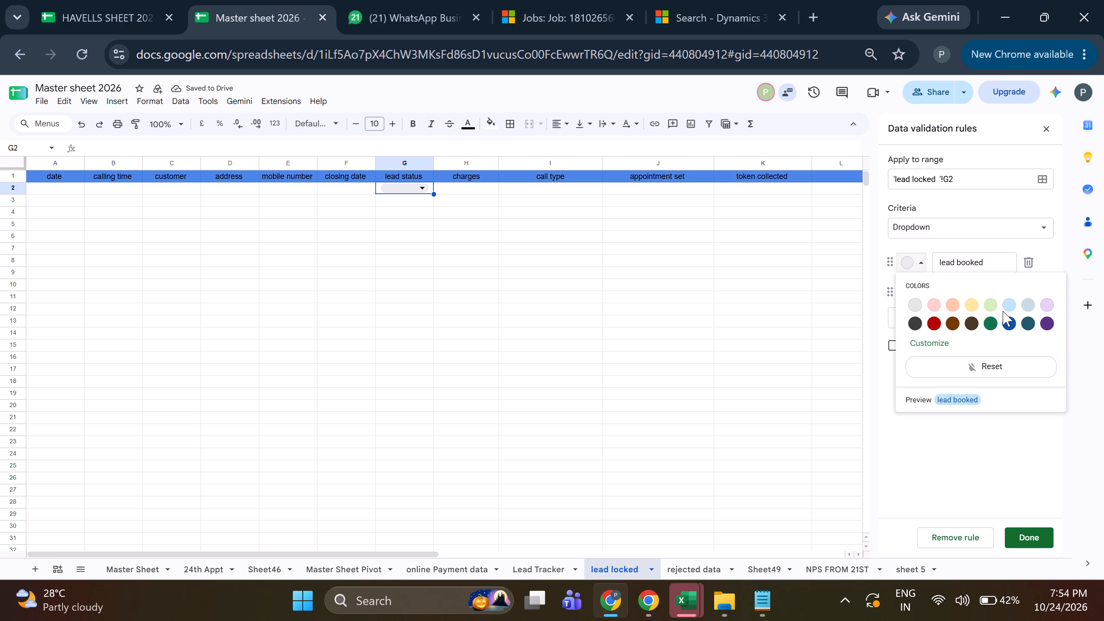
{"action": "left_click", "coordinate": [987, 322]}
Name the dropdown's second option "lead cancle", color it dark red, and save the validation rule.
{"action": "left_click", "coordinate": [957, 292]}
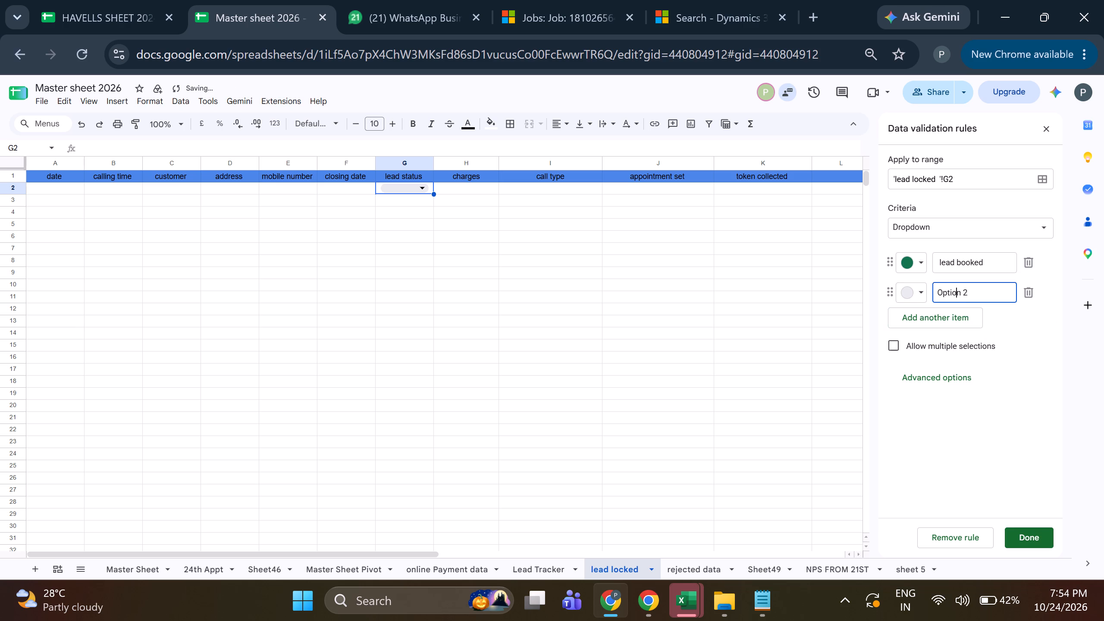
{"action": "key", "text": "semicolon"}
{"action": "key", "text": "BackSpace"}
{"action": "triple_click", "coordinate": [983, 293]}
{"action": "key", "text": "BackSpace"}
{"action": "key", "text": "l"}
{"action": "type", "text": "ead canc"}
{"action": "type", "text": "el"}
{"action": "key", "text": "space"}
{"action": "key", "text": "BackSpace"}
{"action": "key", "text": "BackSpace"}
{"action": "key", "text": "BackSpace"}
{"action": "type", "text": "le"}
{"action": "key", "text": "space"}
{"action": "left_click", "coordinate": [918, 296]}
{"action": "left_click", "coordinate": [934, 351]}
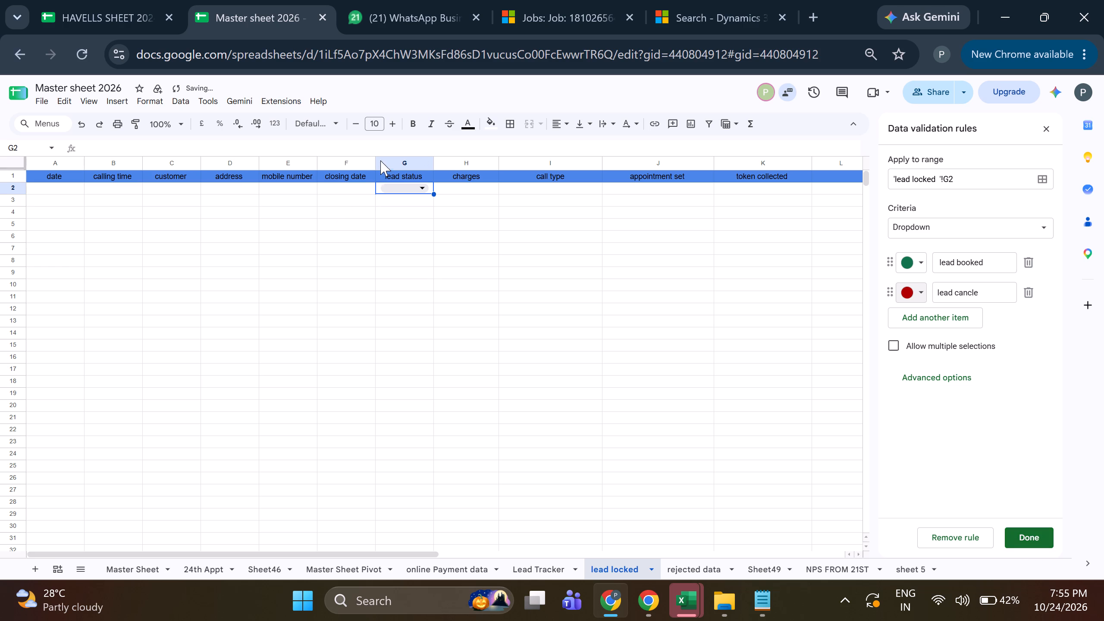
{"action": "left_click", "coordinate": [380, 160]}
{"action": "left_click", "coordinate": [1024, 535]}
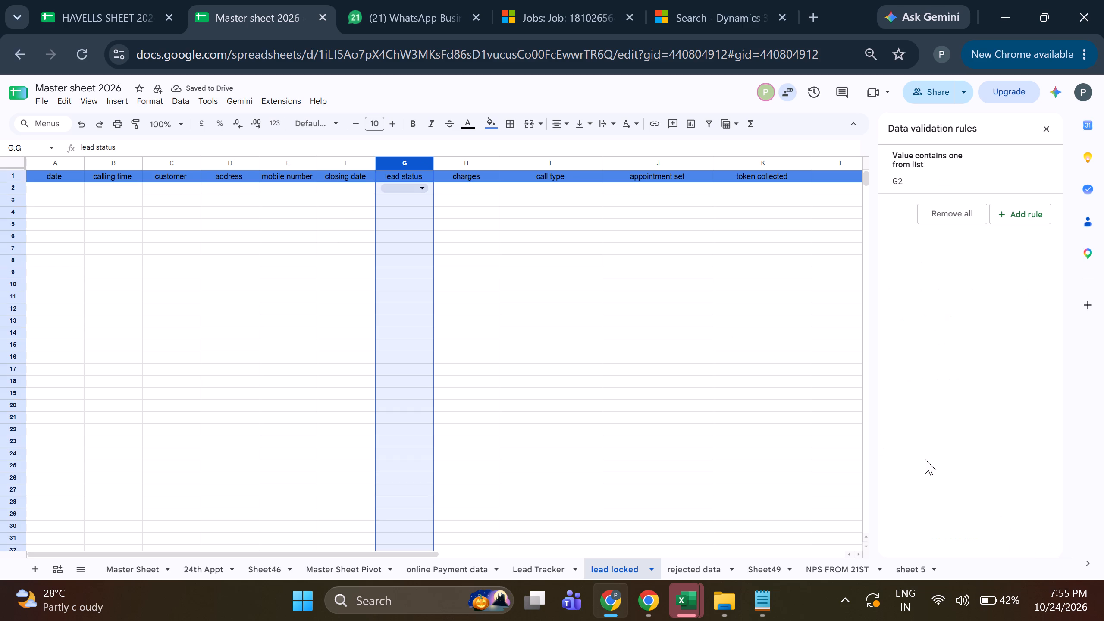
Open the lead status dropdown in G2 to check its options without choosing one.
{"action": "left_click", "coordinate": [393, 190]}
{"action": "left_click", "coordinate": [349, 211]}
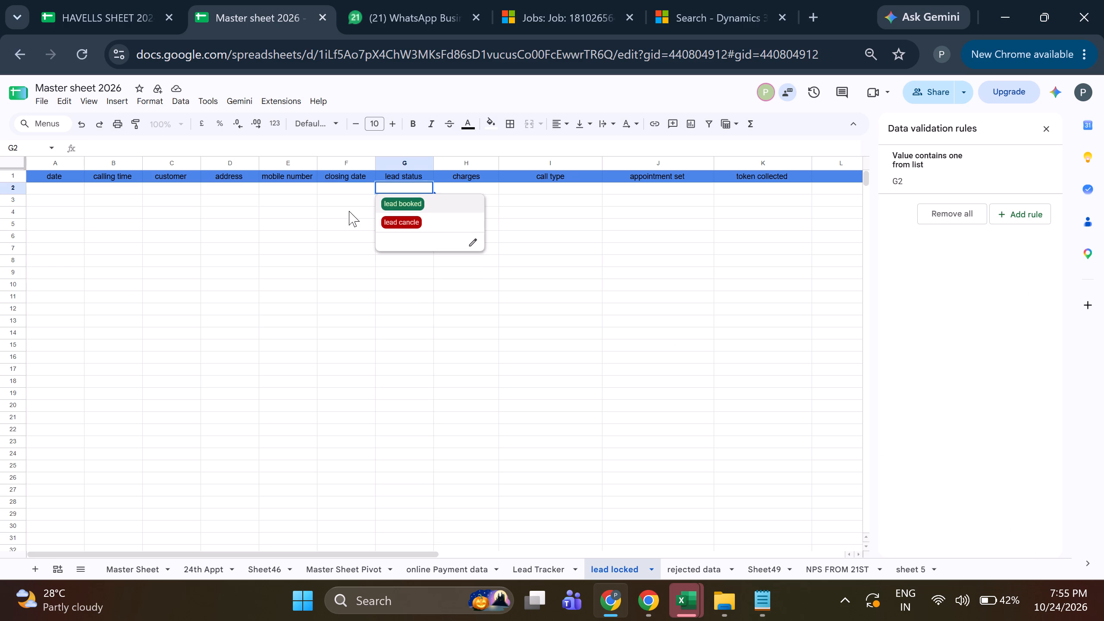
{"action": "left_click", "coordinate": [375, 189]}
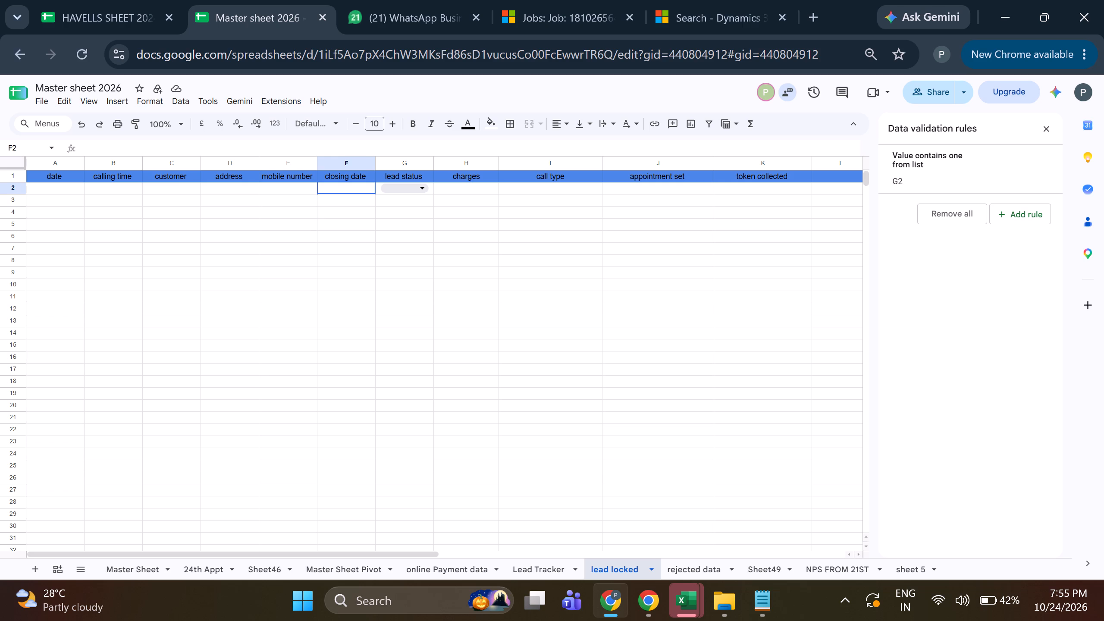
Copy the dropdown from G2 and paste it down the whole of column G.
{"action": "key", "text": "Right"}
{"action": "key", "text": "ctrl+c"}
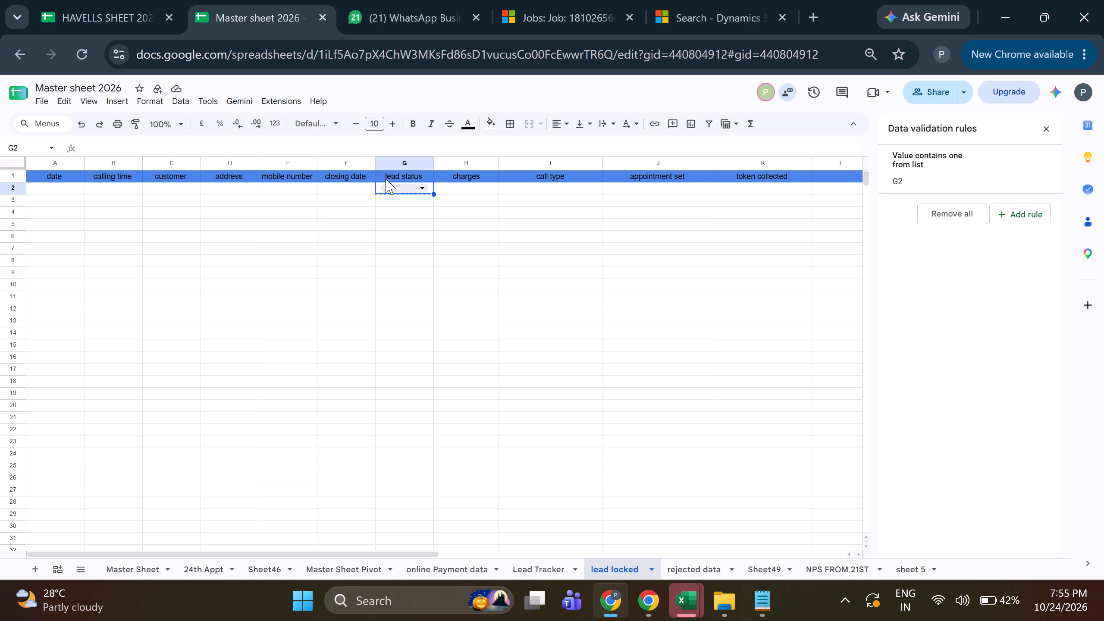
{"action": "left_click", "coordinate": [393, 165]}
{"action": "key", "text": "ctrl+v"}
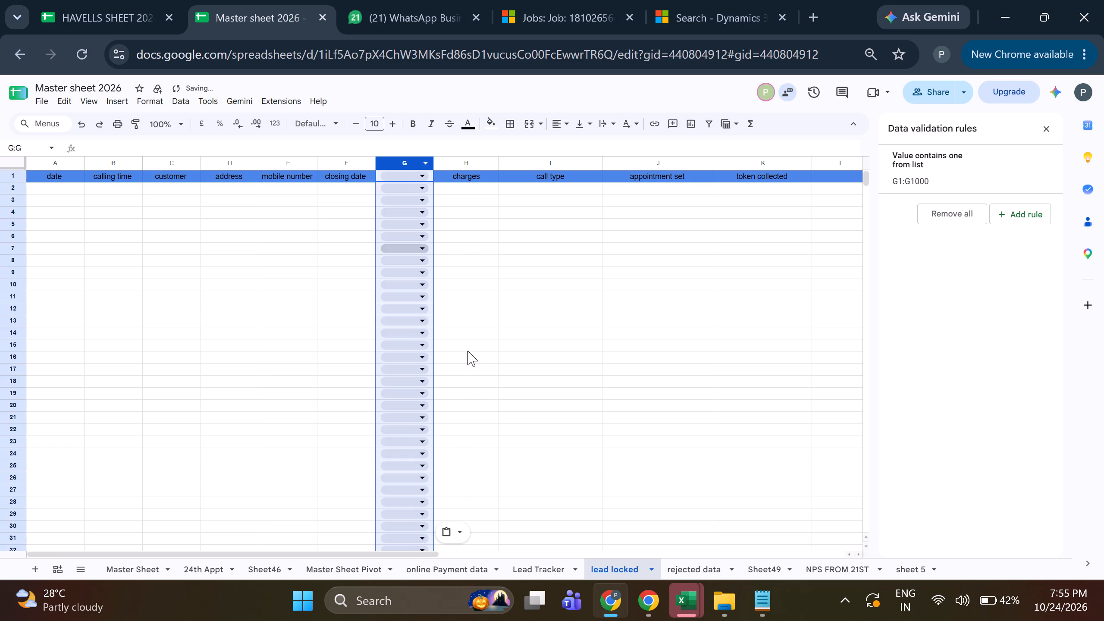
{"action": "left_click", "coordinate": [480, 348]}
Remove the dropdown from header cell G1 and enter "call status" as its header text.
{"action": "left_click", "coordinate": [377, 178]}
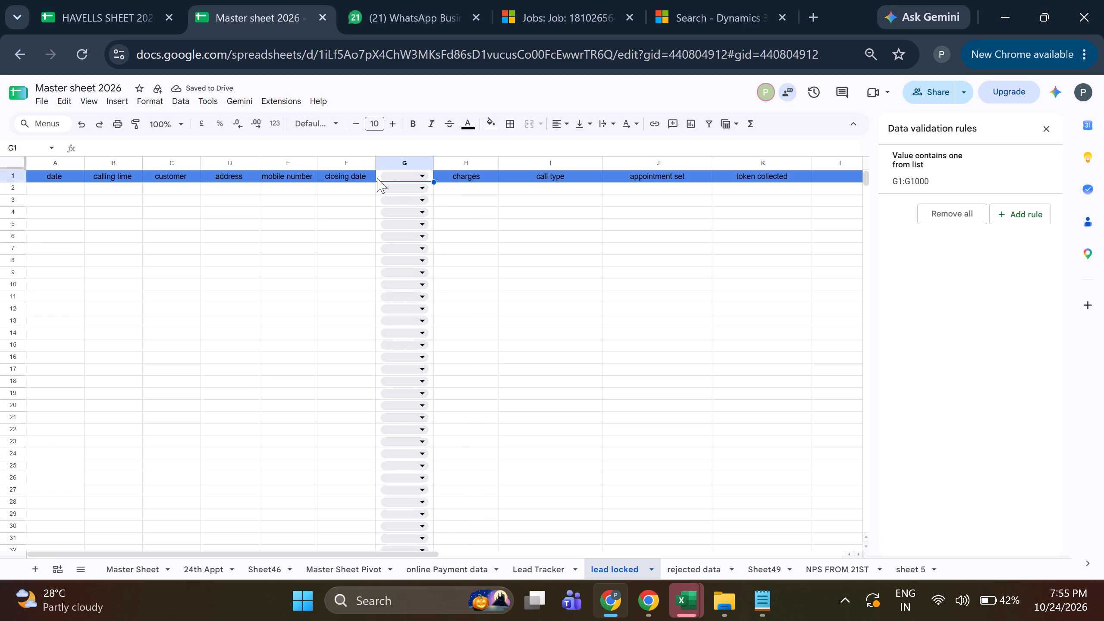
{"action": "key", "text": "BackSpace"}
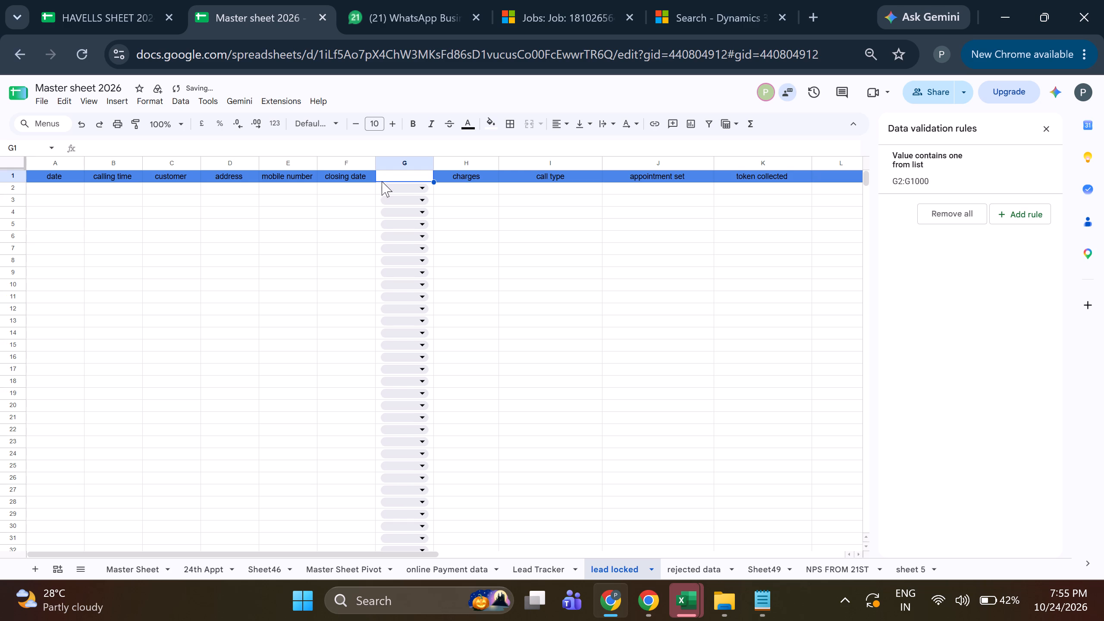
{"action": "left_click", "coordinate": [390, 176]}
{"action": "type", "text": "call status"}
{"action": "key", "text": "space"}
{"action": "left_click", "coordinate": [310, 250]}
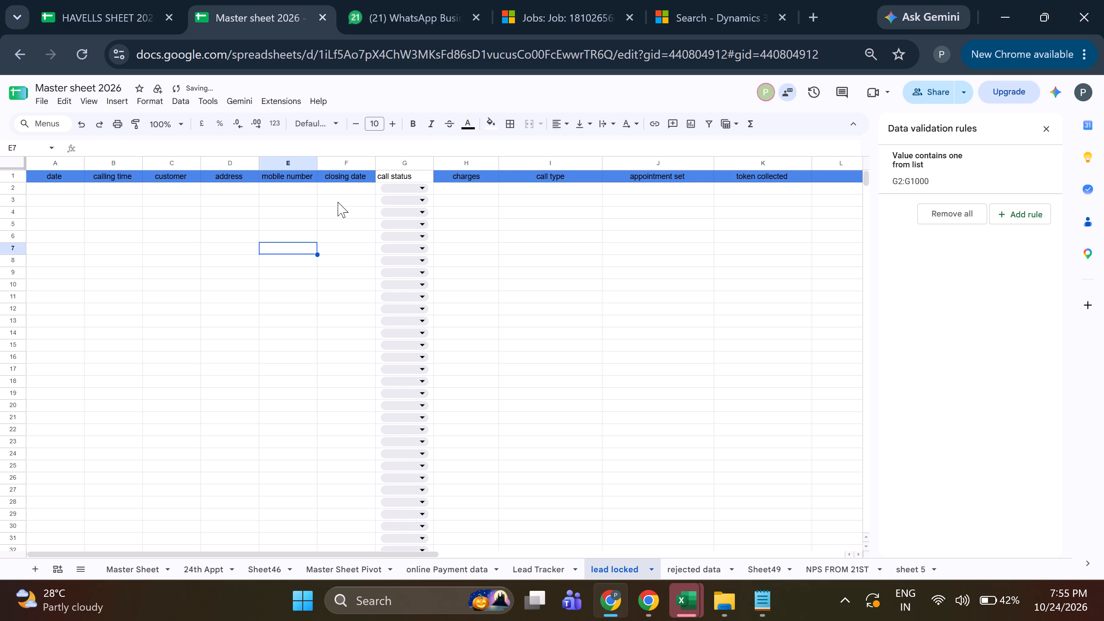
Fill header cell G1 with the same blue as the other column headers.
{"action": "left_click", "coordinate": [380, 175]}
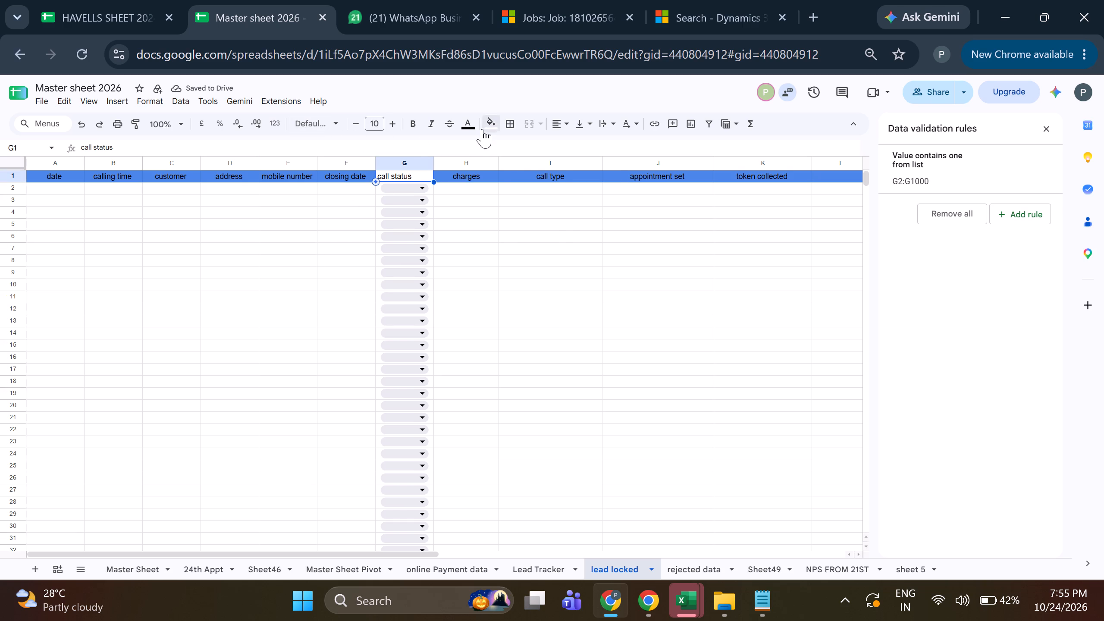
{"action": "left_click", "coordinate": [484, 129]}
{"action": "left_click", "coordinate": [569, 177]}
{"action": "left_click", "coordinate": [466, 286]}
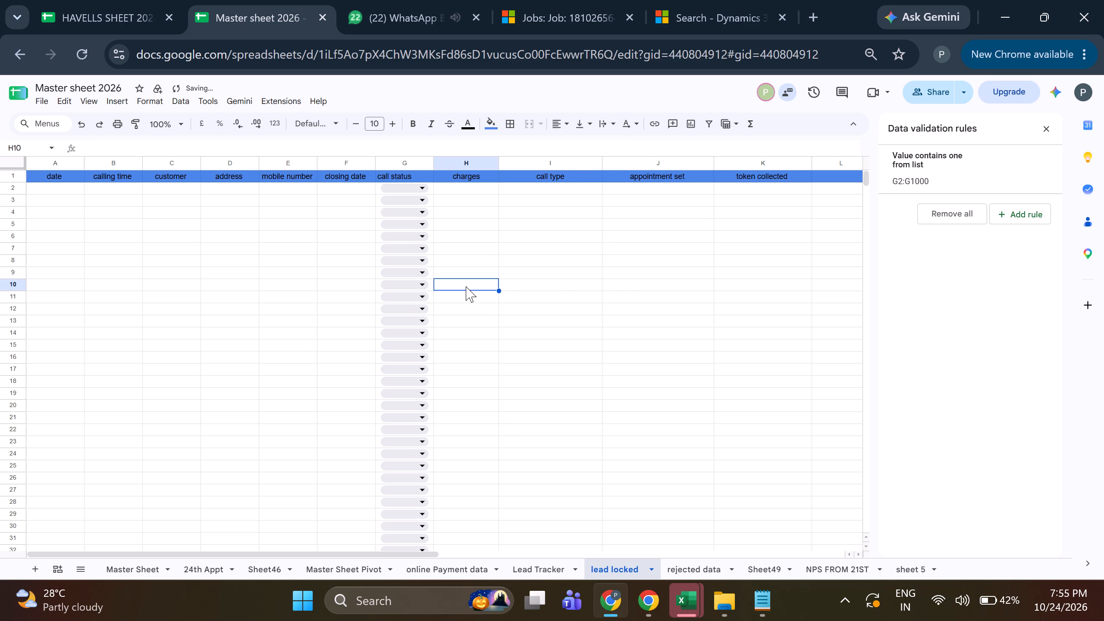
Insert a dropdown in cell I2 under the call type header and name its first option "gyser".
{"action": "left_click", "coordinate": [460, 189]}
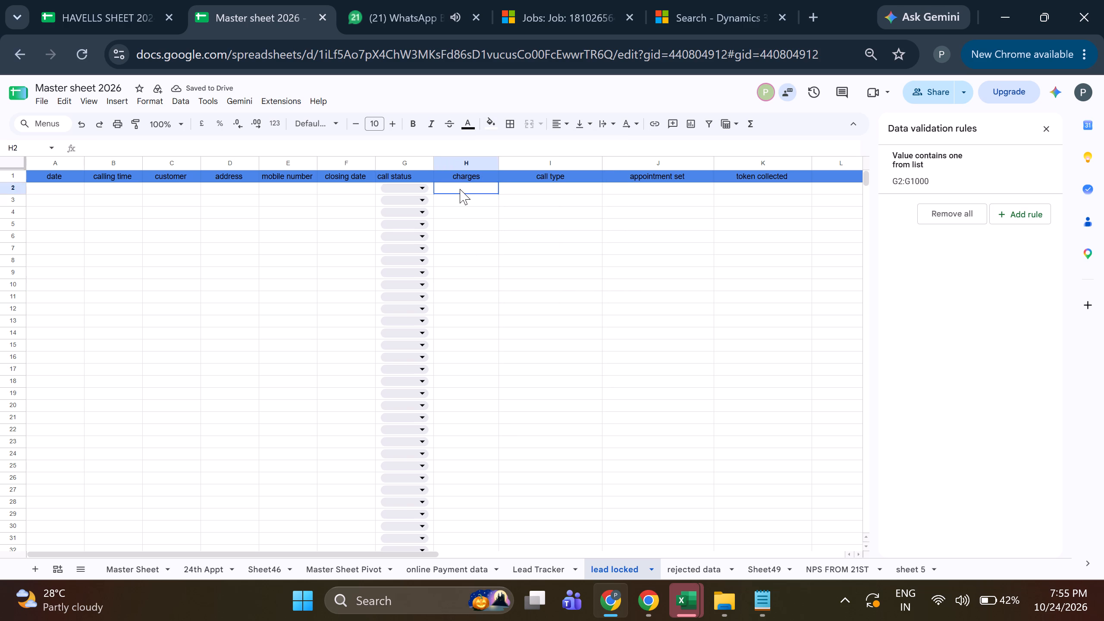
{"action": "left_click", "coordinate": [544, 189]}
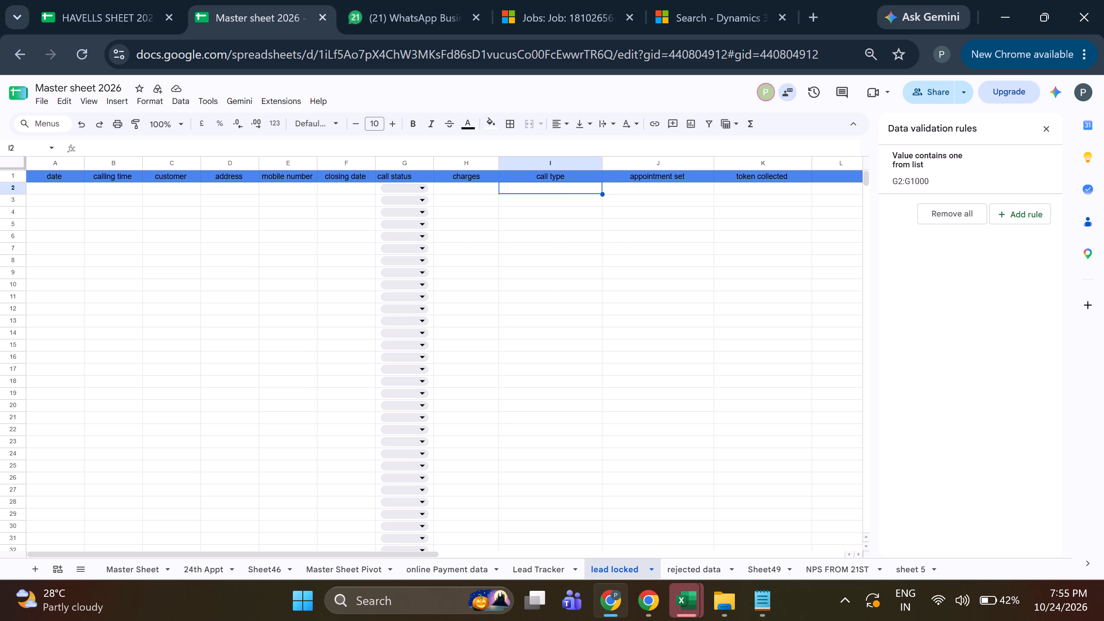
{"action": "right_click", "coordinate": [556, 190]}
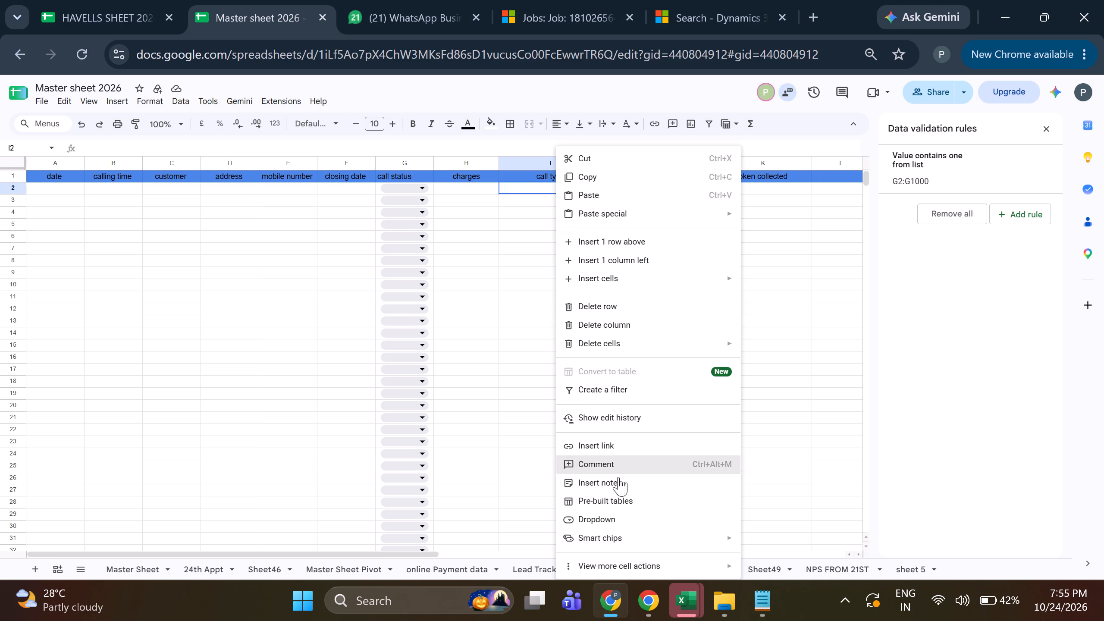
{"action": "left_click", "coordinate": [628, 522]}
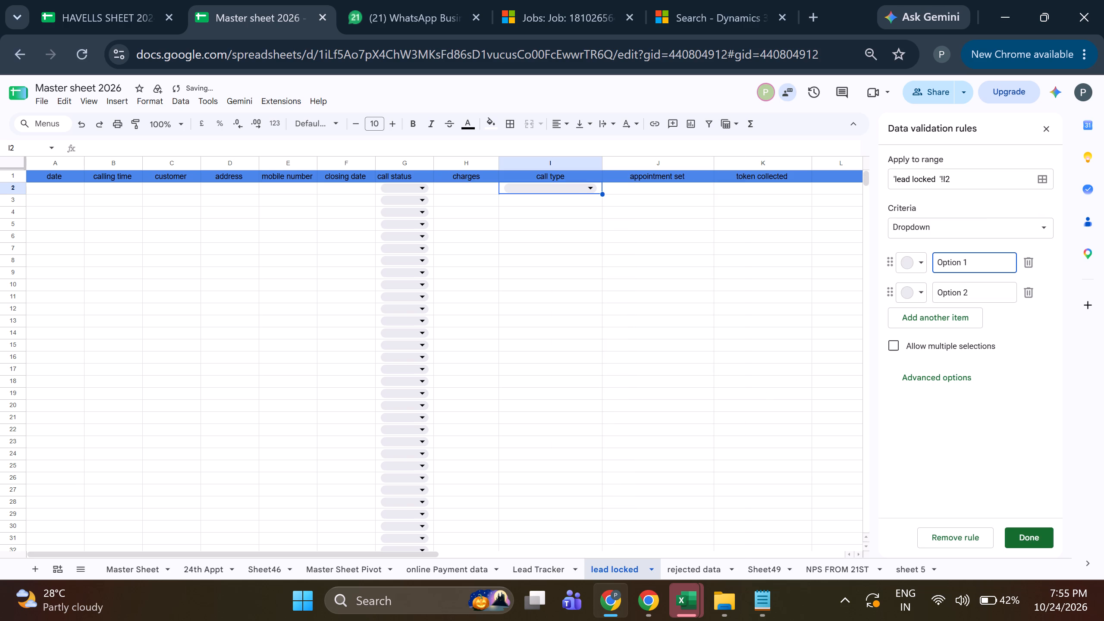
{"action": "triple_click", "coordinate": [966, 262]}
{"action": "key", "text": "BackSpace"}
{"action": "type", "text": "gyser"}
{"action": "key", "text": "space"}
{"action": "key", "text": "Down"}
{"action": "key", "text": "Up"}
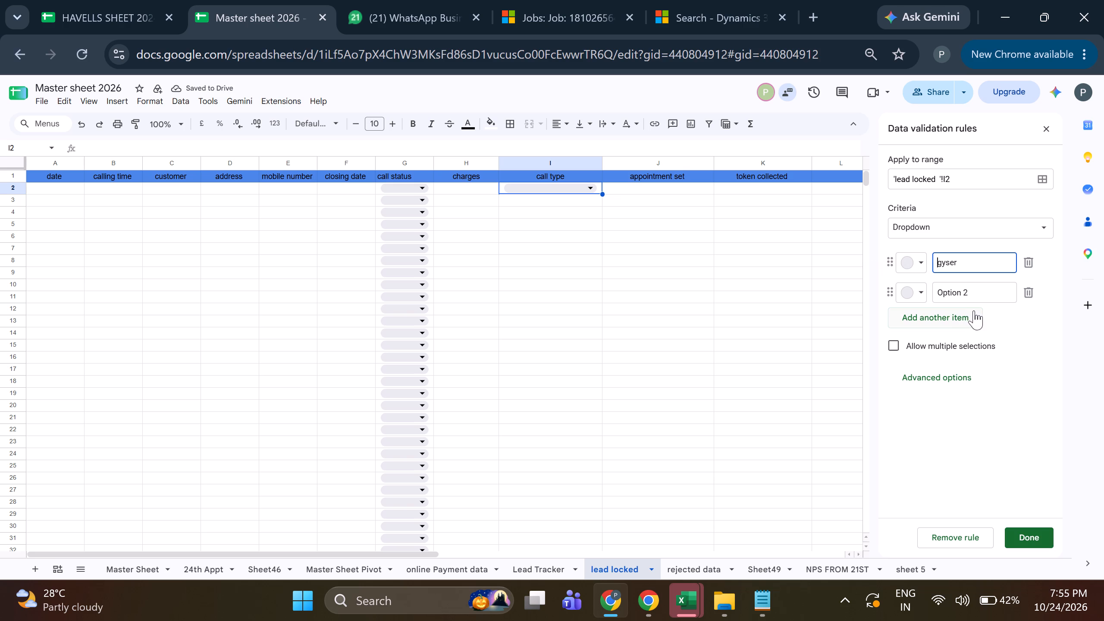
Name the call type dropdown's second option "chimeny" and add a third option named "combo".
{"action": "triple_click", "coordinate": [974, 287]}
{"action": "key", "text": "BackSpace"}
{"action": "type", "text": "chimeny"}
{"action": "key", "text": "space"}
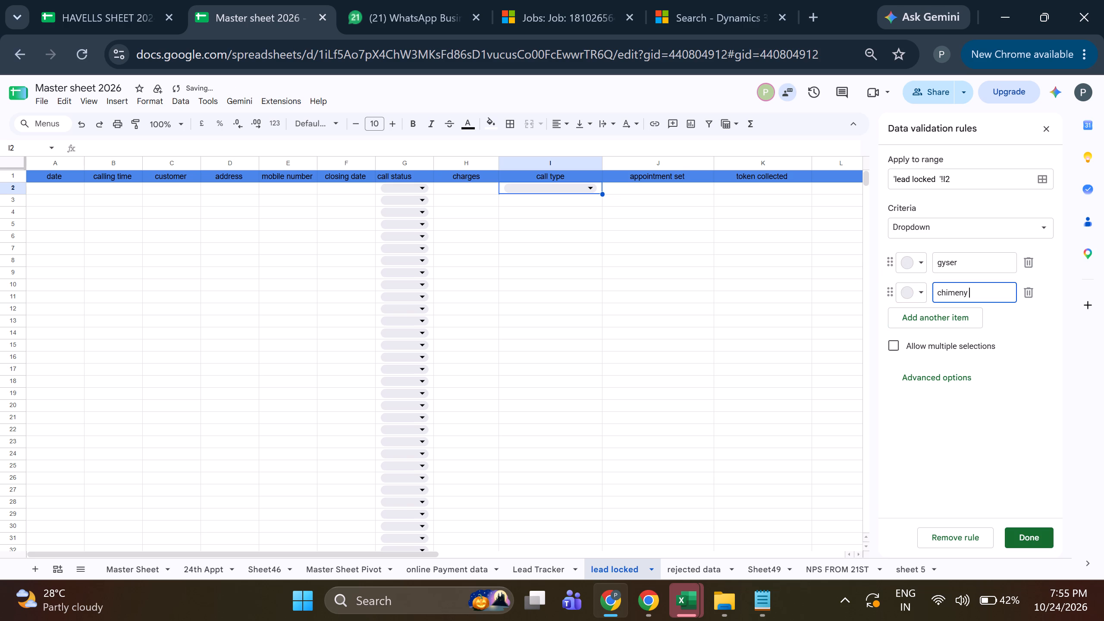
{"action": "left_click", "coordinate": [967, 320]}
{"action": "left_click", "coordinate": [967, 320]}
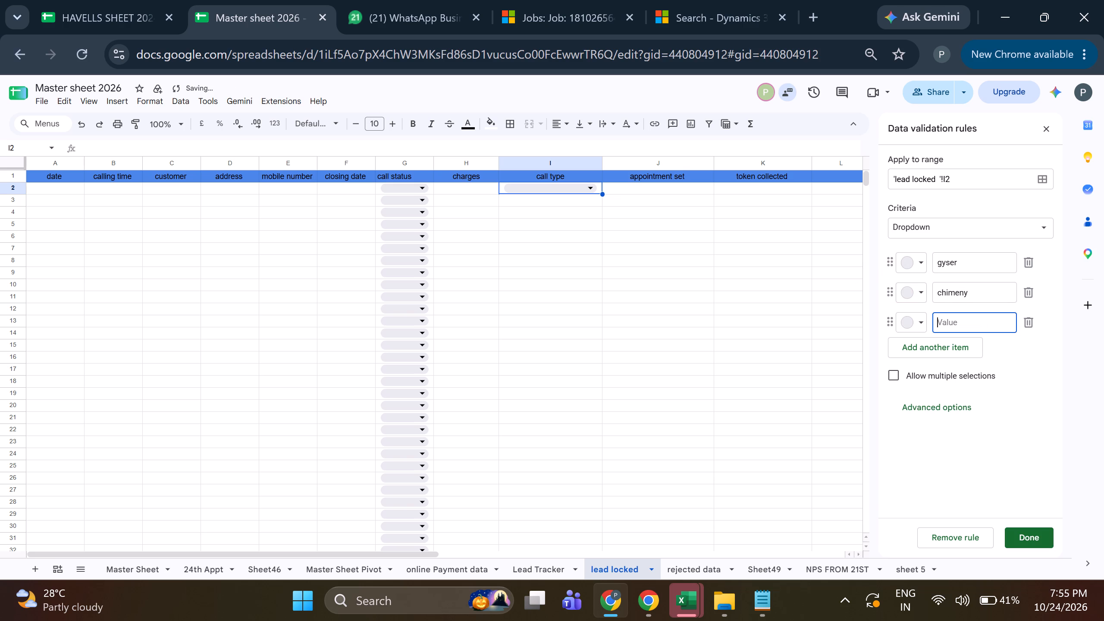
{"action": "key", "text": "c"}
{"action": "type", "text": "om"}
{"action": "type", "text": "bo"}
{"action": "key", "text": "space"}
Color the gyser option light green, chimeny light red and combo light blue, and save the validation rule.
{"action": "left_click", "coordinate": [913, 266]}
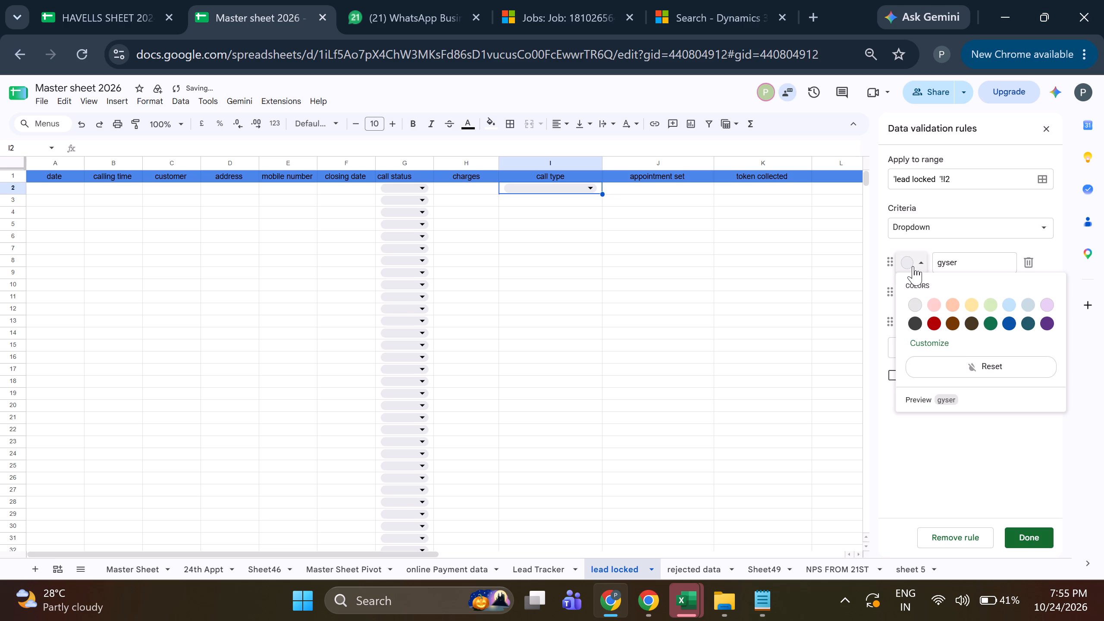
{"action": "left_click", "coordinate": [939, 303]}
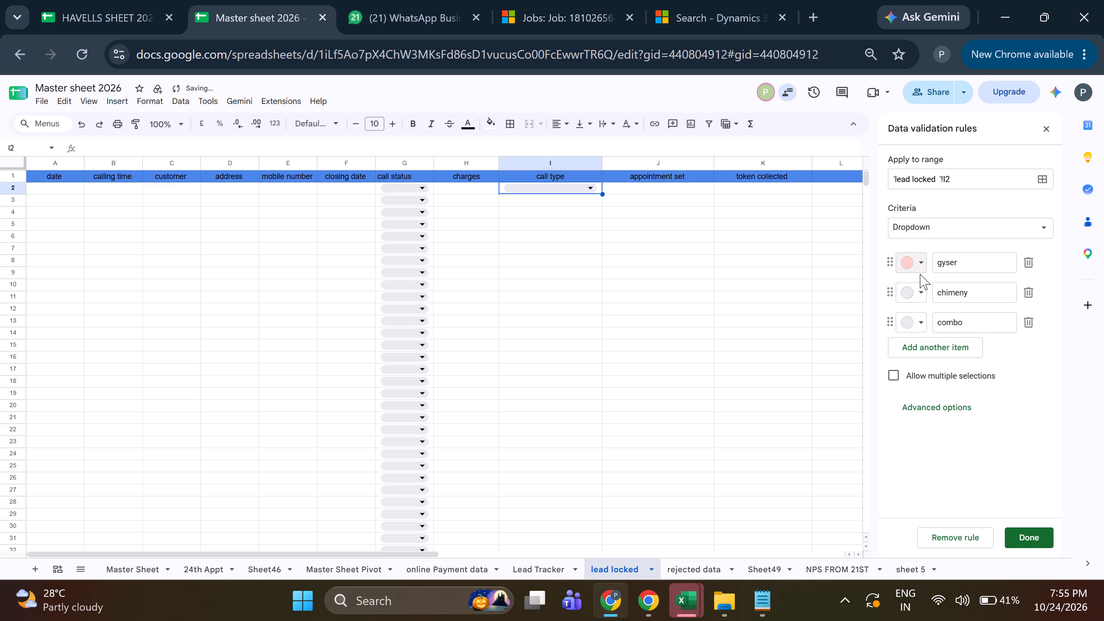
{"action": "left_click", "coordinate": [919, 263]}
{"action": "left_click", "coordinate": [989, 303]}
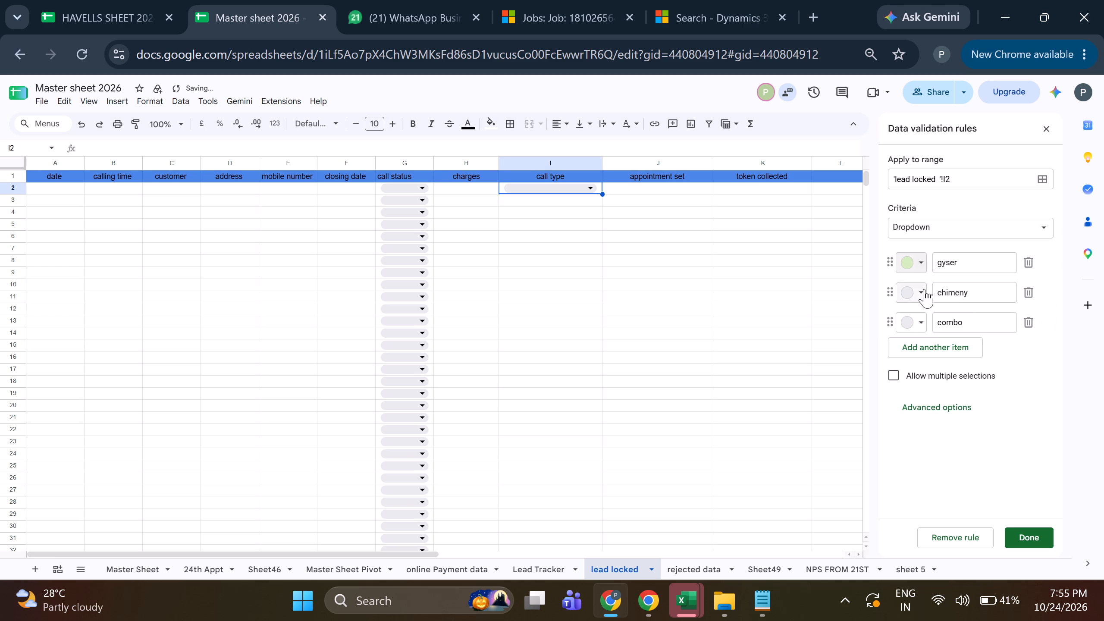
{"action": "left_click", "coordinate": [924, 289]}
{"action": "left_click", "coordinate": [938, 332]}
{"action": "left_click", "coordinate": [911, 314]}
{"action": "left_click", "coordinate": [948, 386]}
{"action": "left_click", "coordinate": [916, 323]}
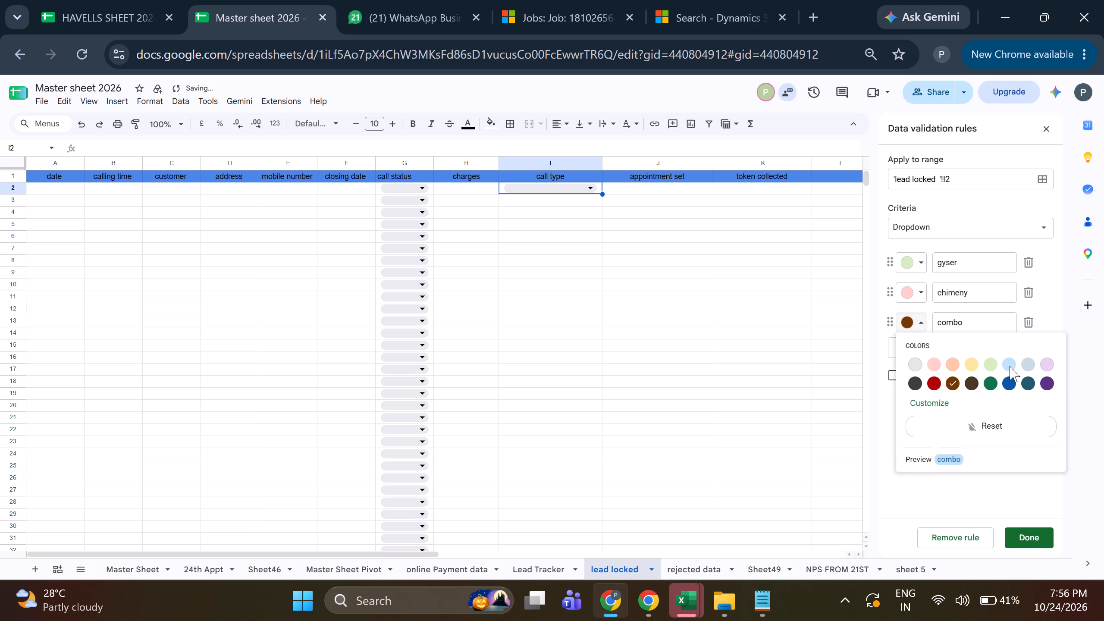
{"action": "left_click", "coordinate": [1009, 366]}
{"action": "left_click", "coordinate": [1021, 540]}
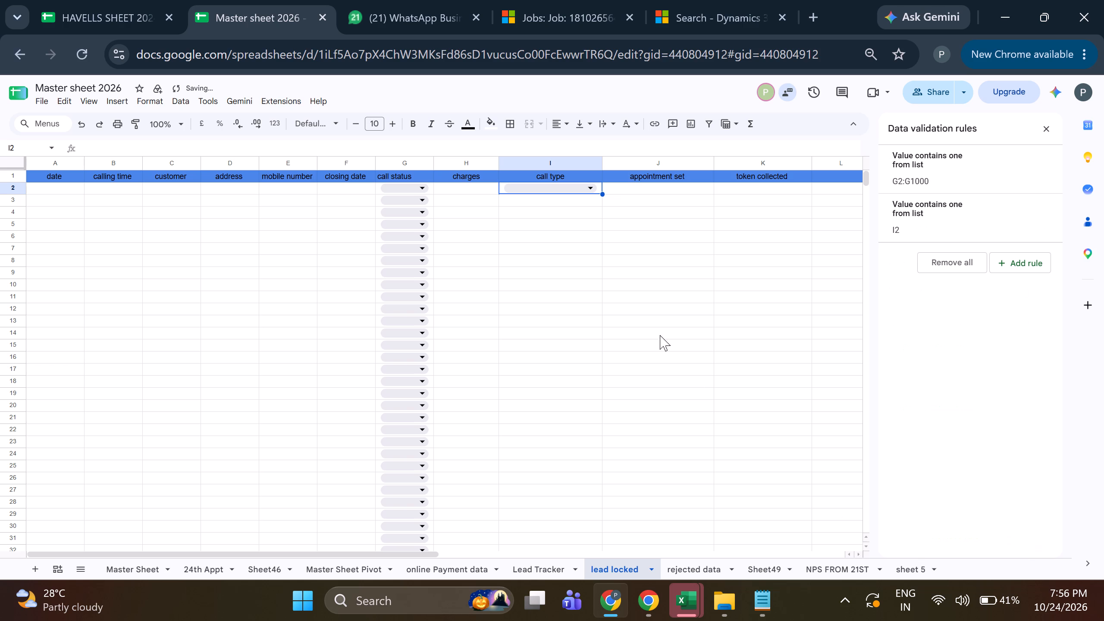
Copy the call type dropdown from I2 and paste it down the whole of column I.
{"action": "left_click", "coordinate": [500, 198]}
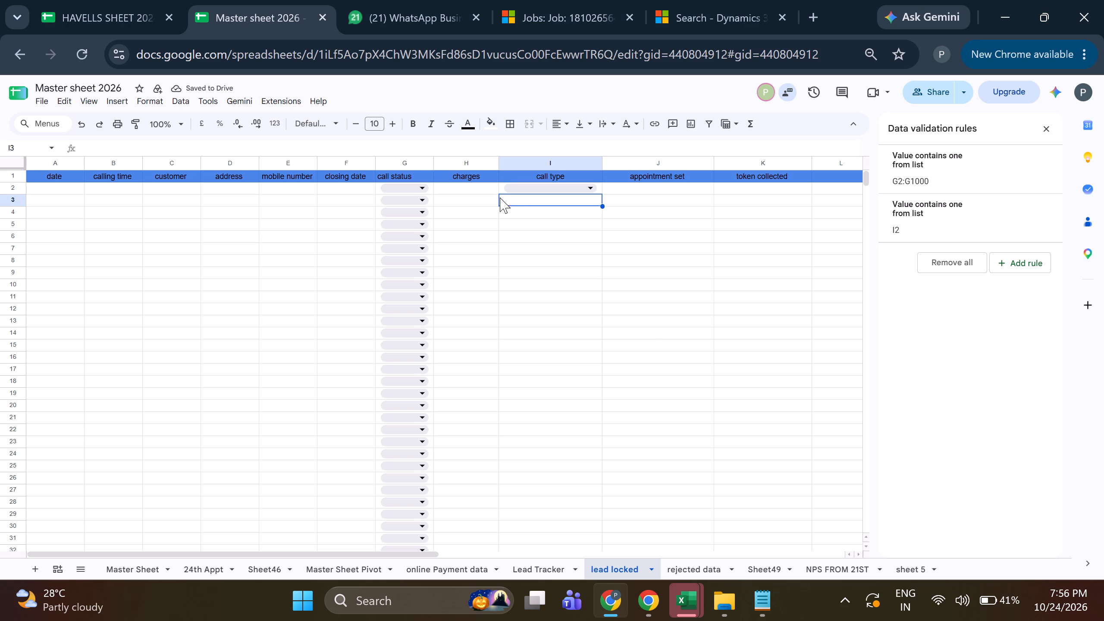
{"action": "key", "text": "Up"}
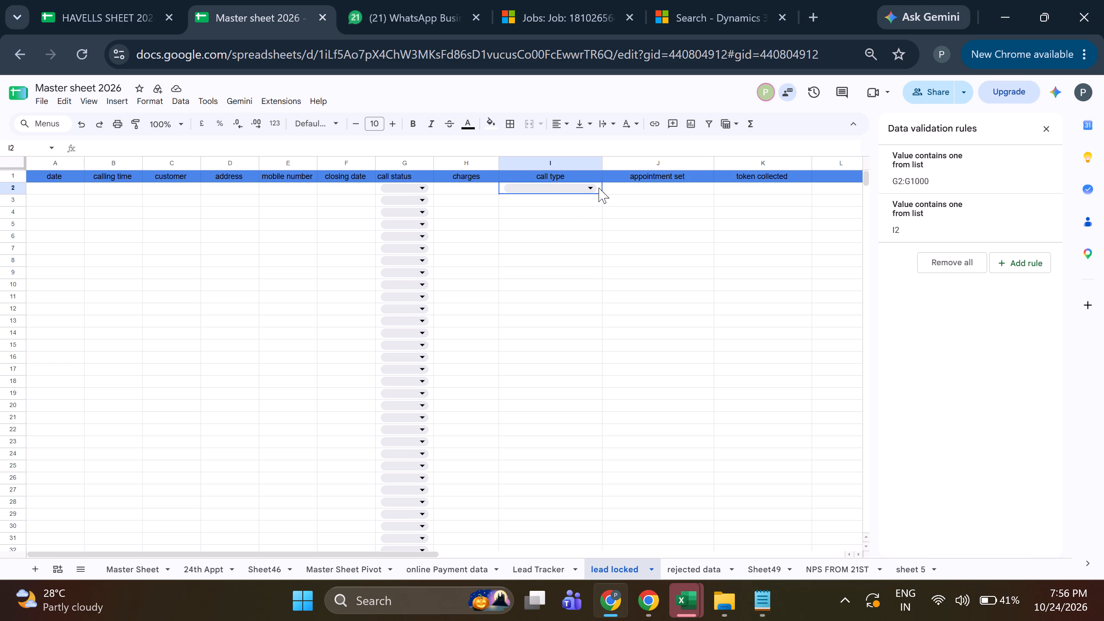
{"action": "key", "text": "ctrl+c"}
{"action": "key", "text": "Down"}
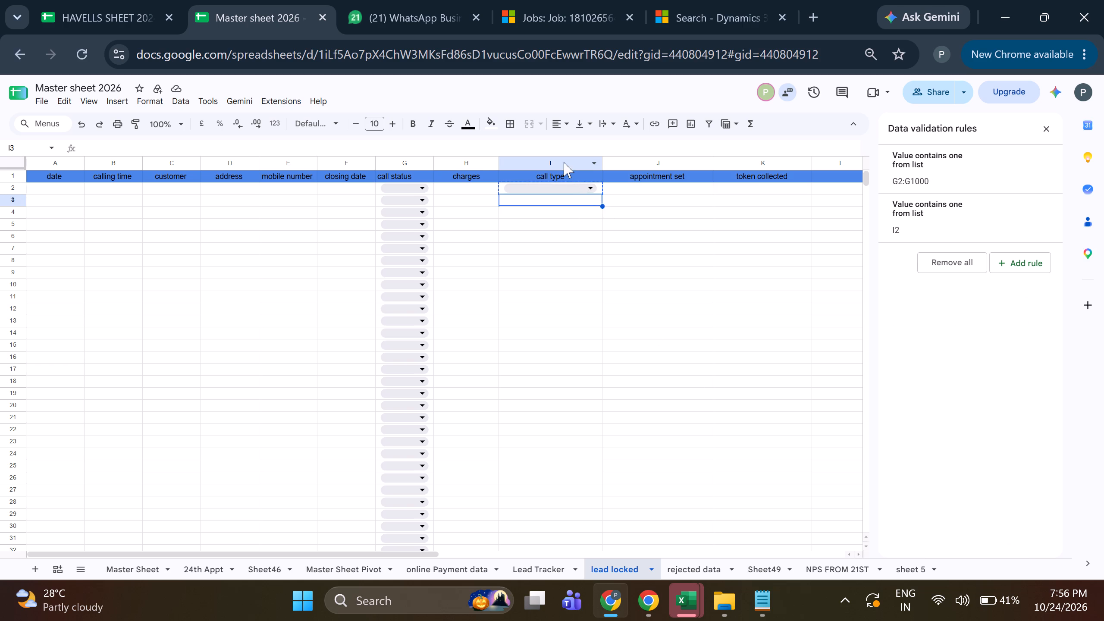
{"action": "left_click", "coordinate": [564, 162]}
{"action": "key", "text": "ctrl+v"}
{"action": "left_click", "coordinate": [634, 283]}
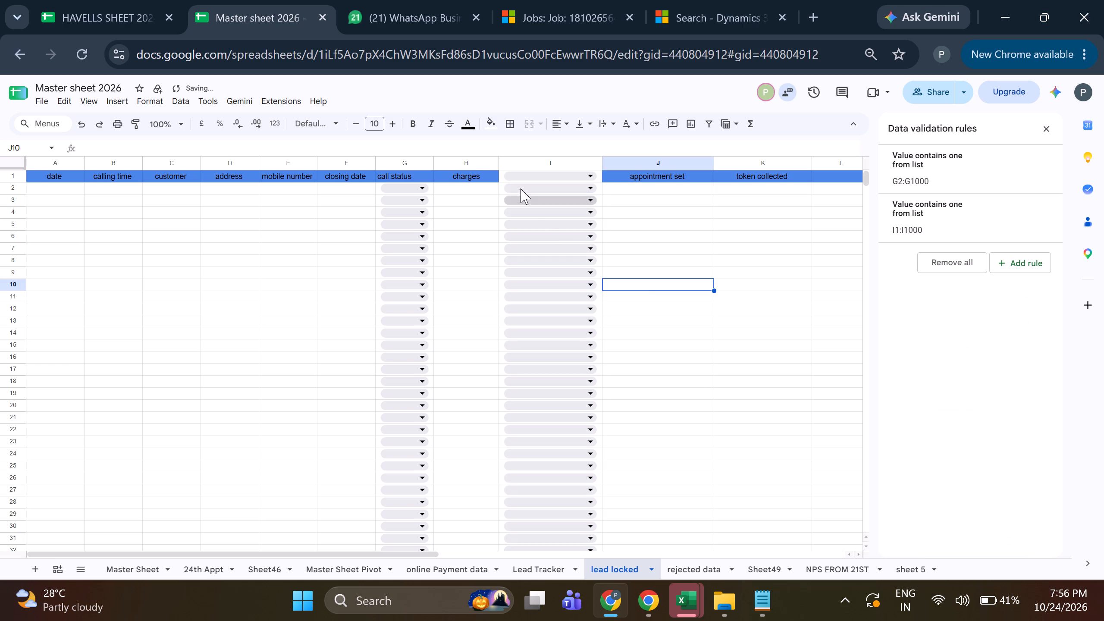
Remove the dropdown from header cell I1 and enter "call type" as its header text.
{"action": "left_click", "coordinate": [506, 180]}
{"action": "left_click", "coordinate": [474, 211]}
{"action": "left_click", "coordinate": [502, 177]}
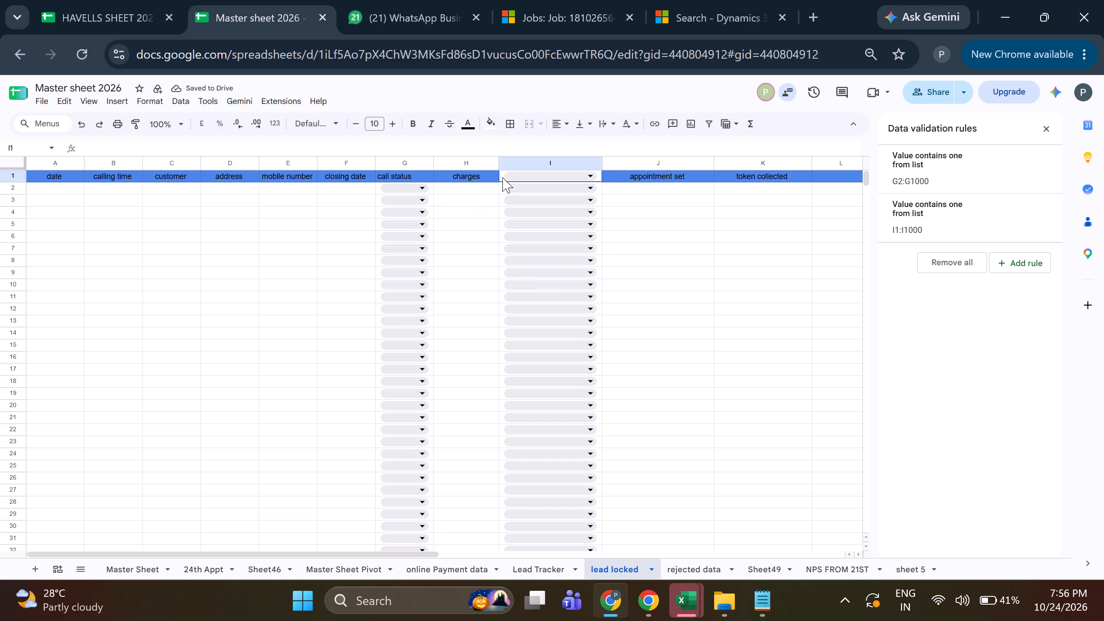
{"action": "key", "text": "BackSpace"}
{"action": "left_click", "coordinate": [524, 173]}
{"action": "type", "text": "call type"}
{"action": "key", "text": "space"}
{"action": "left_click", "coordinate": [474, 219]}
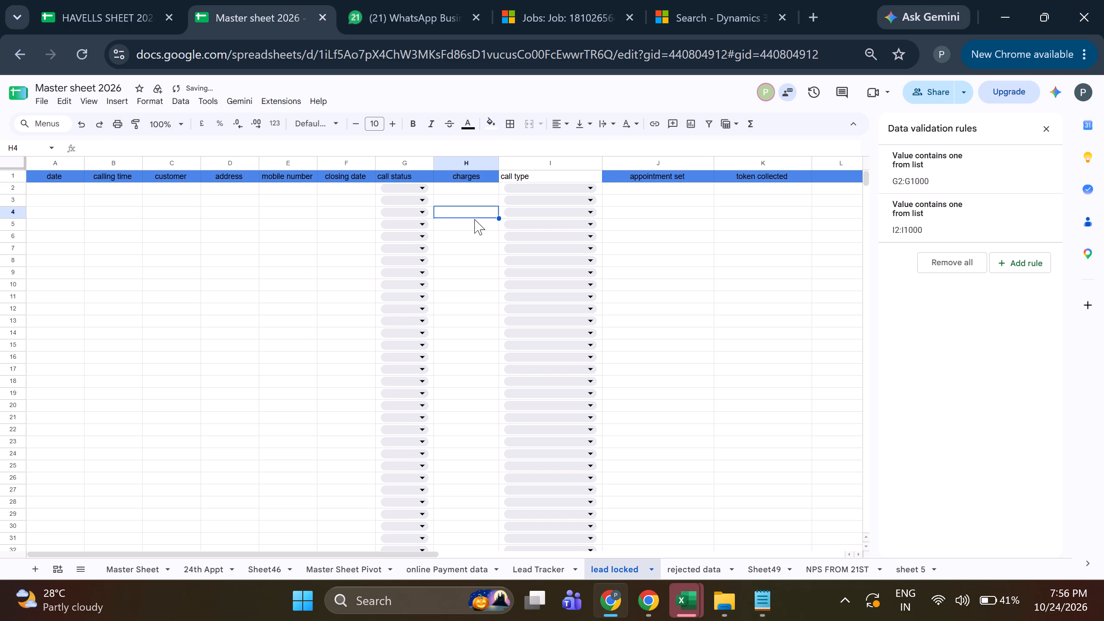
Fill header cell I1 with the same blue as the other column headers.
{"action": "left_click", "coordinate": [508, 173]}
{"action": "left_click", "coordinate": [493, 125]}
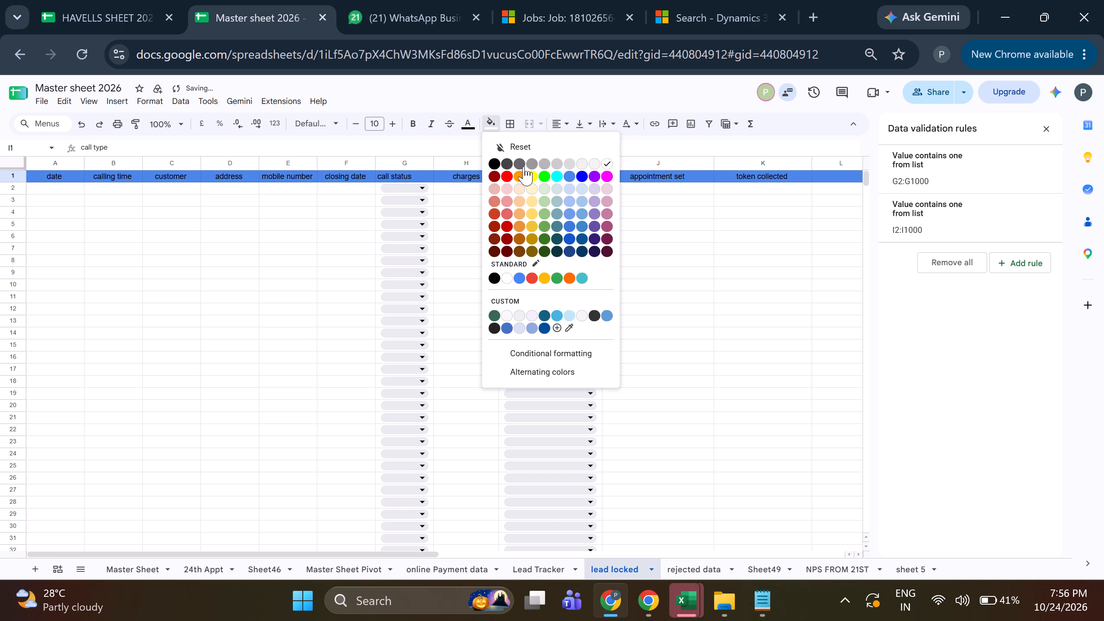
{"action": "left_click", "coordinate": [568, 179]}
{"action": "left_click", "coordinate": [486, 249]}
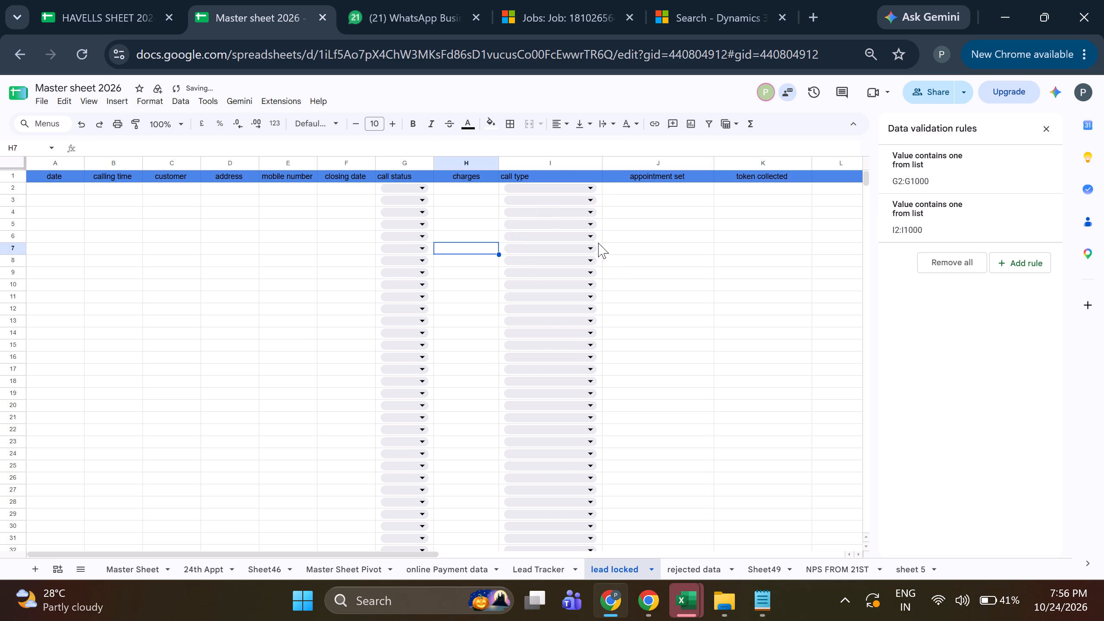
Close the data validation rules and return to the "lead locked" sheet grid.
{"action": "left_click", "coordinate": [622, 233]}
{"action": "left_click", "coordinate": [642, 188]}
{"action": "left_click", "coordinate": [738, 192]}
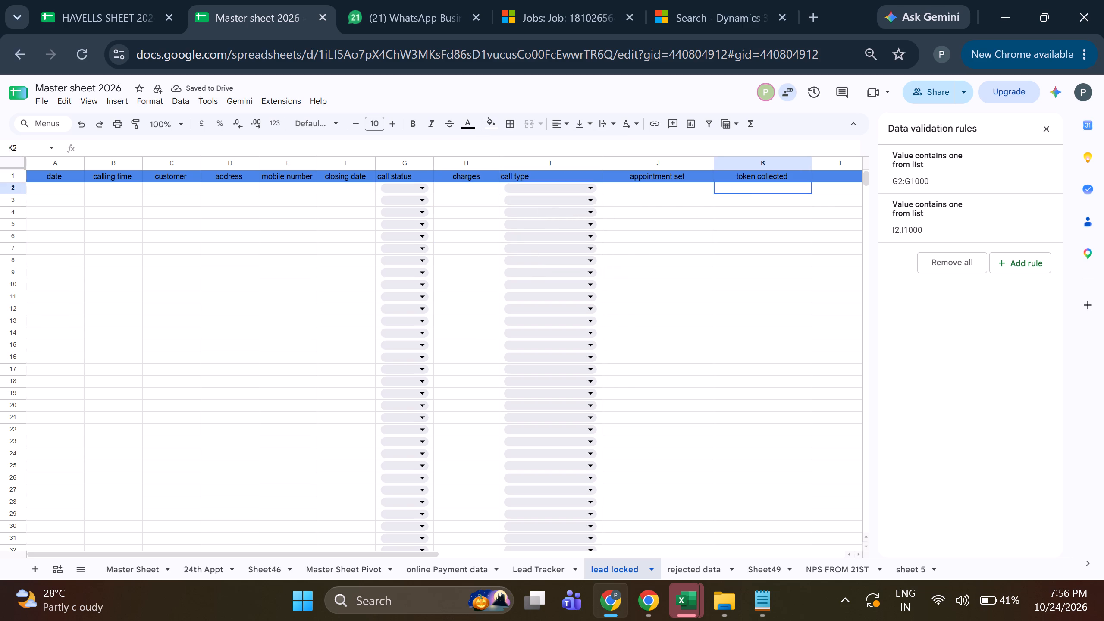
{"action": "left_click", "coordinate": [821, 189]}
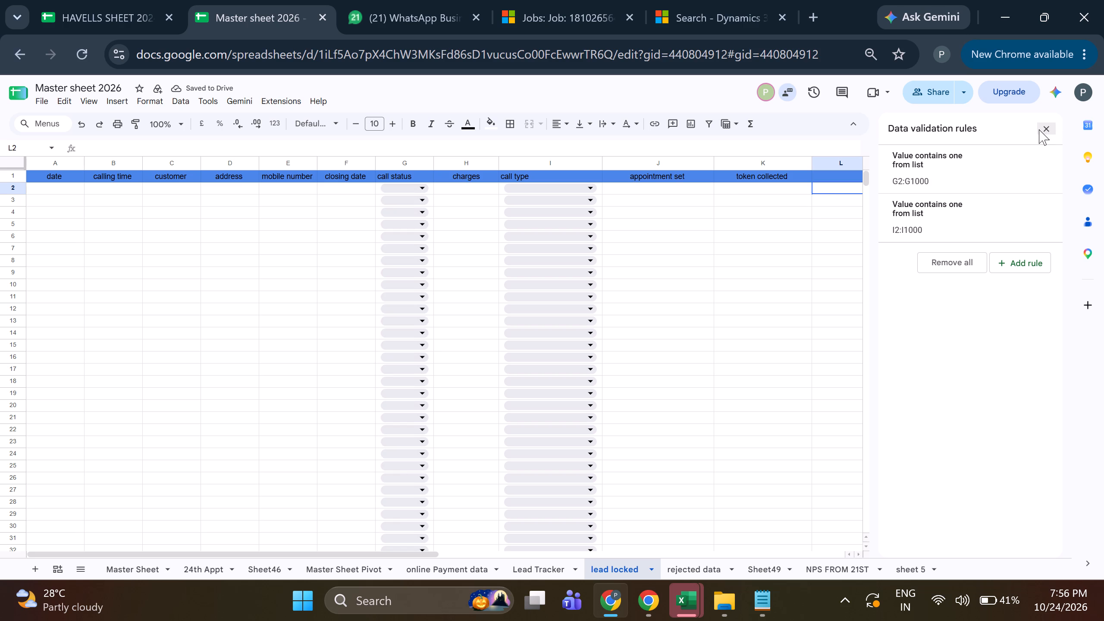
{"action": "left_click", "coordinate": [1039, 129]}
{"action": "left_click", "coordinate": [735, 328]}
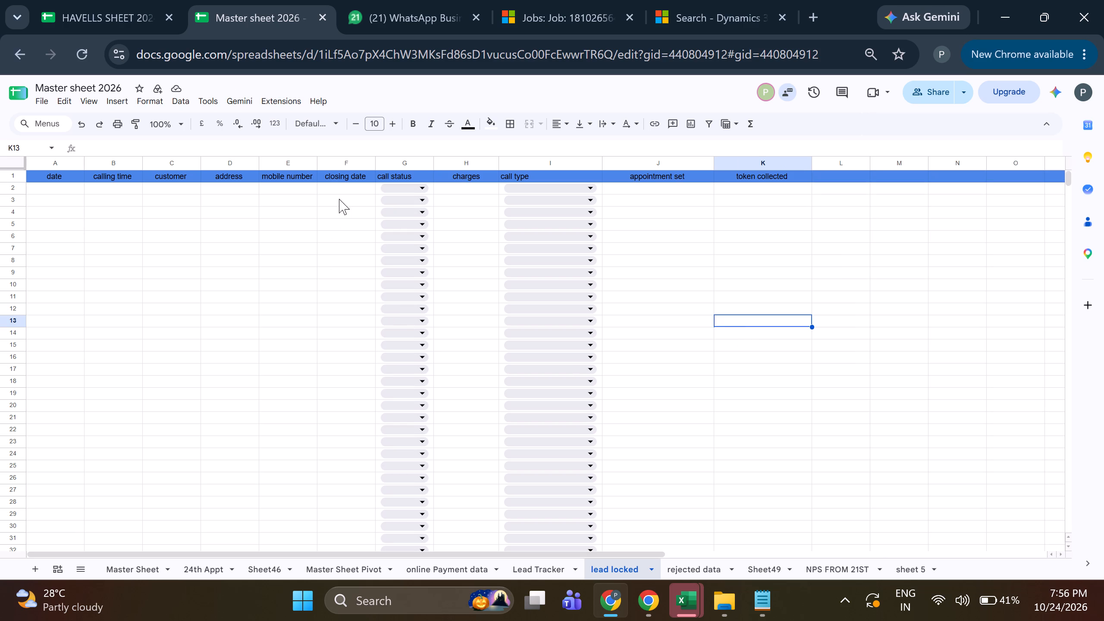
Widen the date and calling time columns of the "lead locked" sheet, and try to widen the customer column.
{"action": "left_click", "coordinate": [339, 199]}
{"action": "left_click", "coordinate": [341, 188]}
{"action": "key", "text": "Left"}
{"action": "key", "text": "Left"}
{"action": "key", "text": "Left"}
{"action": "key", "text": "Left"}
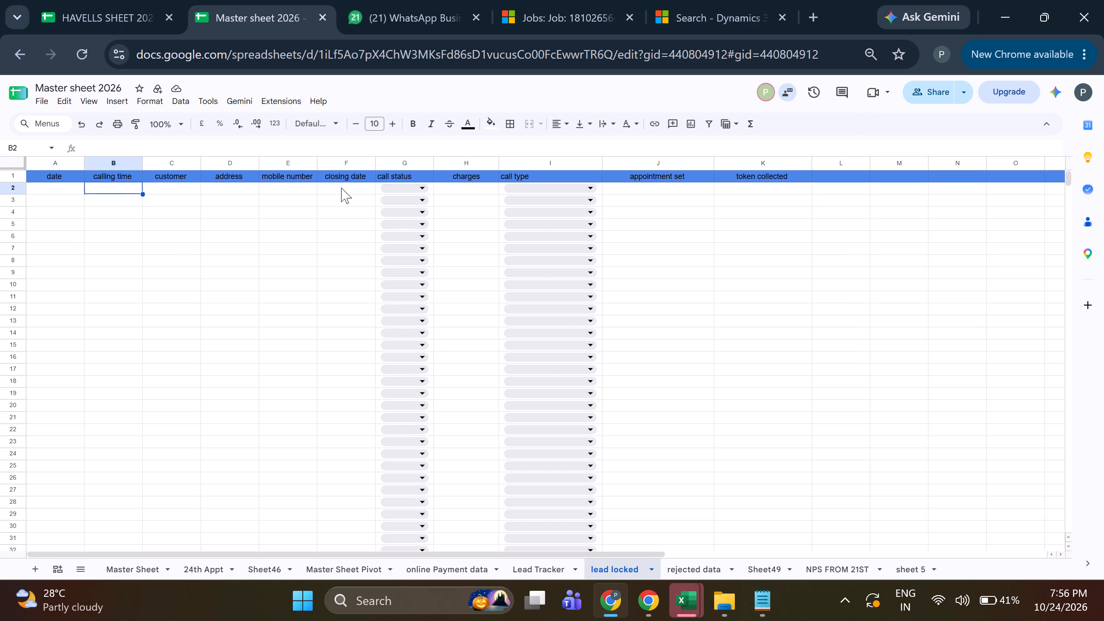
{"action": "key", "text": "Left"}
{"action": "key", "text": "Left"}
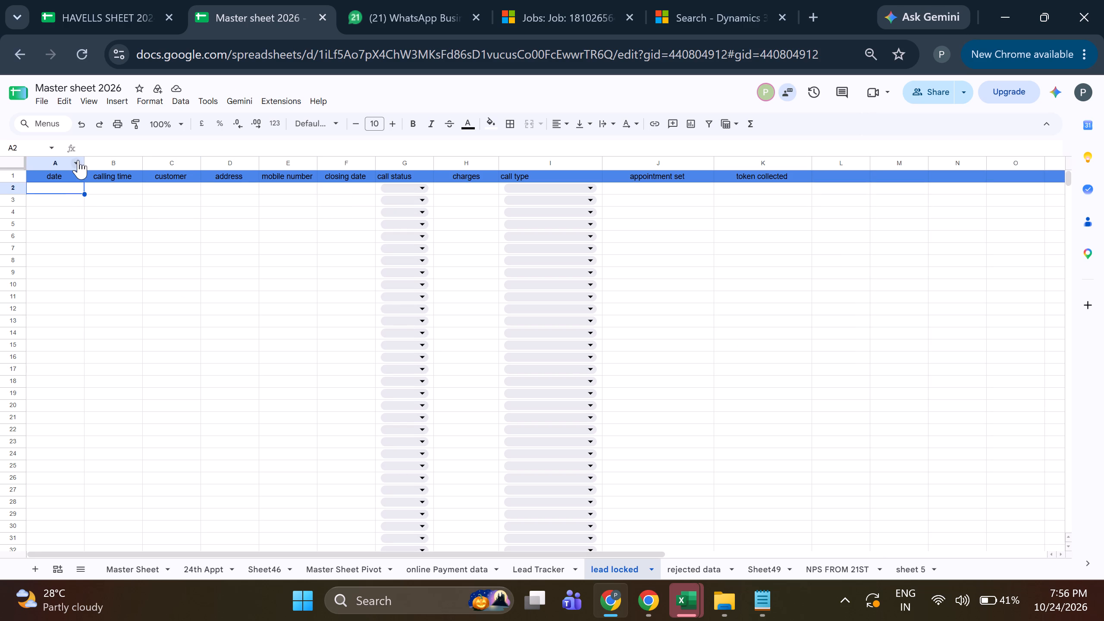
{"action": "left_click_drag", "start_coordinate": [82, 159], "coordinate": [113, 151]}
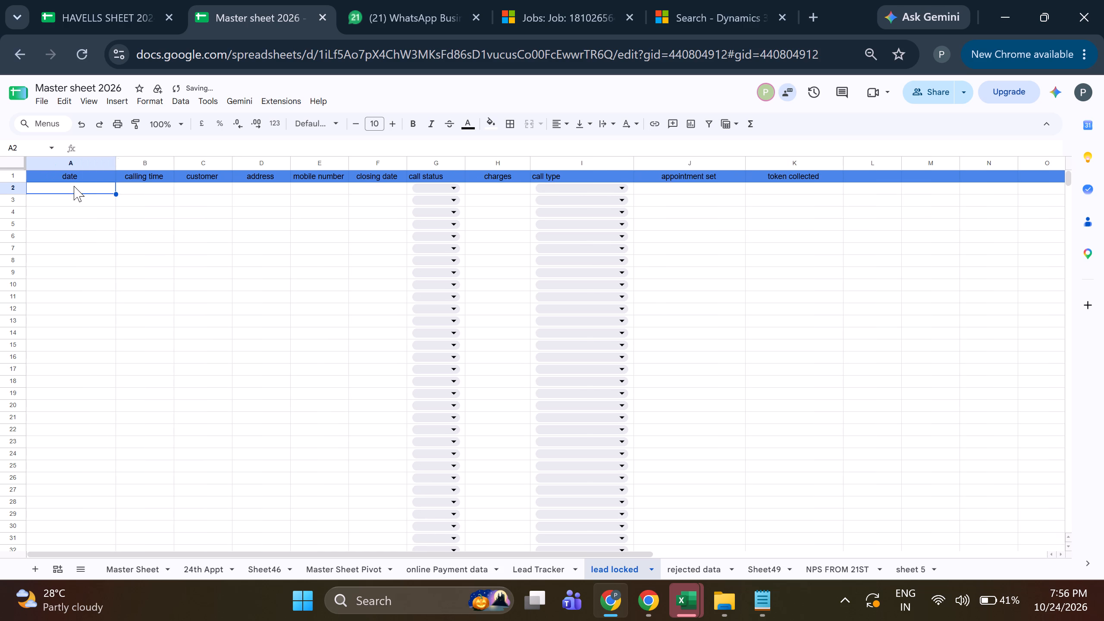
{"action": "left_click_drag", "start_coordinate": [175, 160], "coordinate": [188, 160]}
{"action": "left_click", "coordinate": [148, 191]}
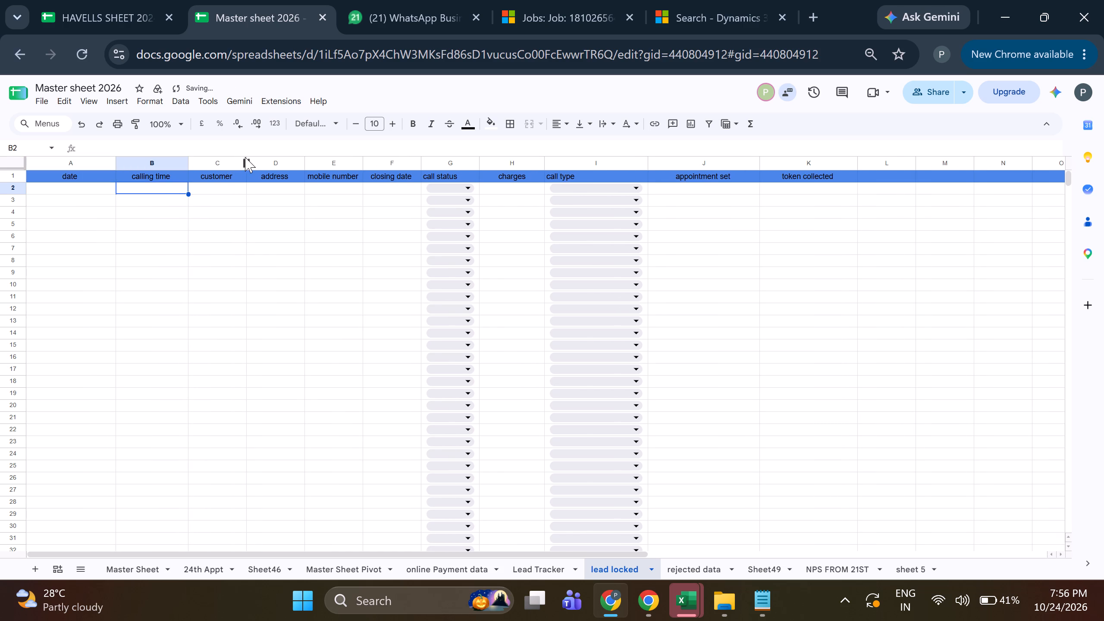
{"action": "left_click_drag", "start_coordinate": [245, 157], "coordinate": [267, 153]}
{"action": "left_click", "coordinate": [185, 233]}
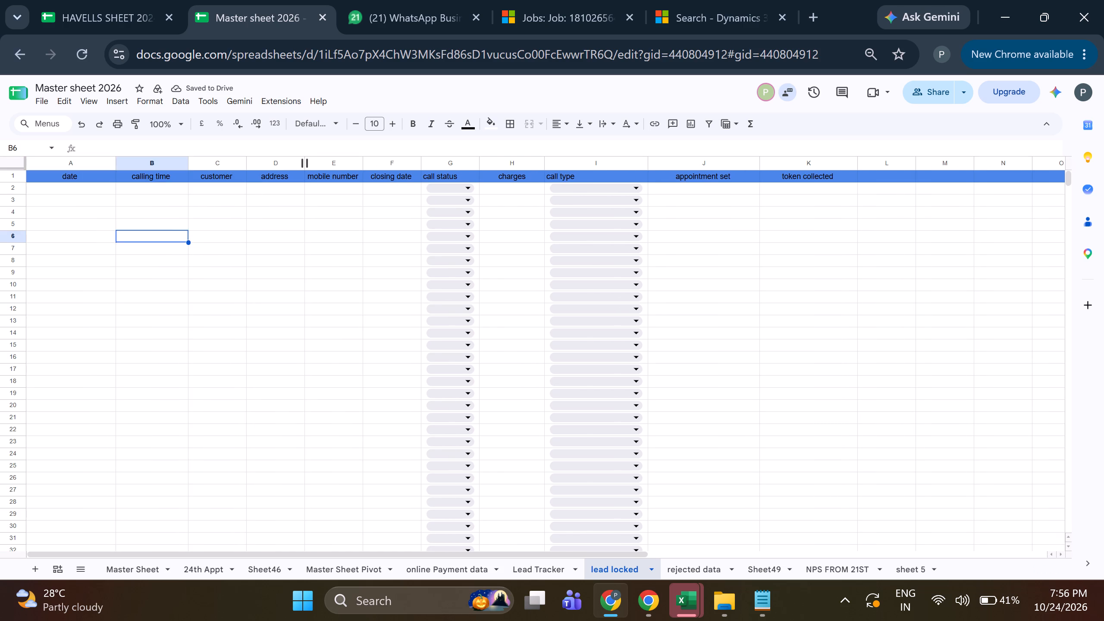
Widen the address column D to several times its width and make the mobile number column E slightly wider.
{"action": "left_click_drag", "start_coordinate": [306, 160], "coordinate": [459, 160]}
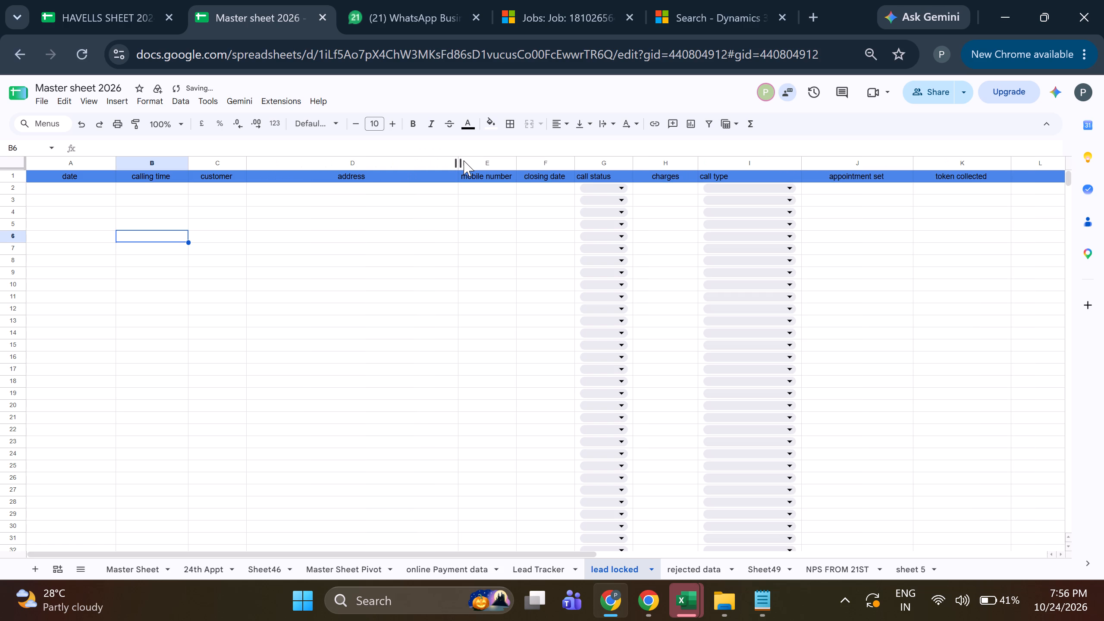
{"action": "left_click", "coordinate": [299, 186]}
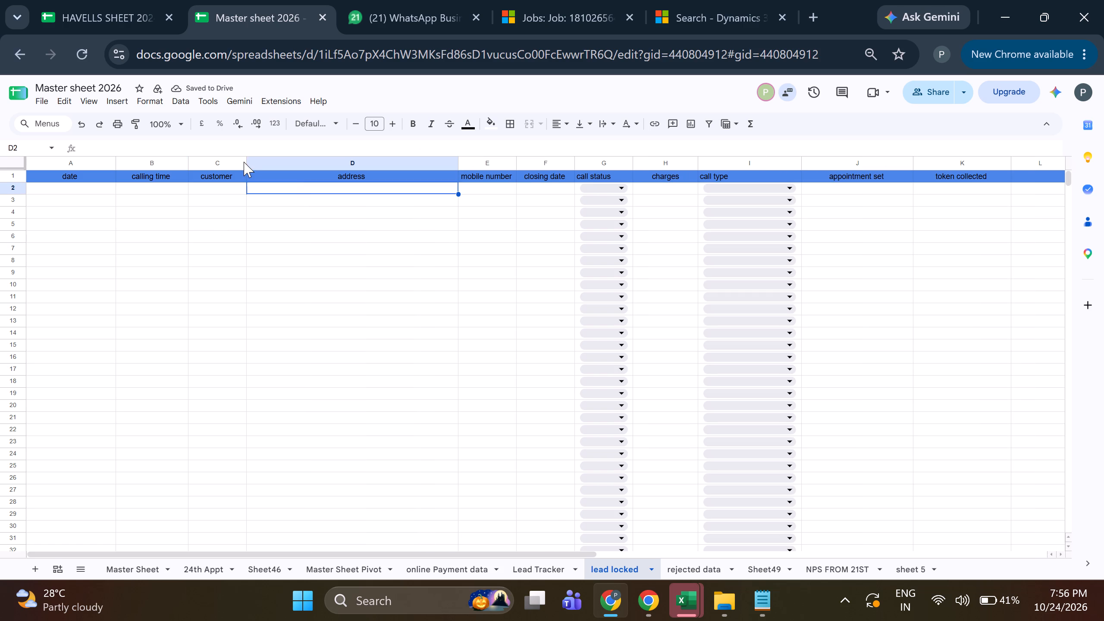
{"action": "left_click_drag", "start_coordinate": [519, 158], "coordinate": [525, 159]}
{"action": "left_click", "coordinate": [455, 247]}
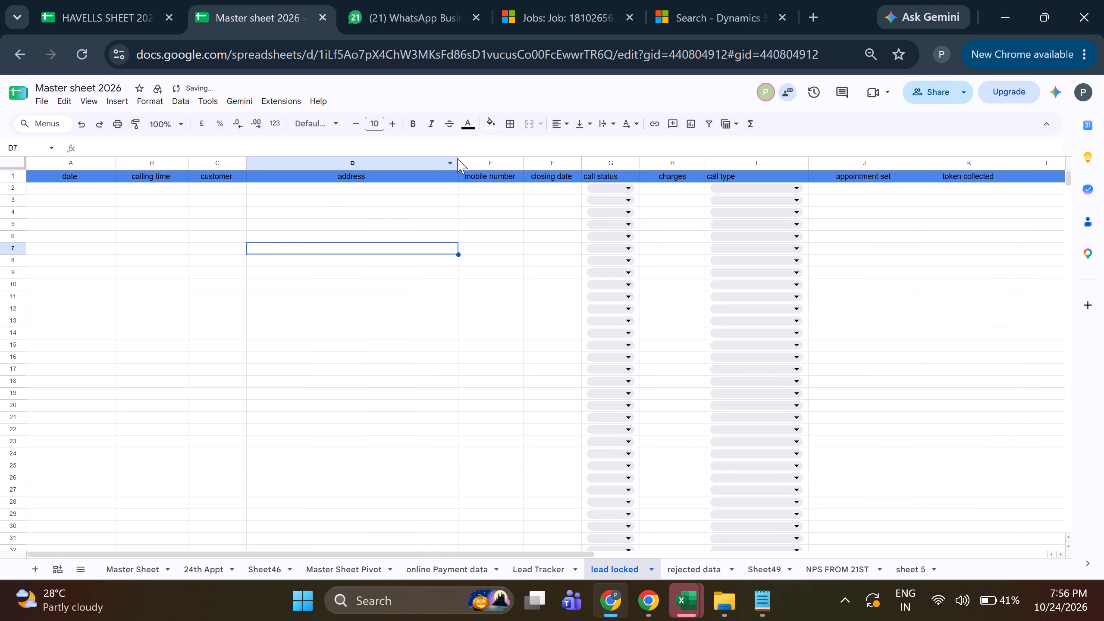
{"action": "left_click_drag", "start_coordinate": [459, 160], "coordinate": [492, 163]}
{"action": "left_click", "coordinate": [430, 298]}
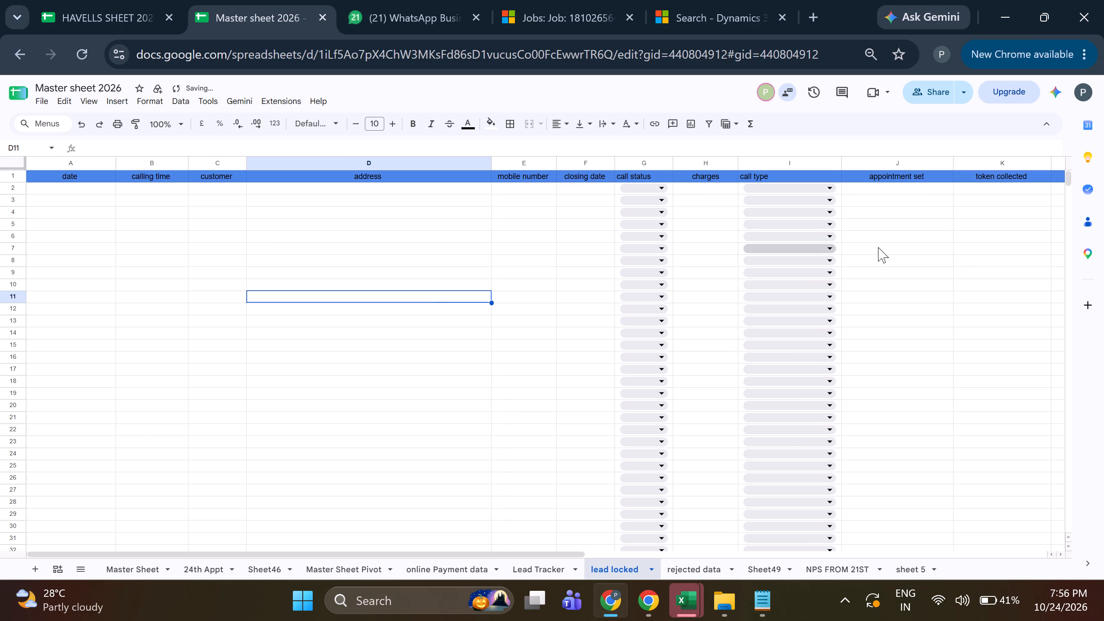
Narrow the token collected column K to about half its width.
{"action": "left_click", "coordinate": [952, 254]}
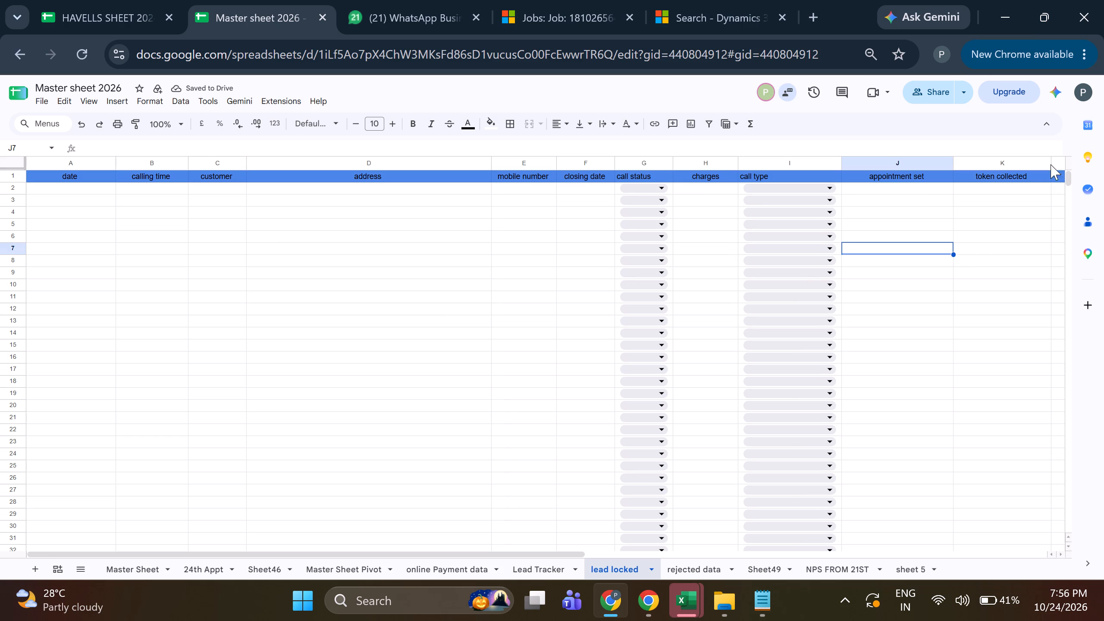
{"action": "left_click_drag", "start_coordinate": [1052, 163], "coordinate": [1001, 169]}
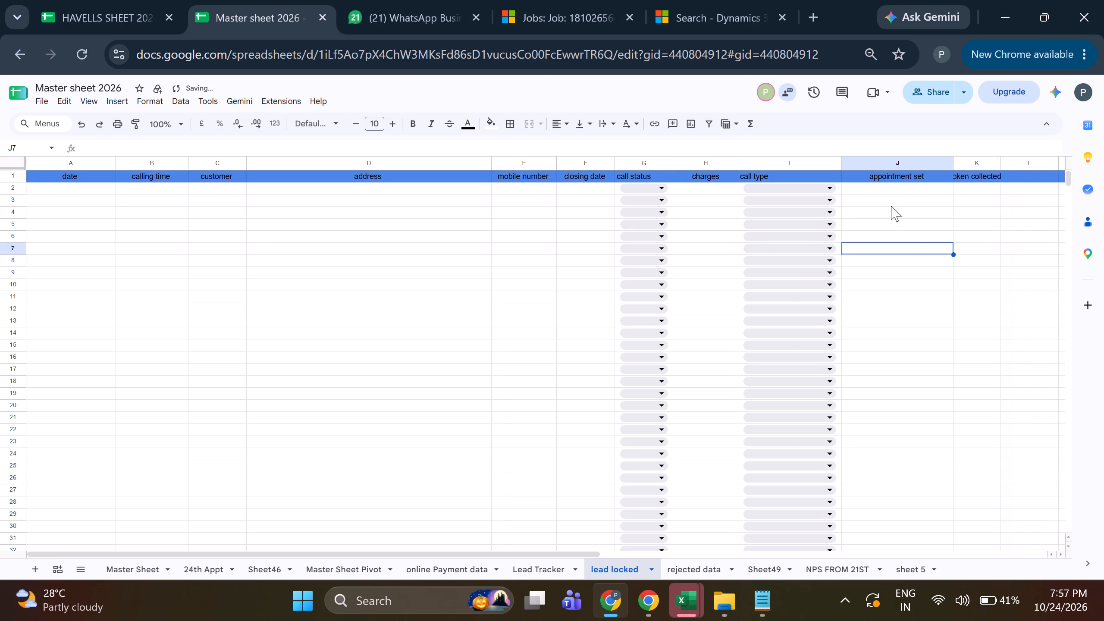
{"action": "left_click", "coordinate": [332, 215]}
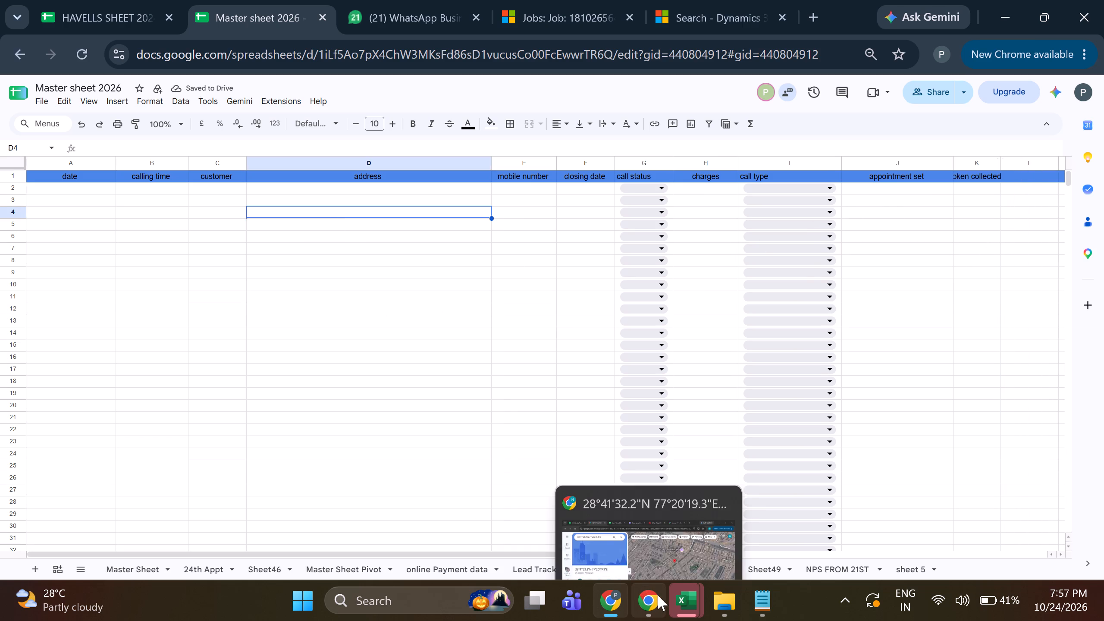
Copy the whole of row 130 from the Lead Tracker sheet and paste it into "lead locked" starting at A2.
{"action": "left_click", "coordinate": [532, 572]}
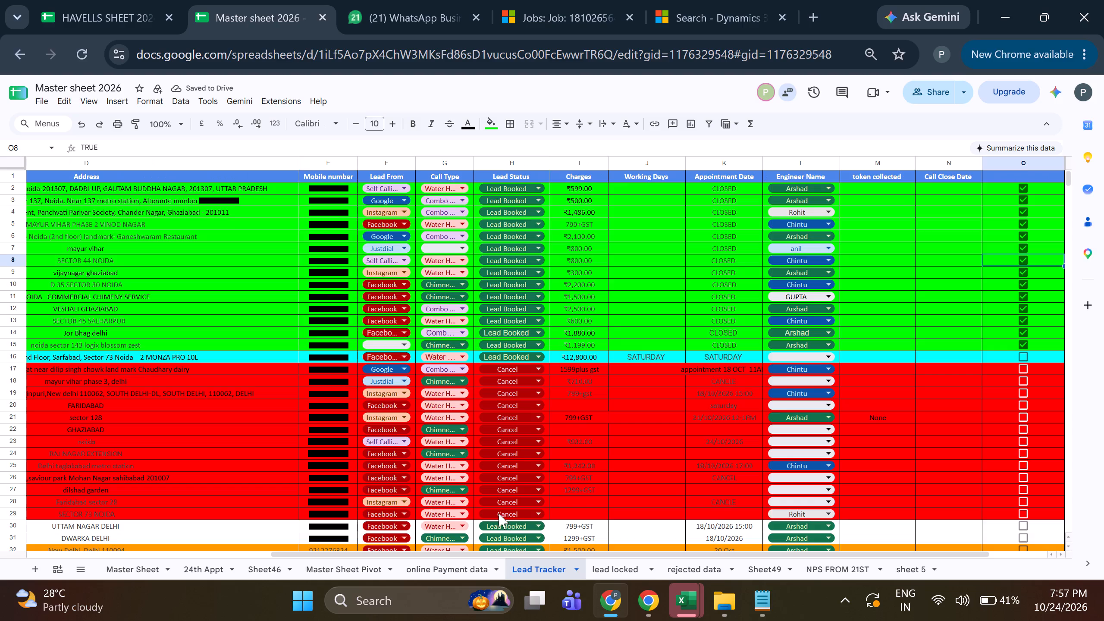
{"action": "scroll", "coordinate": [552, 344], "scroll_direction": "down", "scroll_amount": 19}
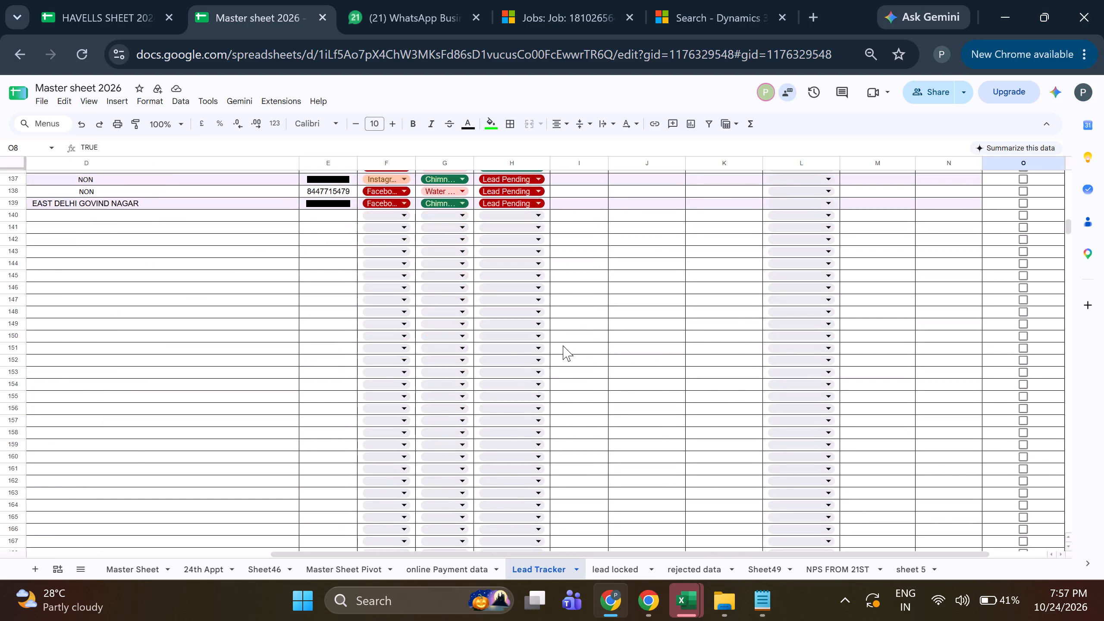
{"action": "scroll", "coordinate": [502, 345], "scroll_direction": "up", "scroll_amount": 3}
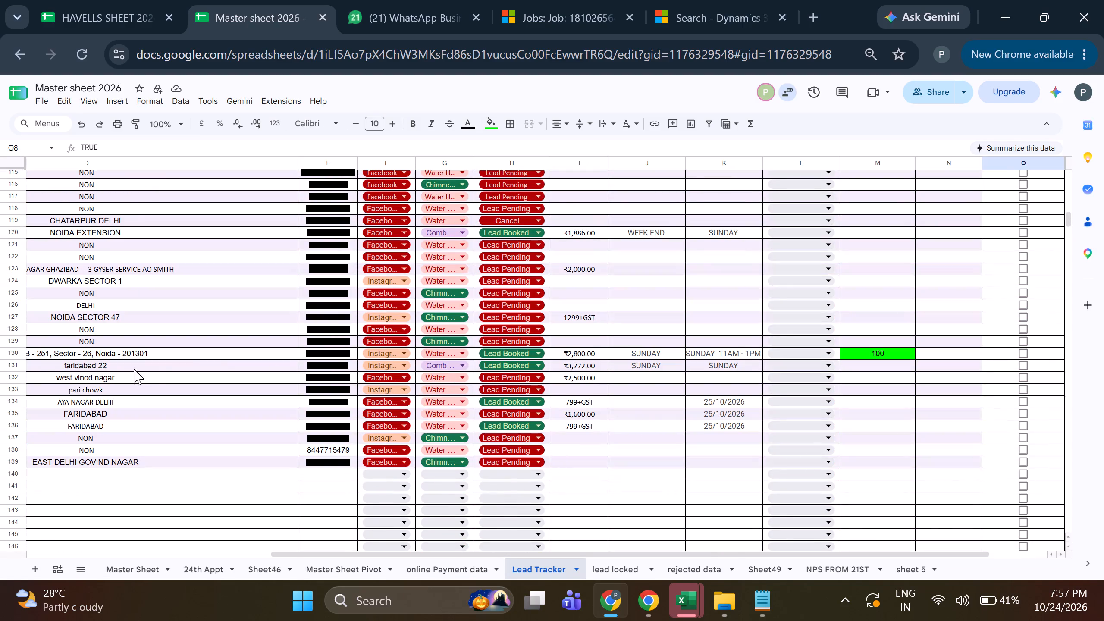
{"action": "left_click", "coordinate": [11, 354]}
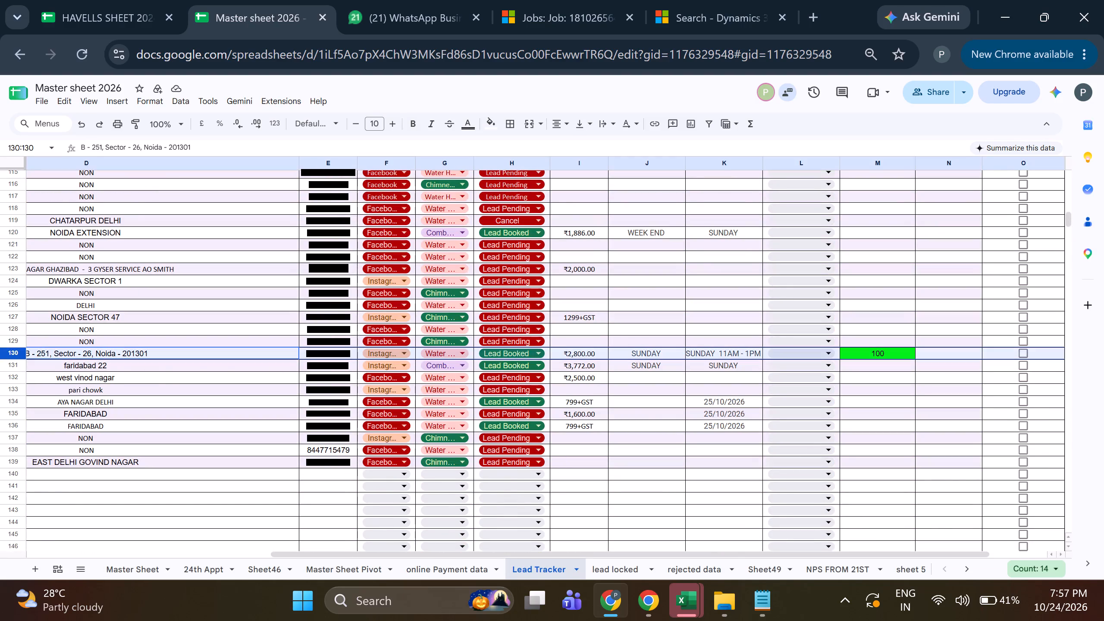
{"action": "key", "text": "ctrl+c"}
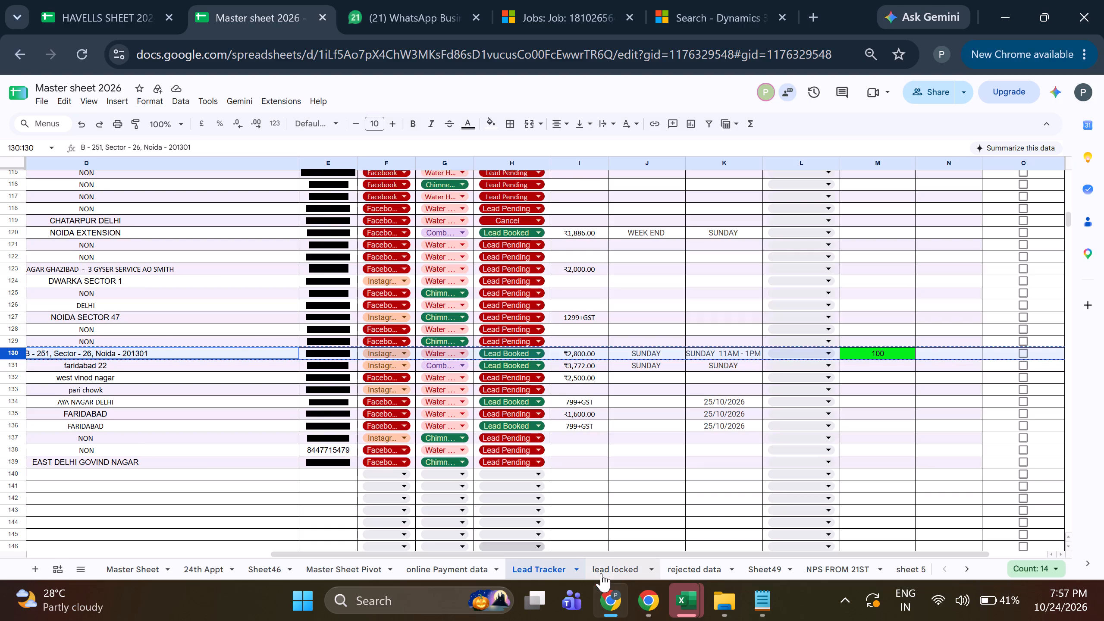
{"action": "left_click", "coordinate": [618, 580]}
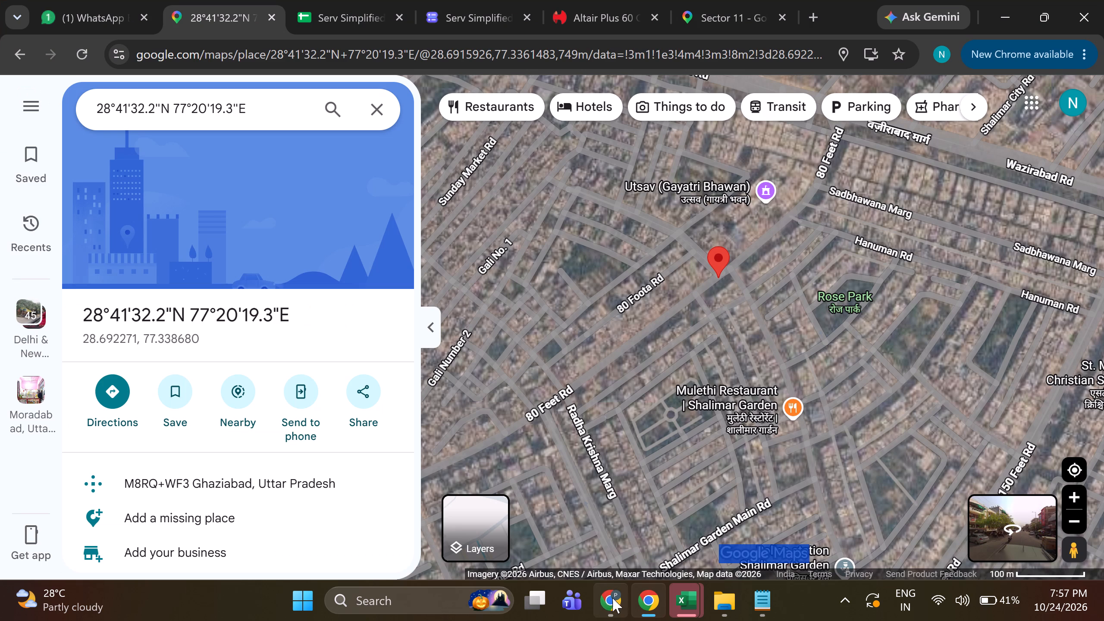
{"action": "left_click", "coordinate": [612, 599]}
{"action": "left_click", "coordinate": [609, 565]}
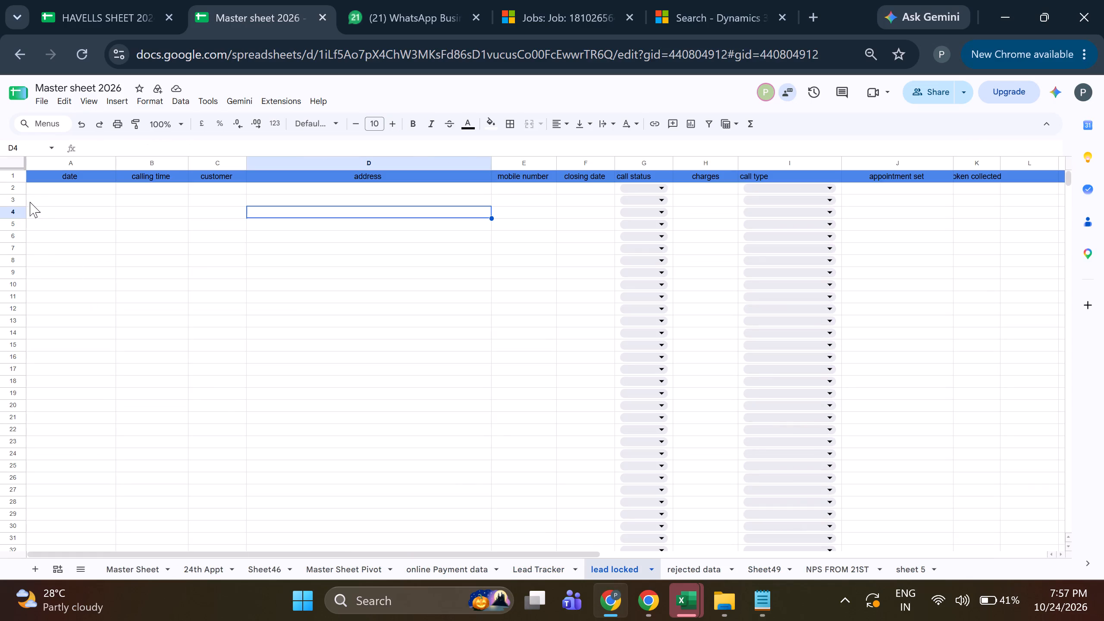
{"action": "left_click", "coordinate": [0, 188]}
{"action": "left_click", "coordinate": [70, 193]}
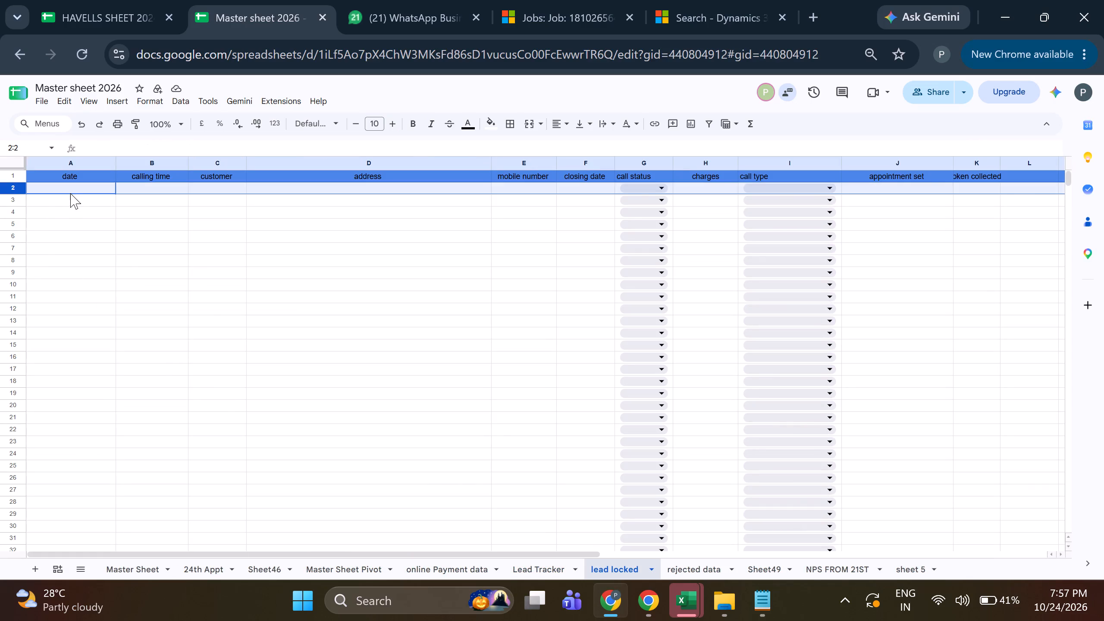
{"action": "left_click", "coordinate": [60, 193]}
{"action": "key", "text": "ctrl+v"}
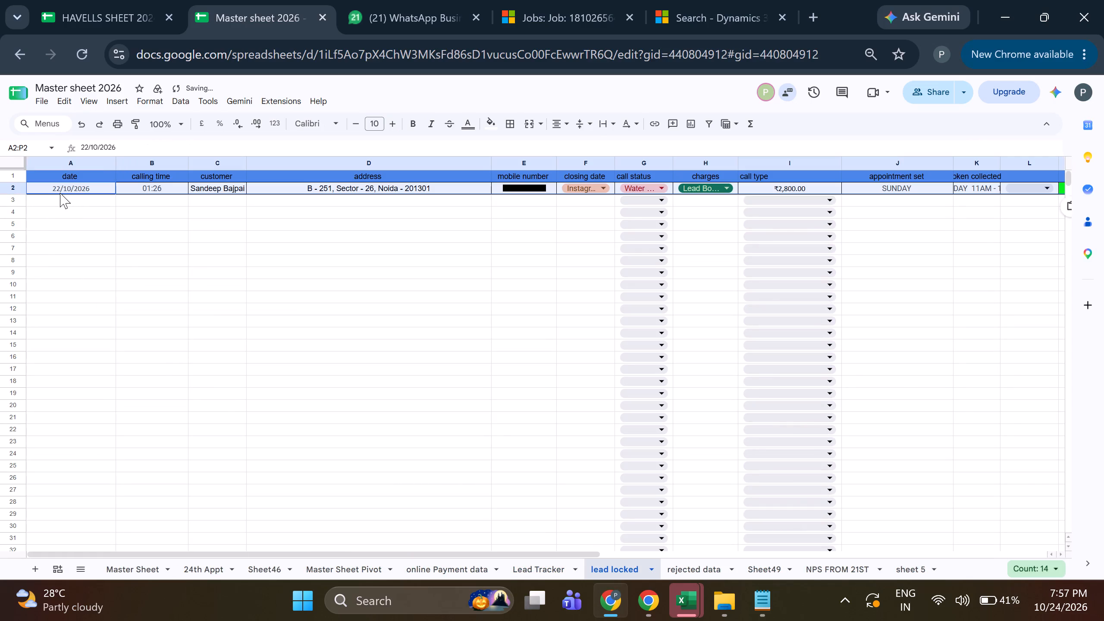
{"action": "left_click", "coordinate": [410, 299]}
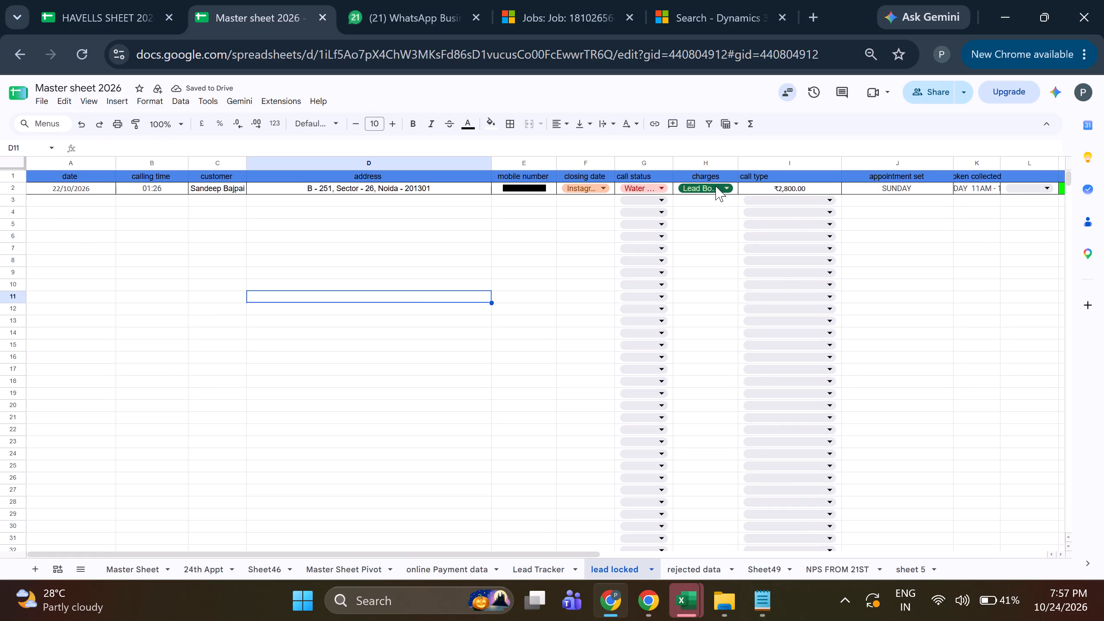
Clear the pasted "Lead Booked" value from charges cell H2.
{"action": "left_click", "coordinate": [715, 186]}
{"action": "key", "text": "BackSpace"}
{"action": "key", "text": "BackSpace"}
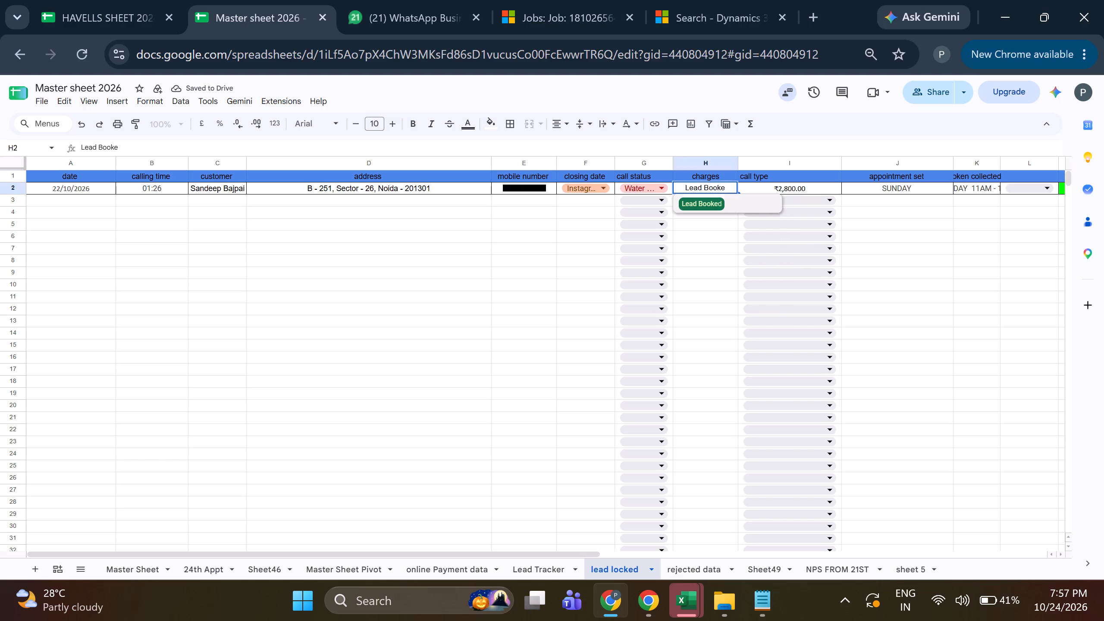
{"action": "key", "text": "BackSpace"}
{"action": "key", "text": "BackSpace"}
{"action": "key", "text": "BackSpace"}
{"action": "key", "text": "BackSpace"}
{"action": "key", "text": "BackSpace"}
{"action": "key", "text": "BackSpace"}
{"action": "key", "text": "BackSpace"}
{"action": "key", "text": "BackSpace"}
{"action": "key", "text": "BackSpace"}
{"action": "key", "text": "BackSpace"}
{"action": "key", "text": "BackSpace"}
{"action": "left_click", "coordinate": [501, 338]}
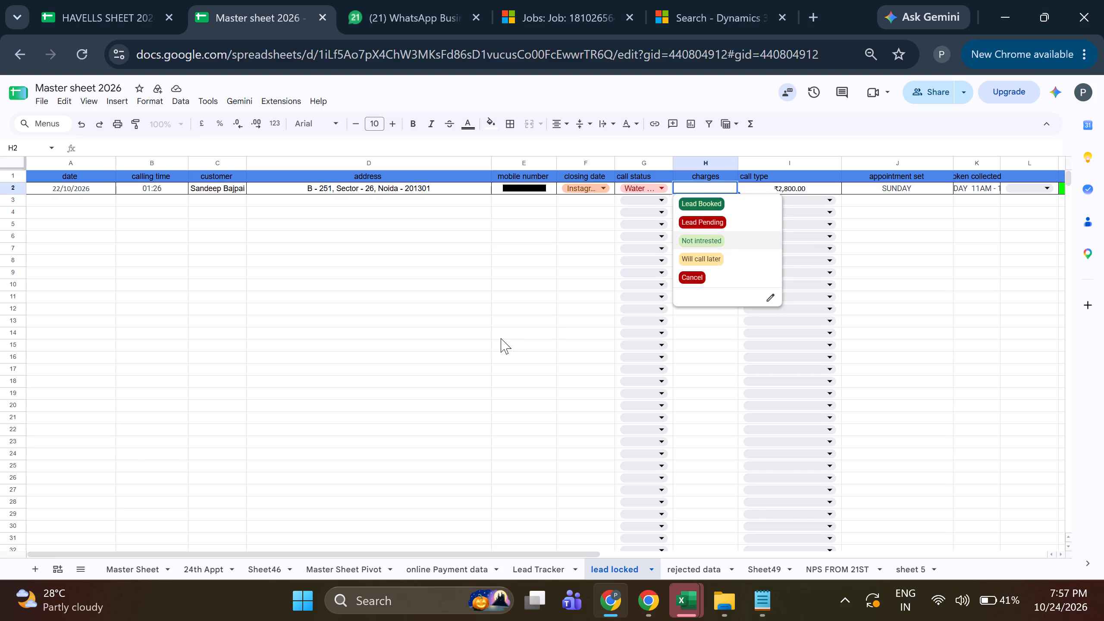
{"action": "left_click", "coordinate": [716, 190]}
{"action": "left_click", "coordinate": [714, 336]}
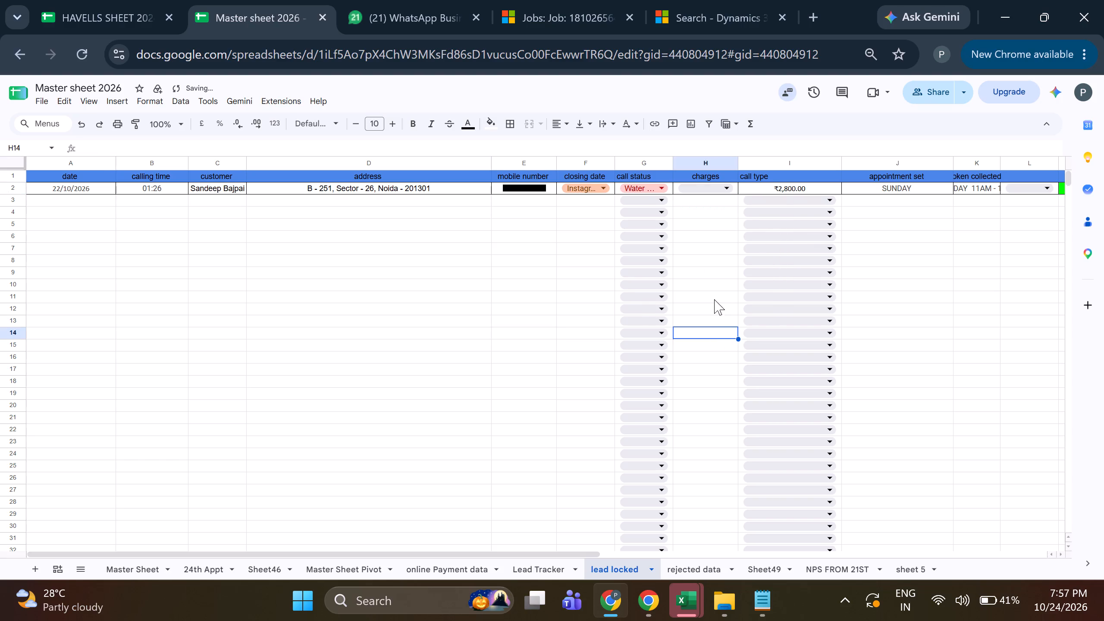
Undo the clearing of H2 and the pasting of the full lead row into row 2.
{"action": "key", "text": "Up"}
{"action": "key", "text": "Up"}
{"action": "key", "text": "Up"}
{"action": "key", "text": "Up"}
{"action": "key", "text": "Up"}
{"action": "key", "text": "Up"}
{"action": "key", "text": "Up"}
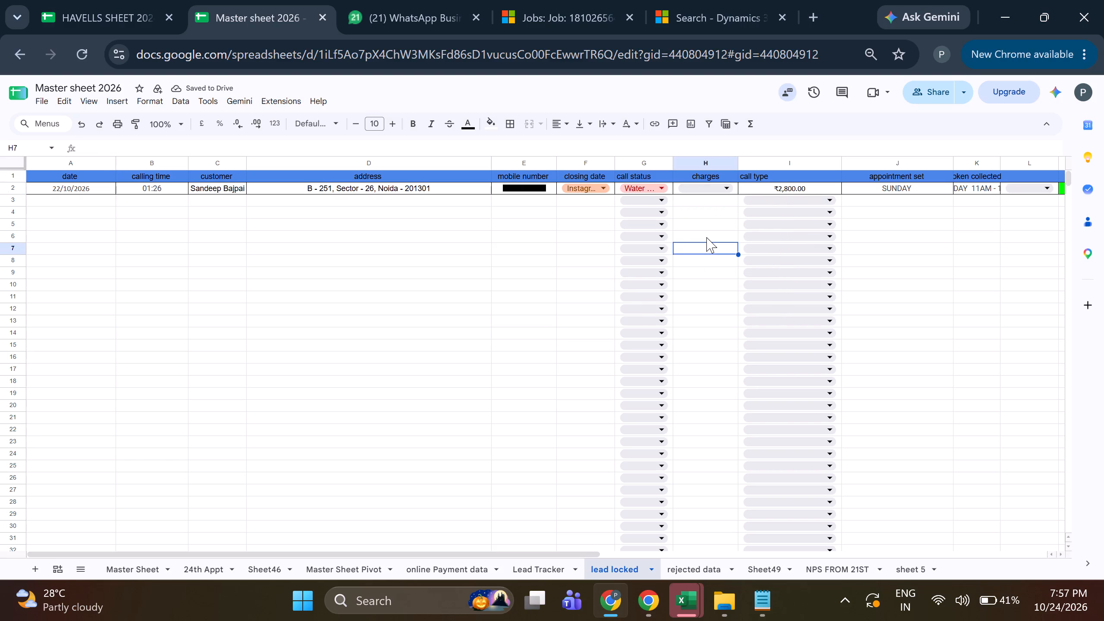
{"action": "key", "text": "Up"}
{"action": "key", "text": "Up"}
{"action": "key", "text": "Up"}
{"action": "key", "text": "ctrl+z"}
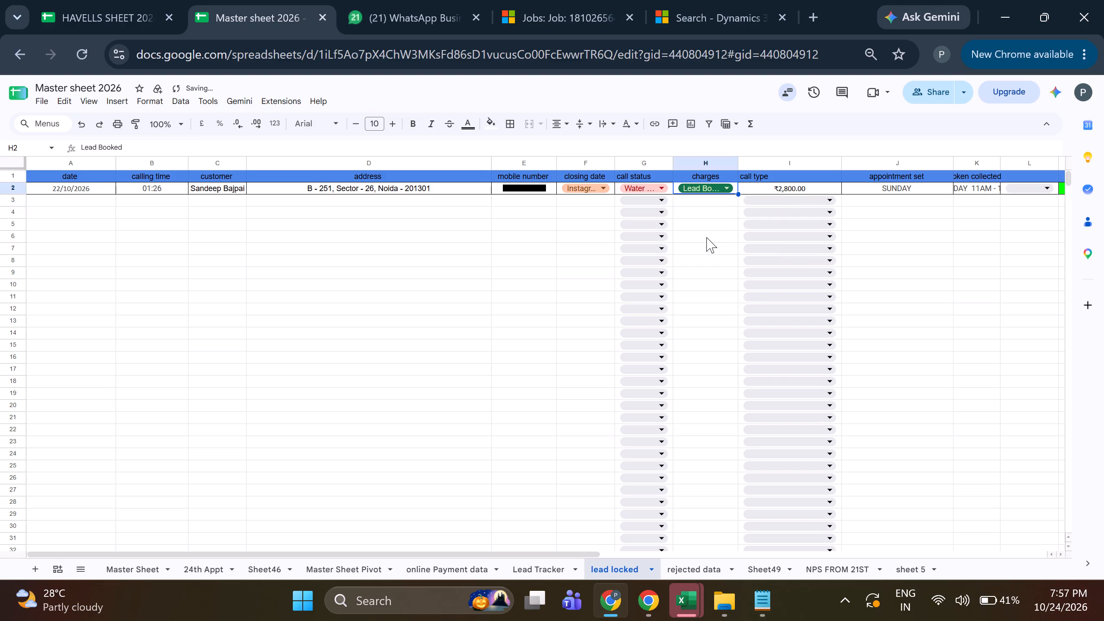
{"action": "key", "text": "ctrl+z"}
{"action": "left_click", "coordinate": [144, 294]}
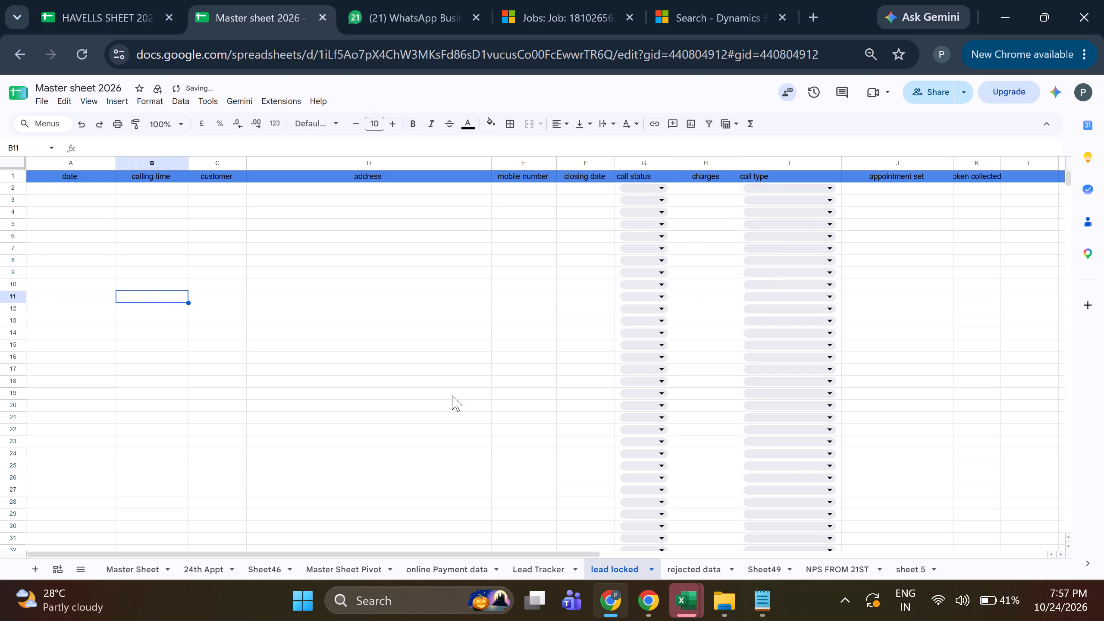
Copy the address from D130 of Lead Tracker and paste it into address cell D2 of "lead locked".
{"action": "left_click", "coordinate": [523, 567]}
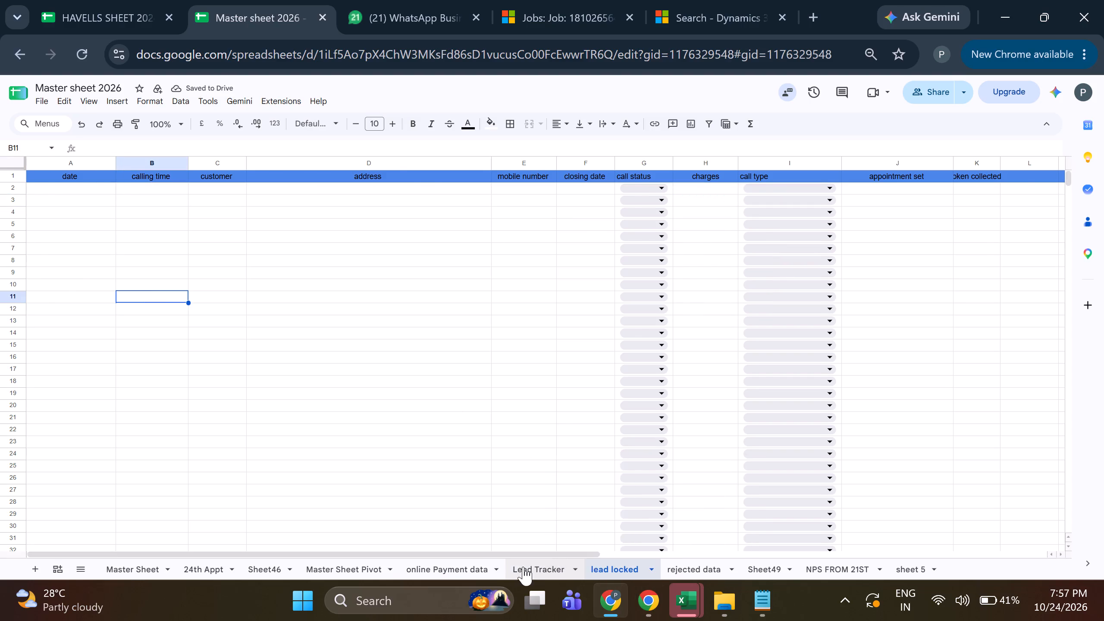
{"action": "left_click", "coordinate": [225, 351]}
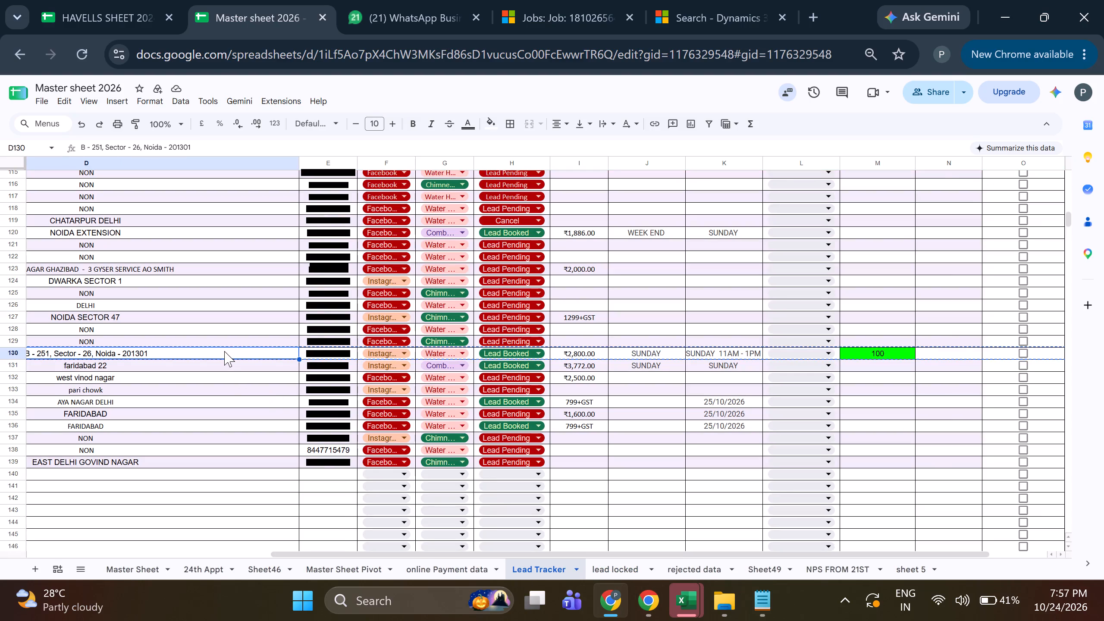
{"action": "key", "text": "ctrl+c"}
{"action": "left_click", "coordinate": [668, 620]}
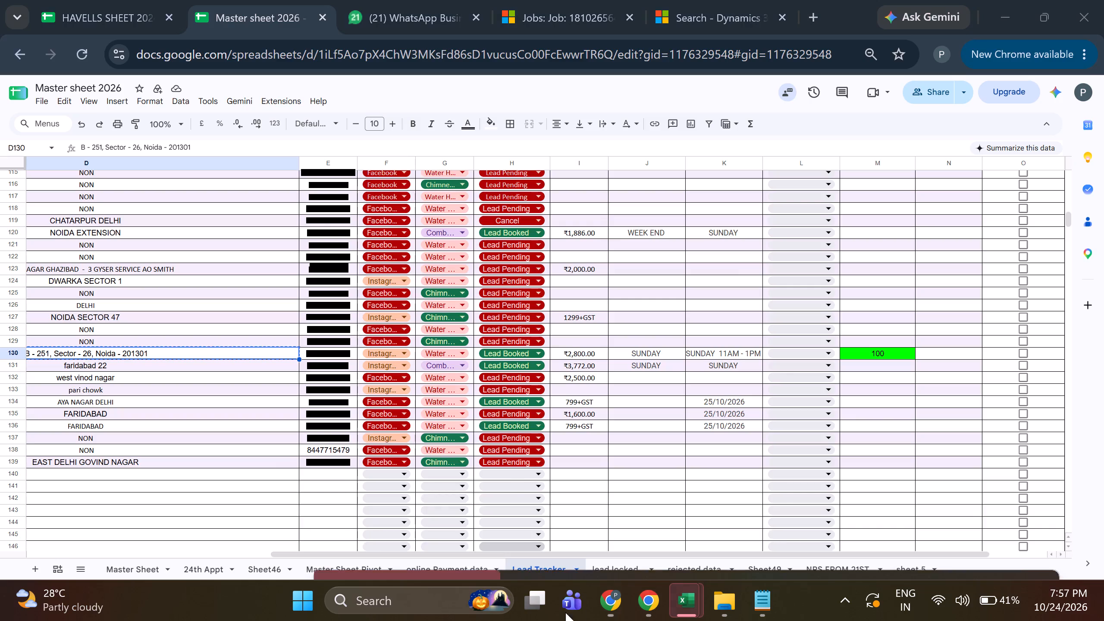
{"action": "left_click", "coordinate": [608, 605]}
{"action": "left_click", "coordinate": [603, 572]}
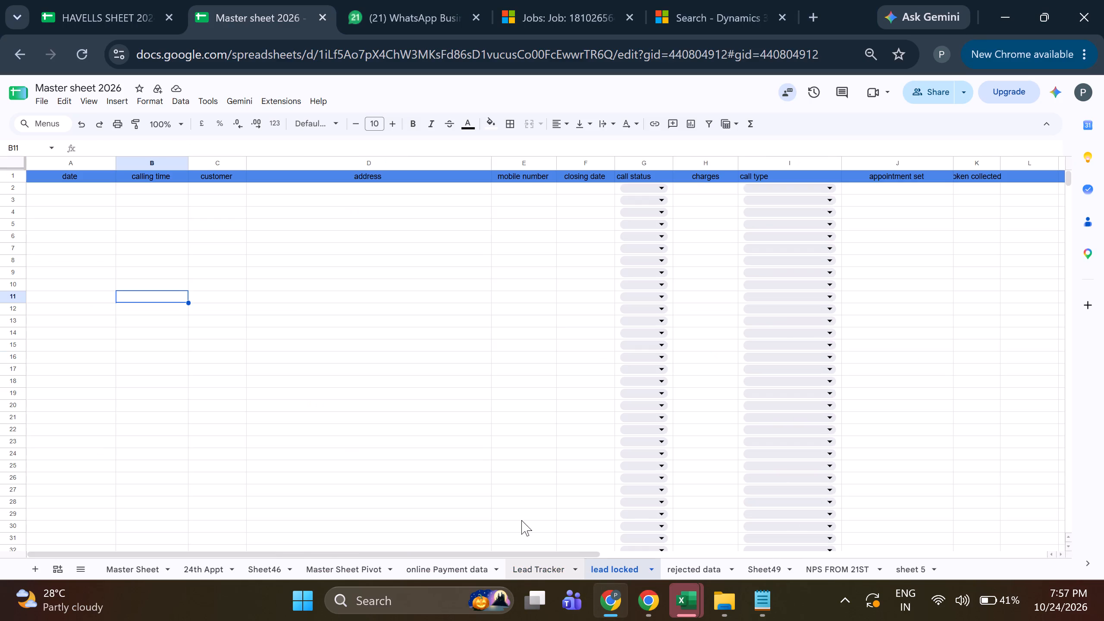
{"action": "left_click", "coordinate": [381, 188]}
{"action": "key", "text": "ctrl+v"}
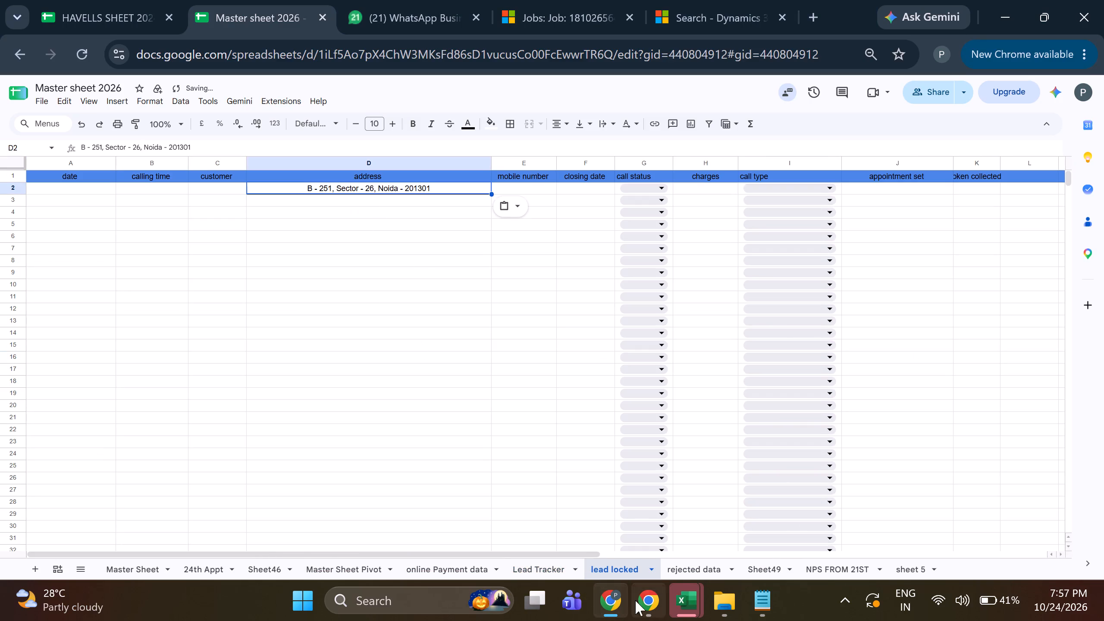
Copy the mobile number from E130 of Lead Tracker and paste it into mobile number cell E2 of "lead locked".
{"action": "left_click", "coordinate": [544, 563]}
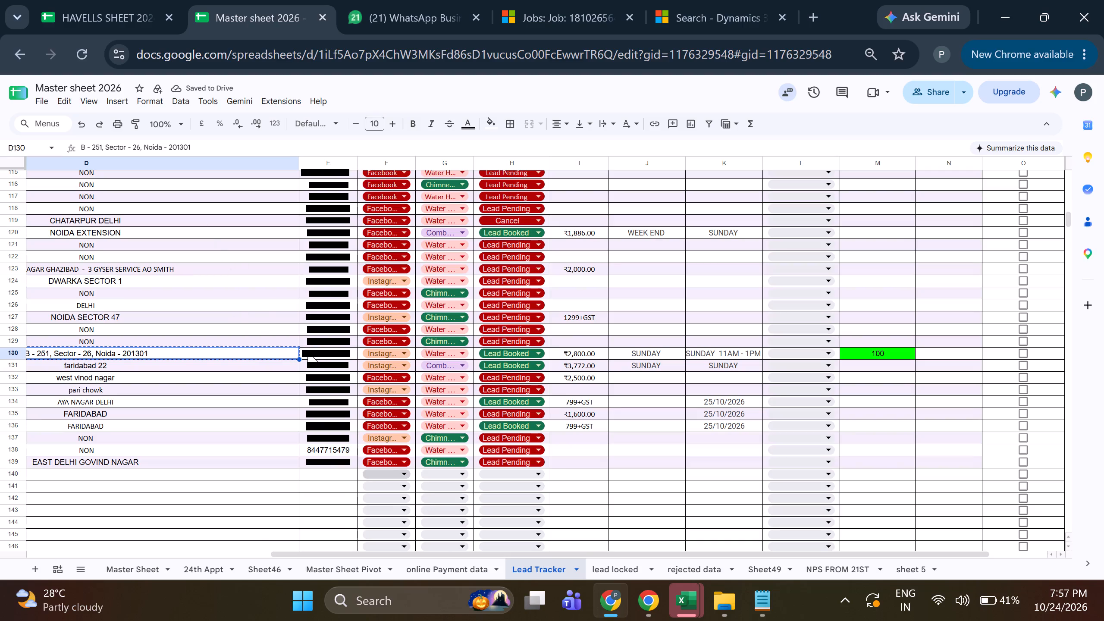
{"action": "left_click", "coordinate": [313, 351]}
{"action": "key", "text": "ctrl+c"}
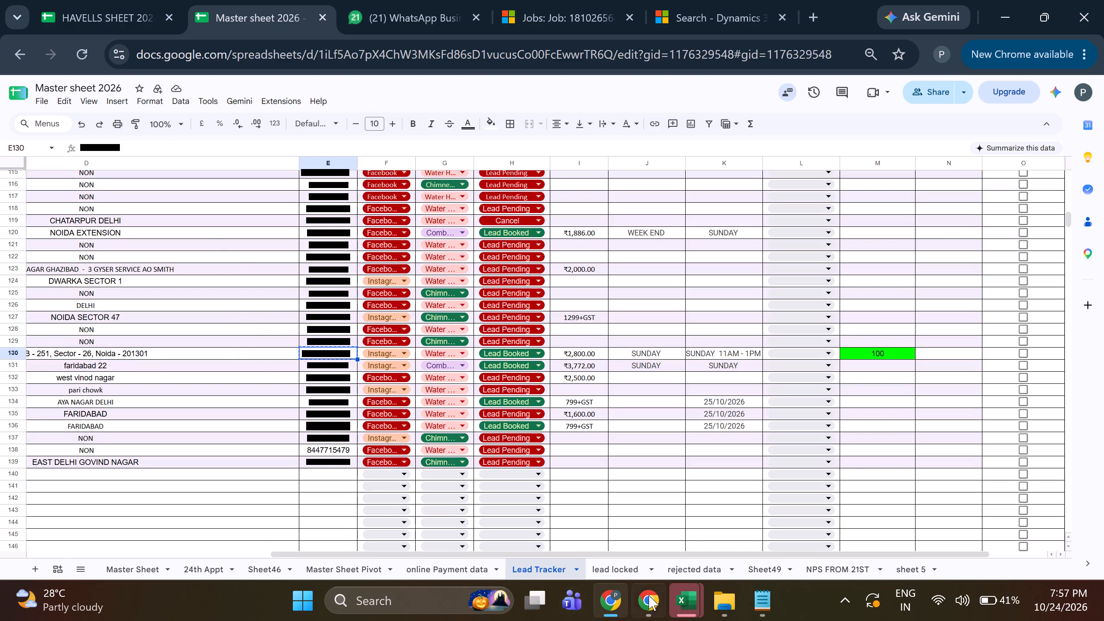
{"action": "left_click", "coordinate": [599, 561]}
{"action": "left_click", "coordinate": [524, 189]}
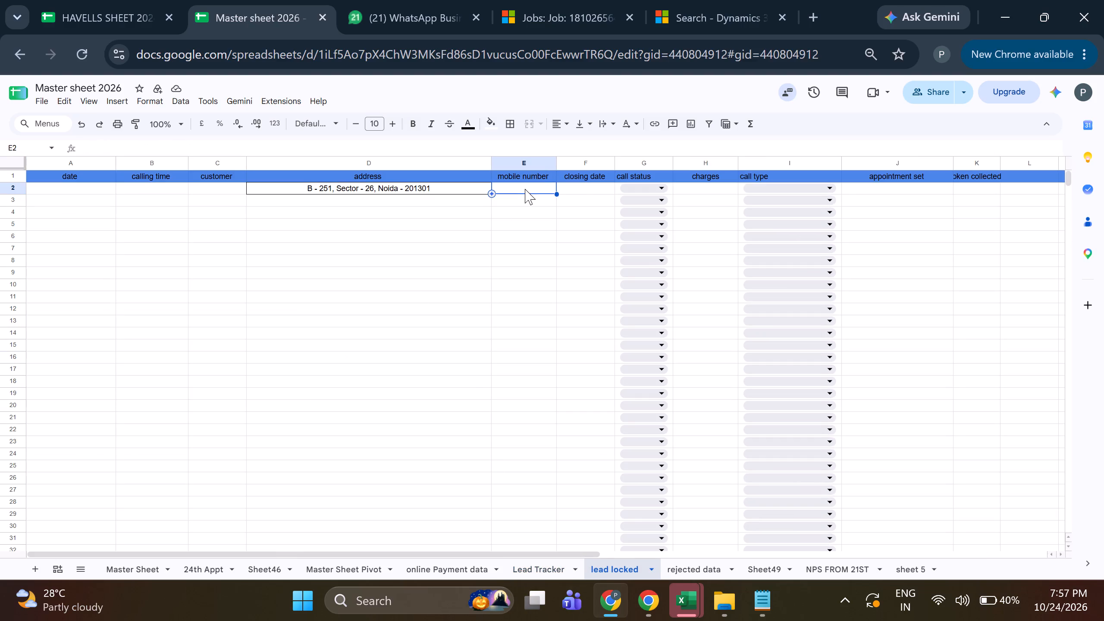
{"action": "key", "text": "ctrl+v"}
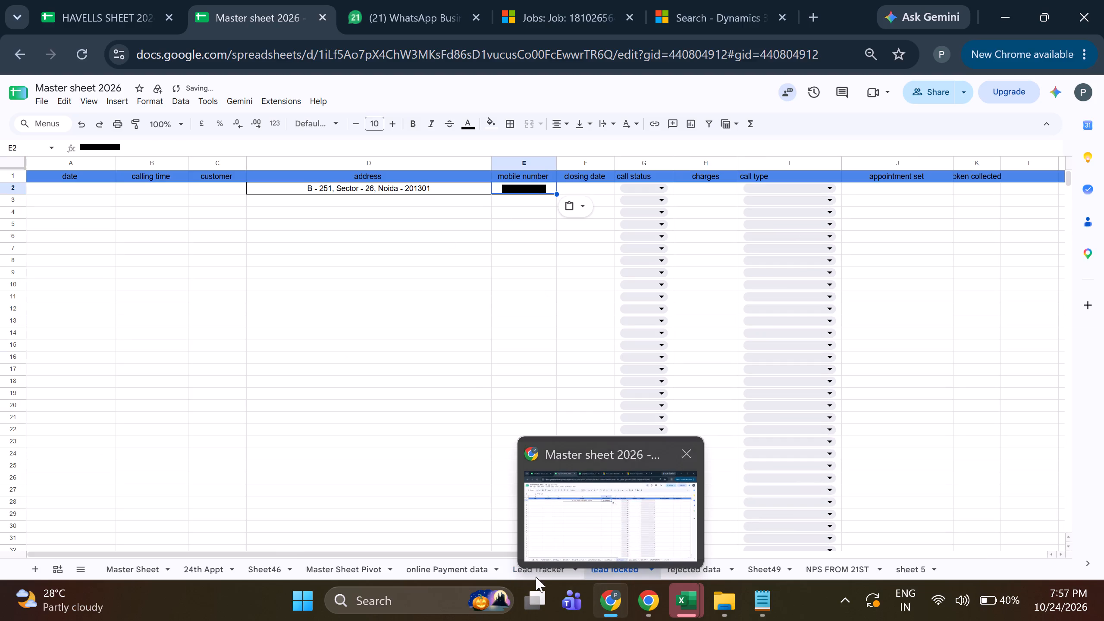
Copy the customer name from C130 of Lead Tracker and paste it into customer cell C2 of "lead locked".
{"action": "left_click", "coordinate": [522, 569]}
{"action": "left_click", "coordinate": [951, 502]}
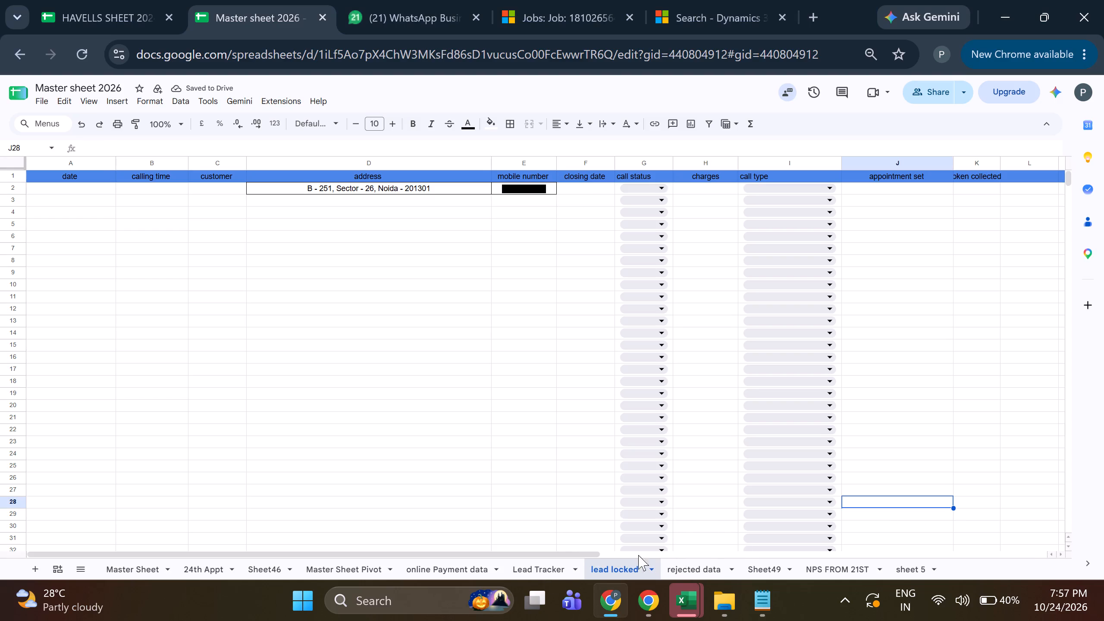
{"action": "left_click", "coordinate": [519, 567]}
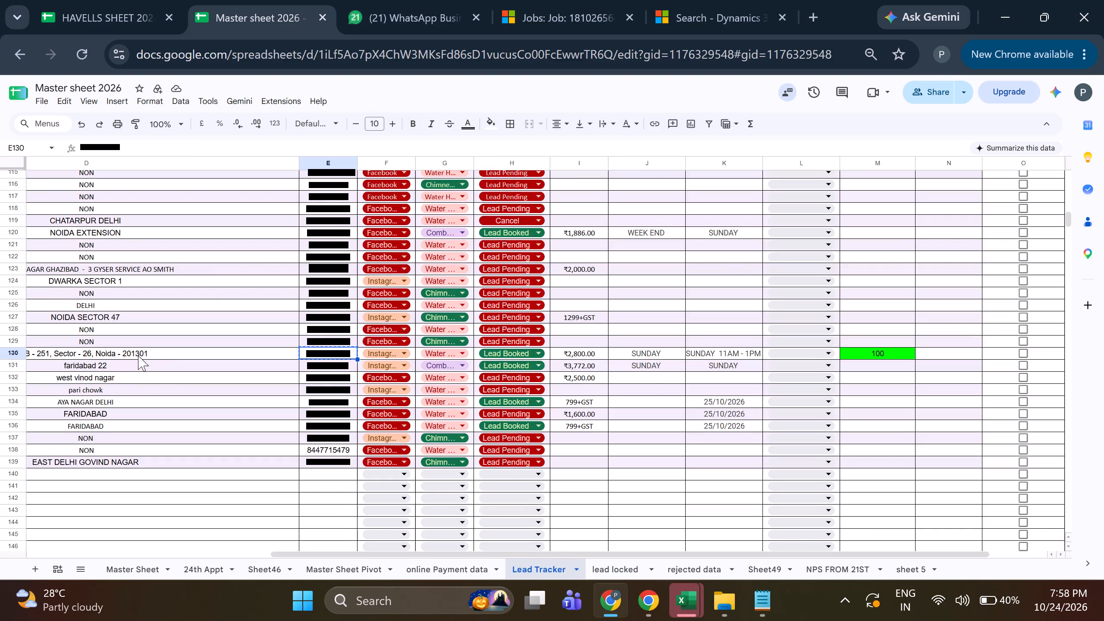
{"action": "left_click", "coordinate": [138, 355]}
{"action": "key", "text": "Left"}
{"action": "key", "text": "ctrl+c"}
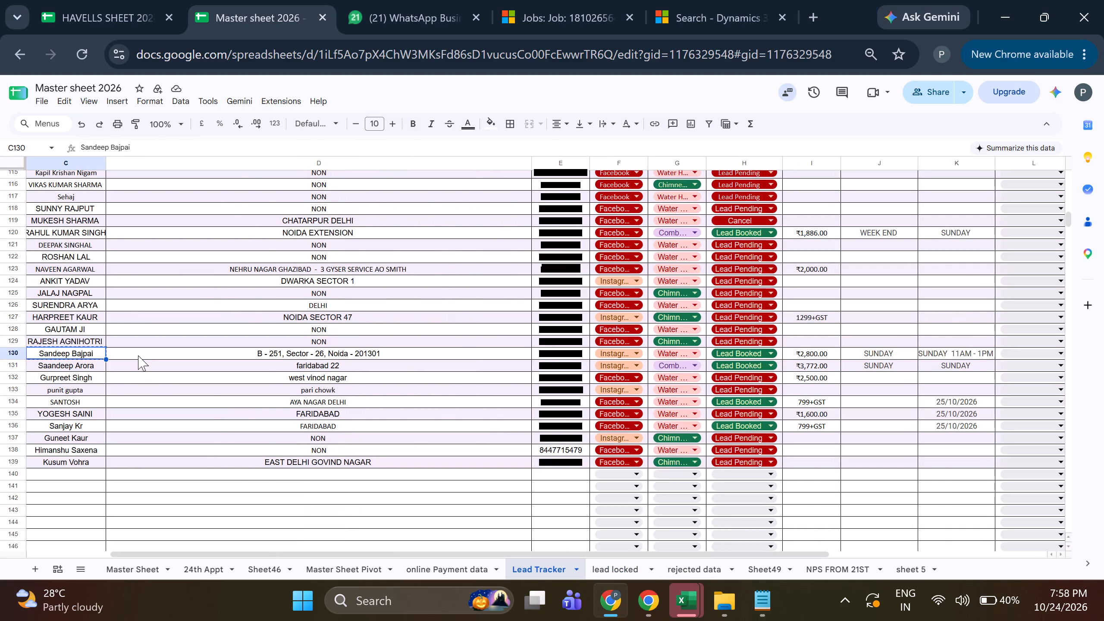
{"action": "left_click", "coordinate": [605, 565]}
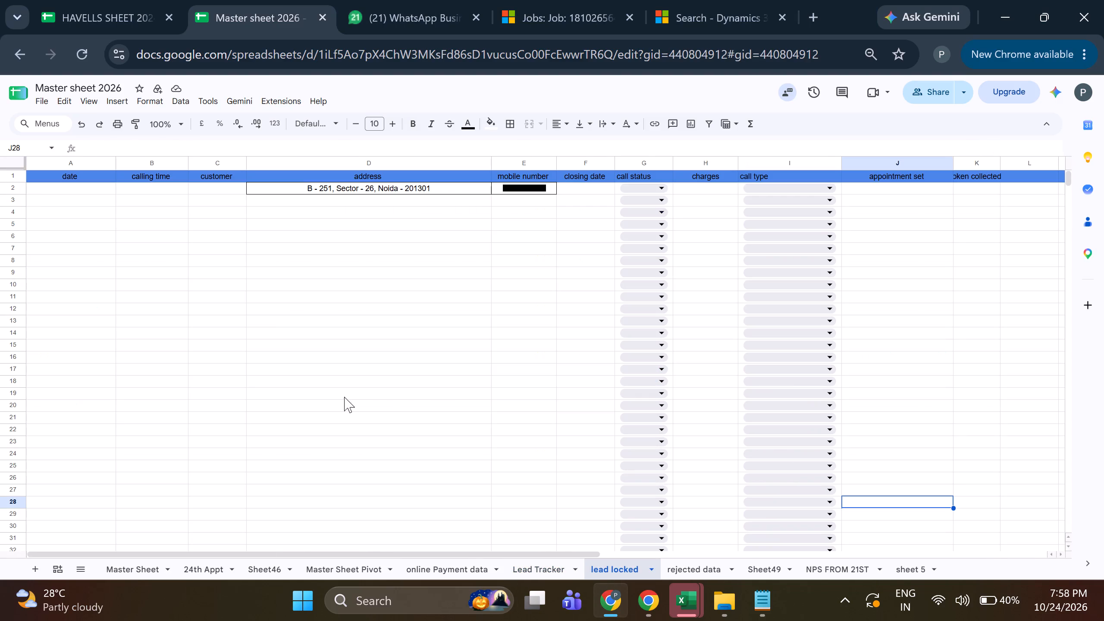
{"action": "left_click", "coordinate": [211, 187]}
{"action": "key", "text": "ctrl+v"}
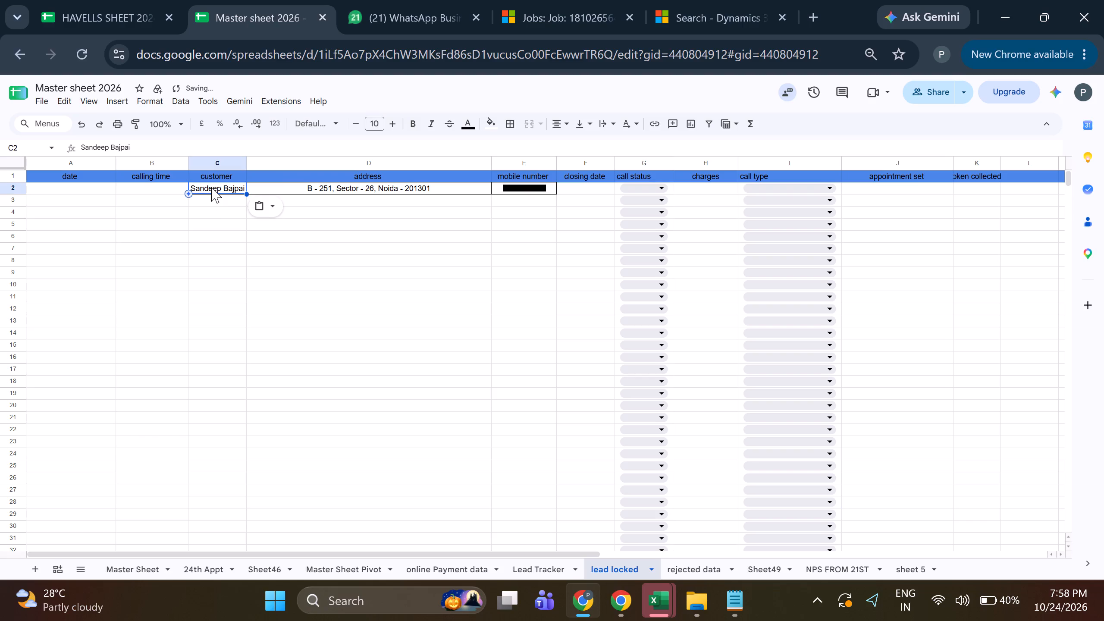
Copy the calling time from B130 of Lead Tracker and paste it into calling time cell B2 of "lead locked".
{"action": "left_click", "coordinate": [154, 188]}
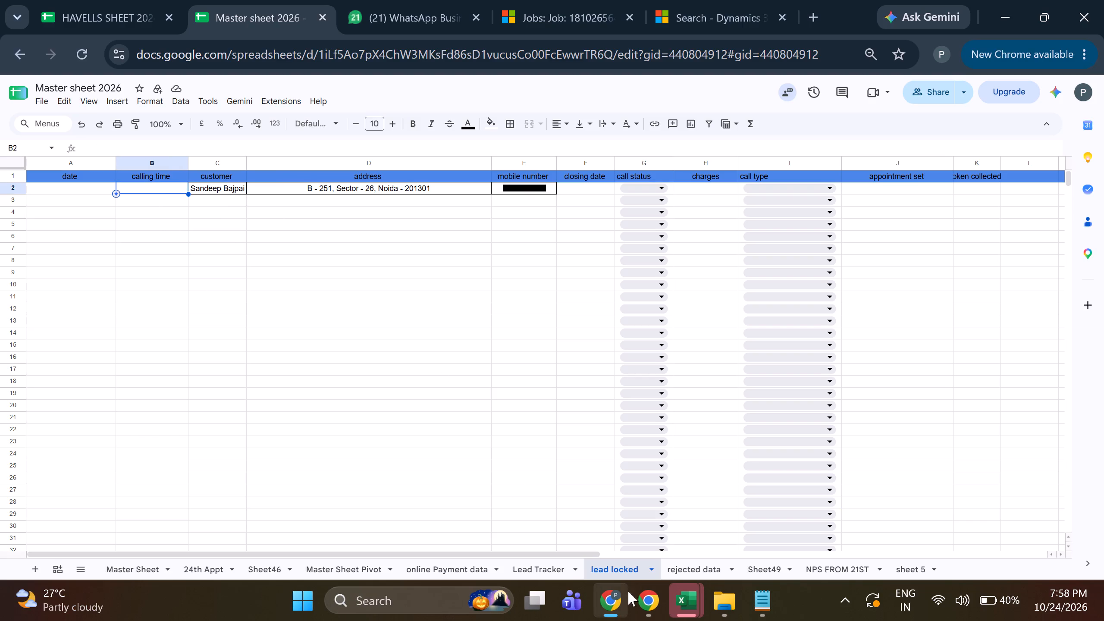
{"action": "left_click", "coordinate": [551, 571]}
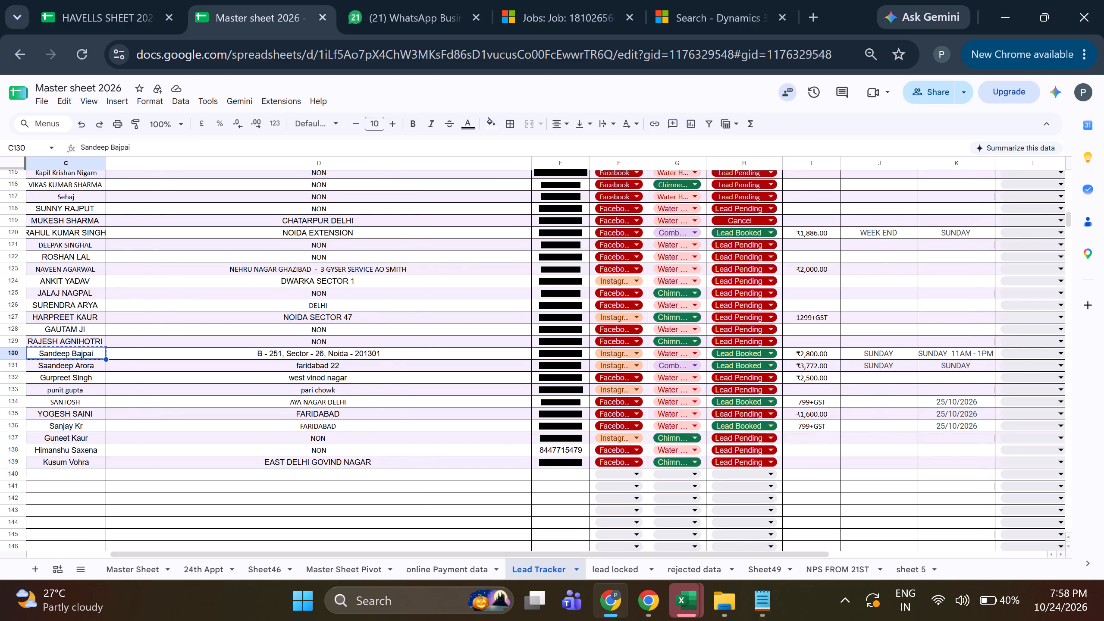
{"action": "key", "text": "Left"}
{"action": "key", "text": "ctrl+c"}
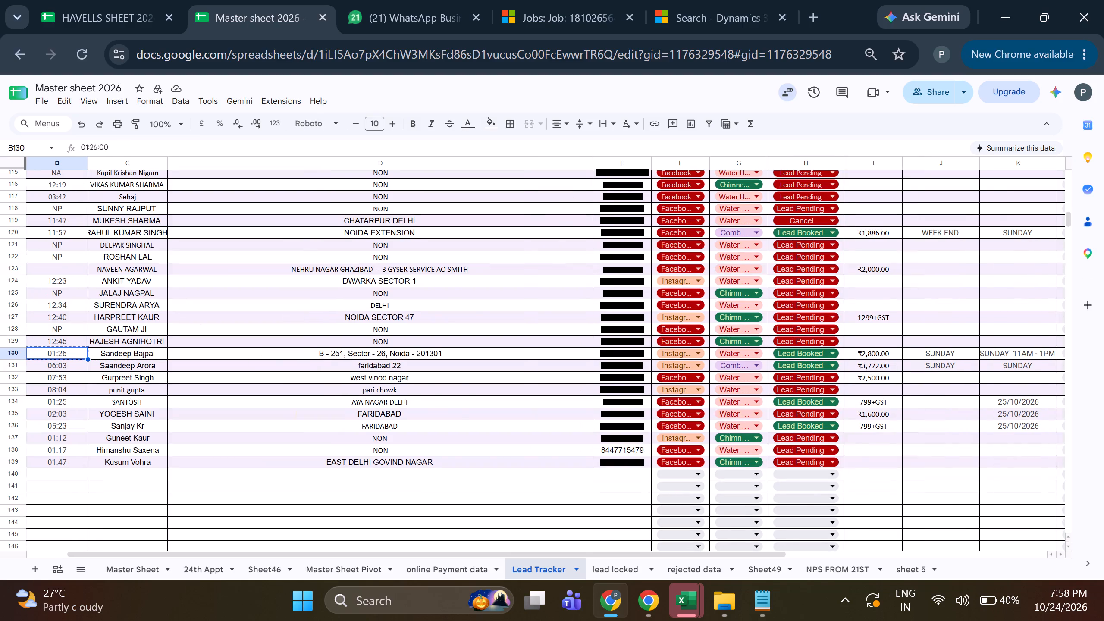
{"action": "left_click", "coordinate": [609, 573]}
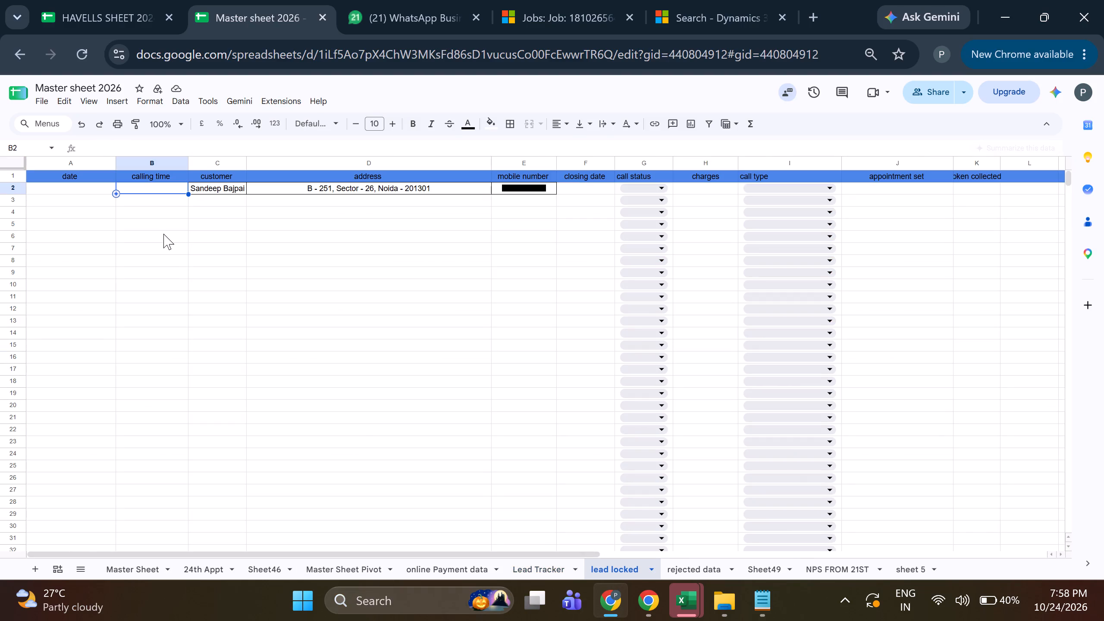
{"action": "key", "text": "ctrl+v"}
Copy the date from A130 of Lead Tracker and paste it into date cell A2 of "lead locked".
{"action": "left_click", "coordinate": [76, 189]}
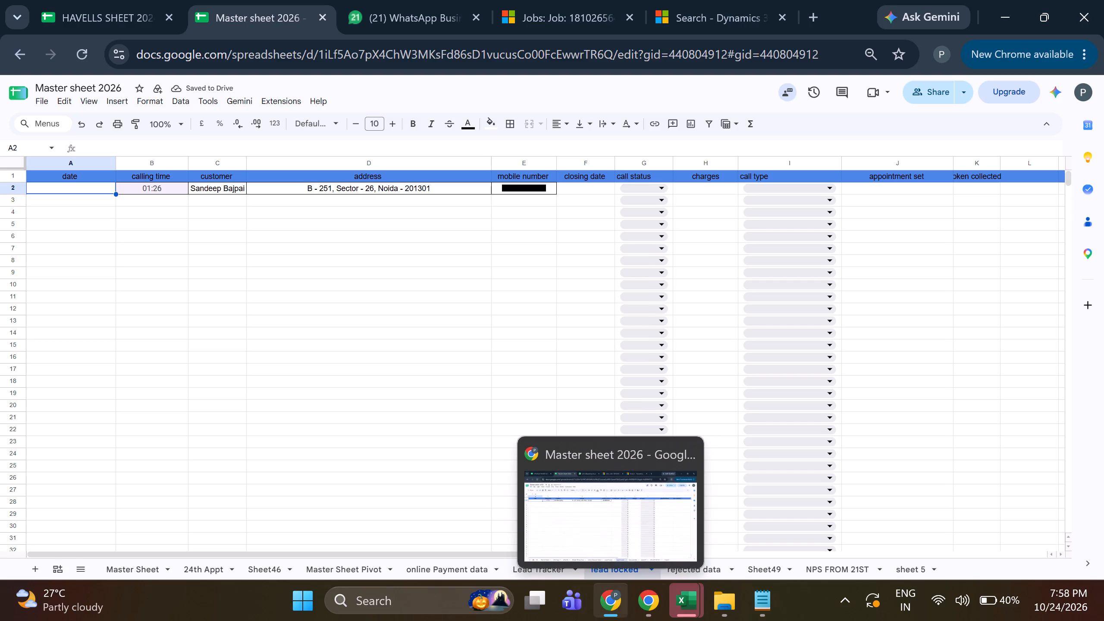
{"action": "left_click", "coordinate": [559, 572]}
{"action": "left_click", "coordinate": [448, 527]}
{"action": "left_click", "coordinate": [521, 574]}
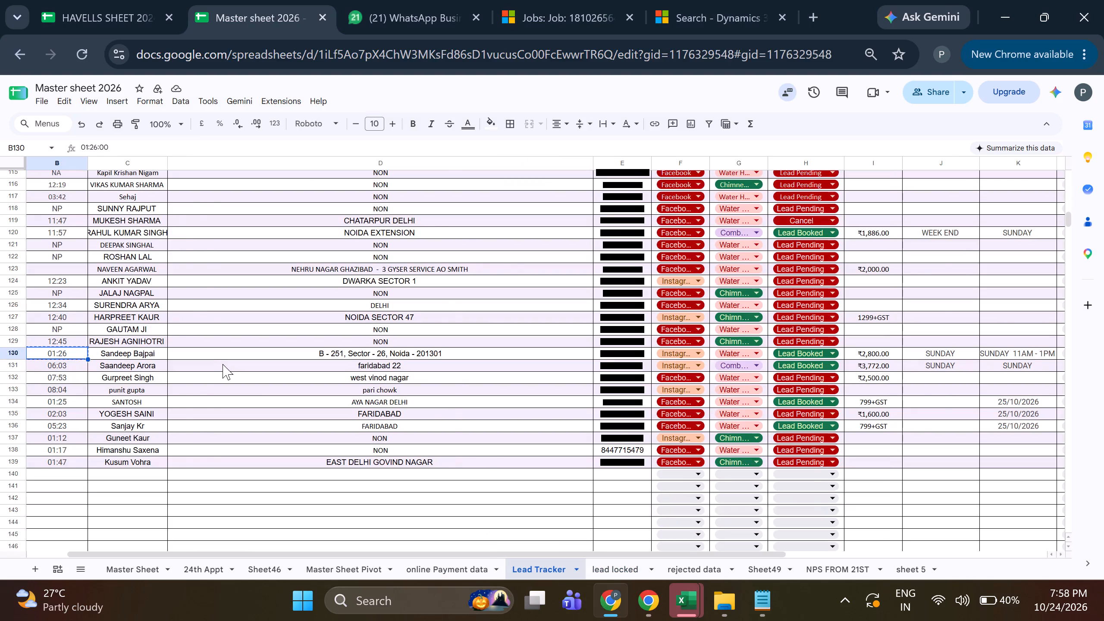
{"action": "key", "text": "Left"}
{"action": "key", "text": "ctrl+c"}
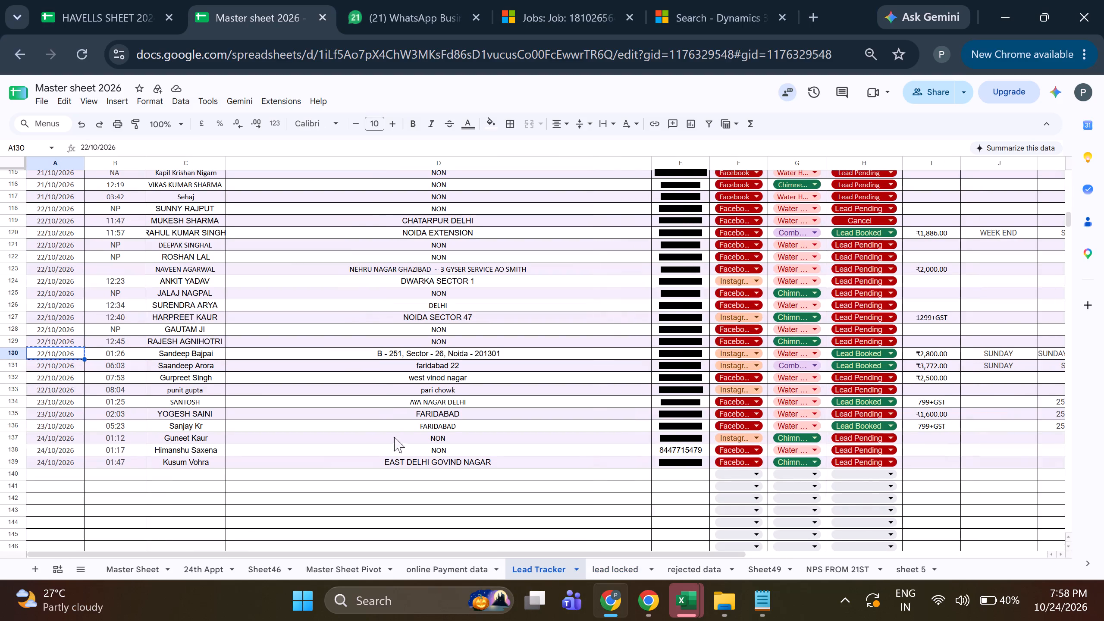
{"action": "left_click", "coordinate": [594, 571]}
{"action": "left_click", "coordinate": [86, 188]}
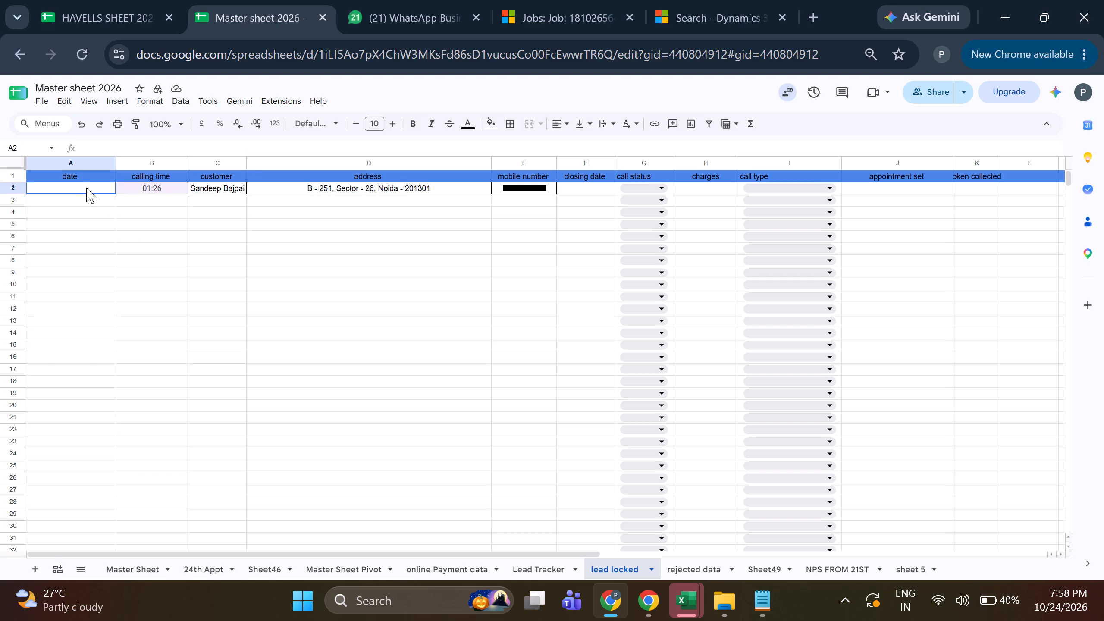
{"action": "key", "text": "ctrl+v"}
Enter 25/10/2026 in closing date cell F2 of "lead locked".
{"action": "left_click", "coordinate": [584, 188]}
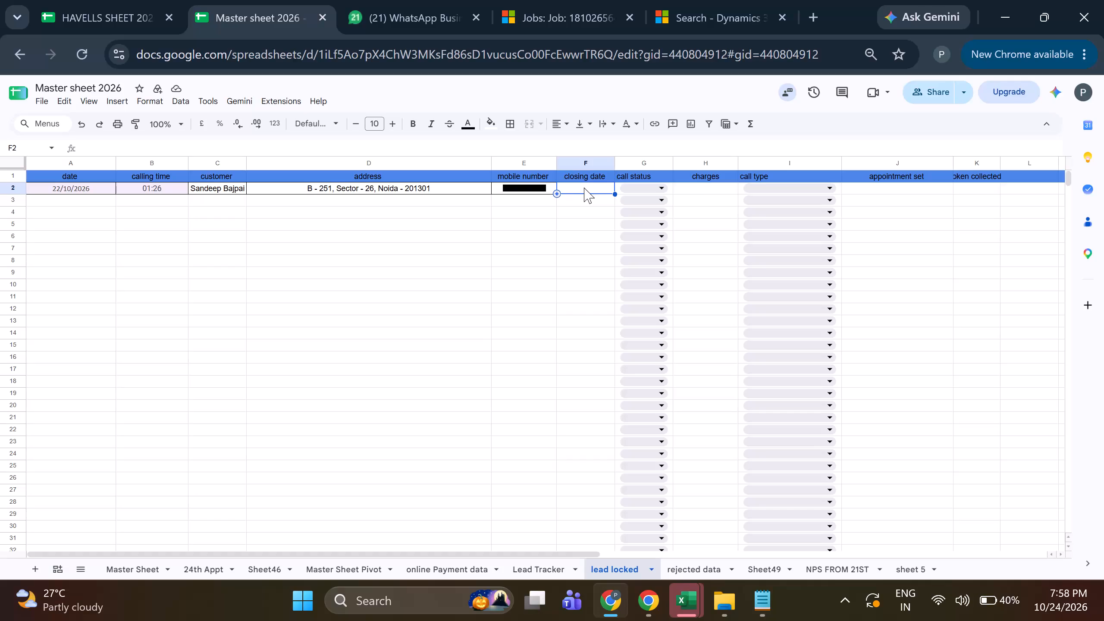
{"action": "type", "text": "25"}
{"action": "type", "text": "/10"}
{"action": "key", "text": "slash"}
{"action": "type", "text": "2026"}
{"action": "key", "text": "Right"}
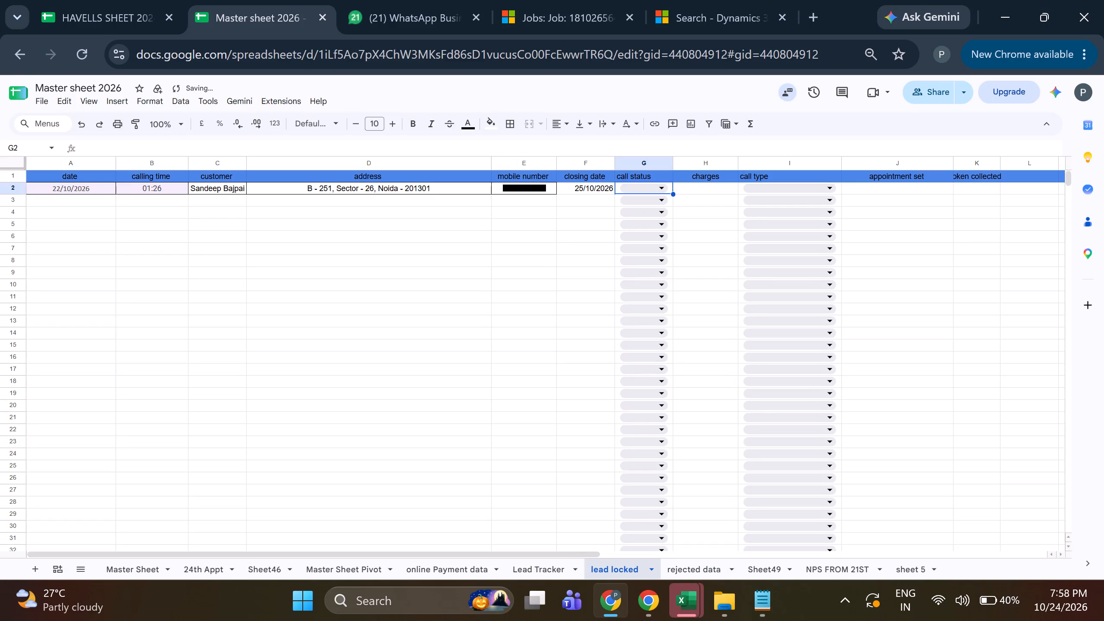
Set the call status in G2 to "lead booked".
{"action": "left_click", "coordinate": [656, 187]}
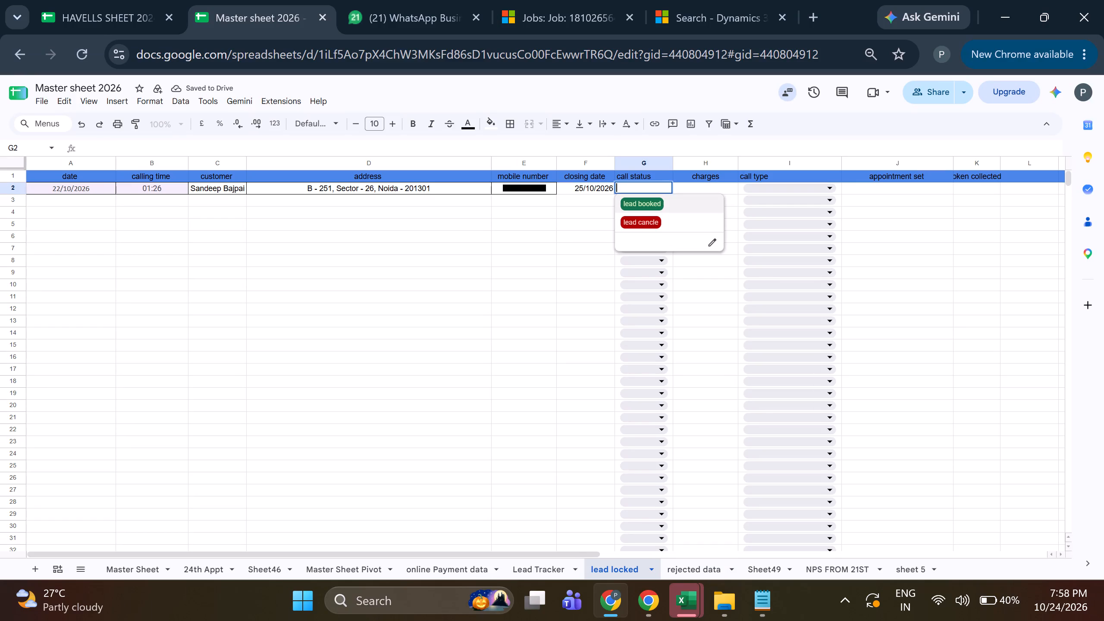
{"action": "left_click", "coordinate": [644, 210]}
Look up the charge in I130 of Lead Tracker and enter 2800 in charges cell H2 of "lead locked".
{"action": "left_click", "coordinate": [690, 189]}
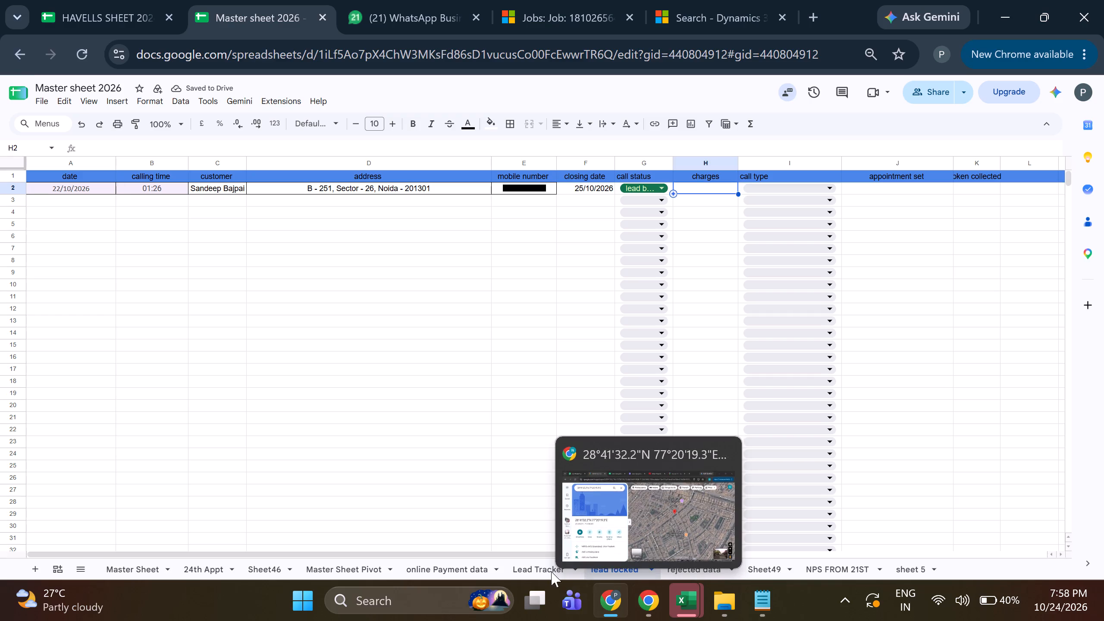
{"action": "left_click", "coordinate": [468, 472]}
{"action": "left_click", "coordinate": [533, 576]}
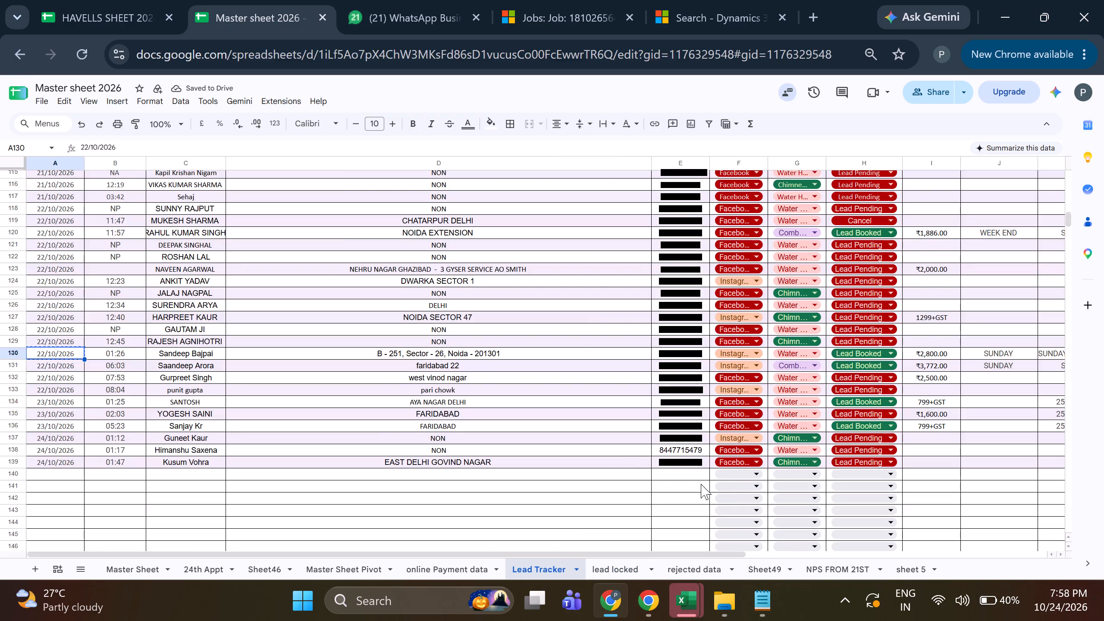
{"action": "left_click", "coordinate": [940, 350]}
{"action": "left_click", "coordinate": [622, 568]}
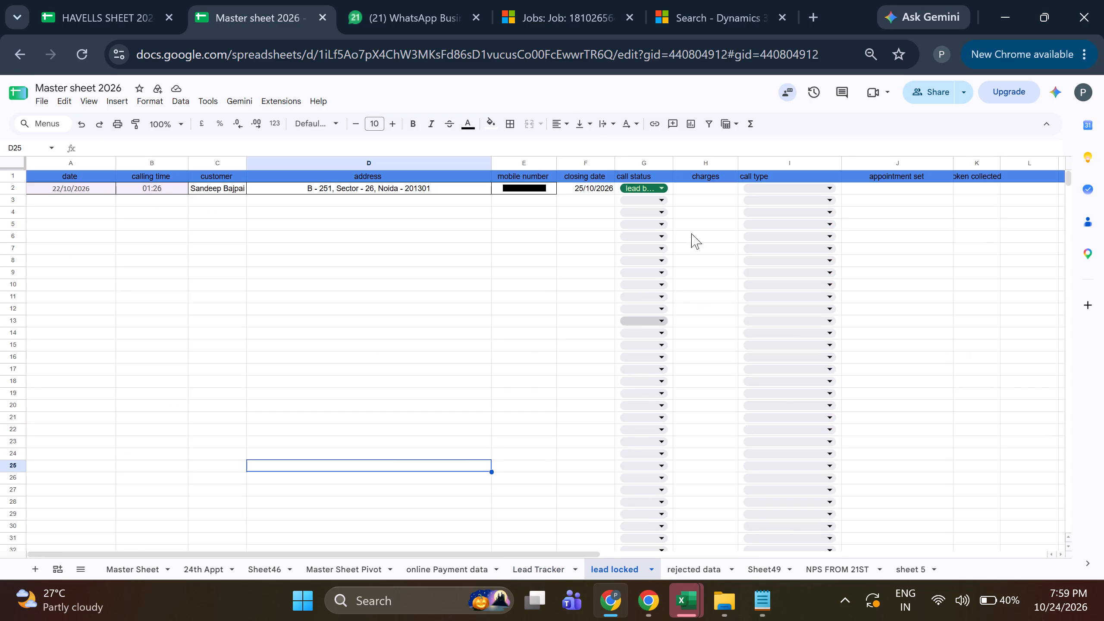
{"action": "left_click", "coordinate": [697, 190]}
{"action": "type", "text": "2800"}
{"action": "key", "text": "Right"}
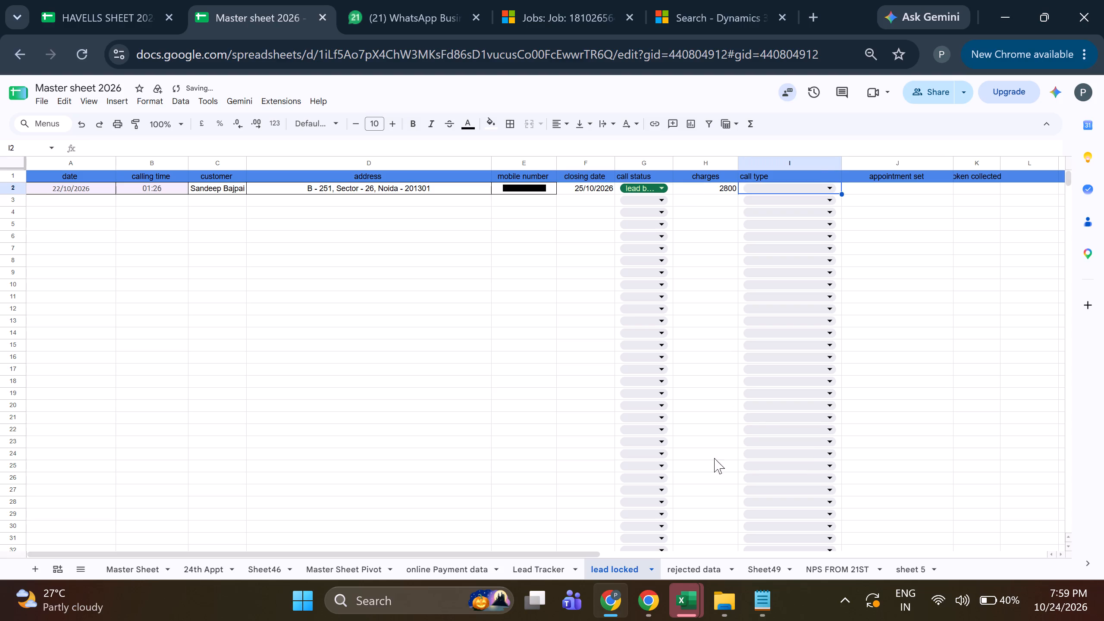
Check row 130 of Lead Tracker and set the call type in I2 of "lead locked" to "gyser".
{"action": "left_click", "coordinate": [563, 566]}
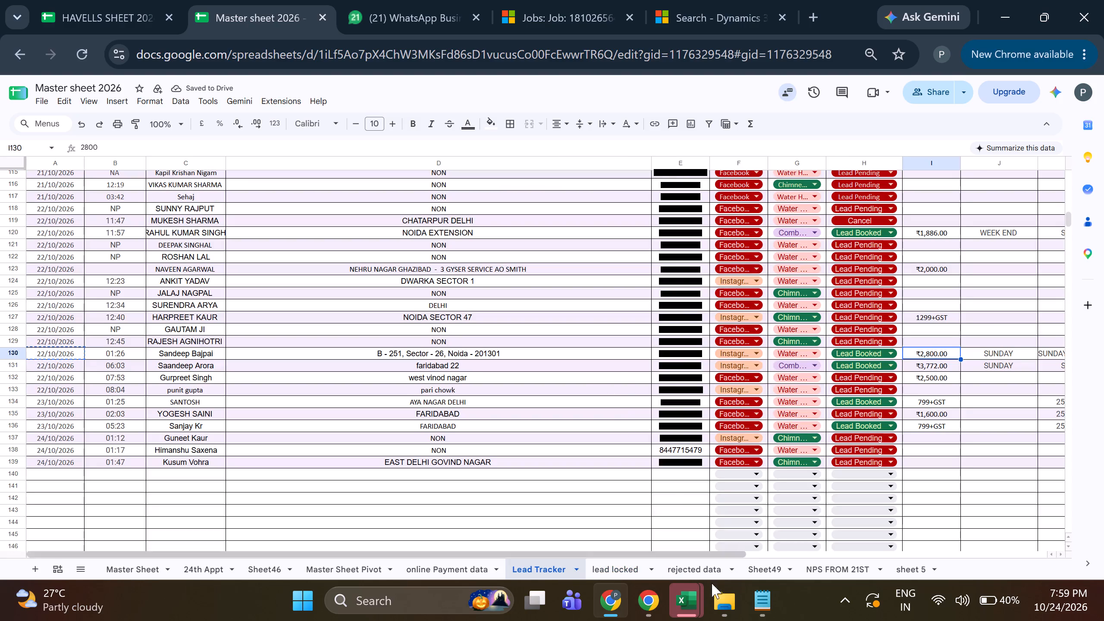
{"action": "left_click", "coordinate": [640, 607]}
{"action": "left_click", "coordinate": [606, 612]}
{"action": "left_click", "coordinate": [629, 573]}
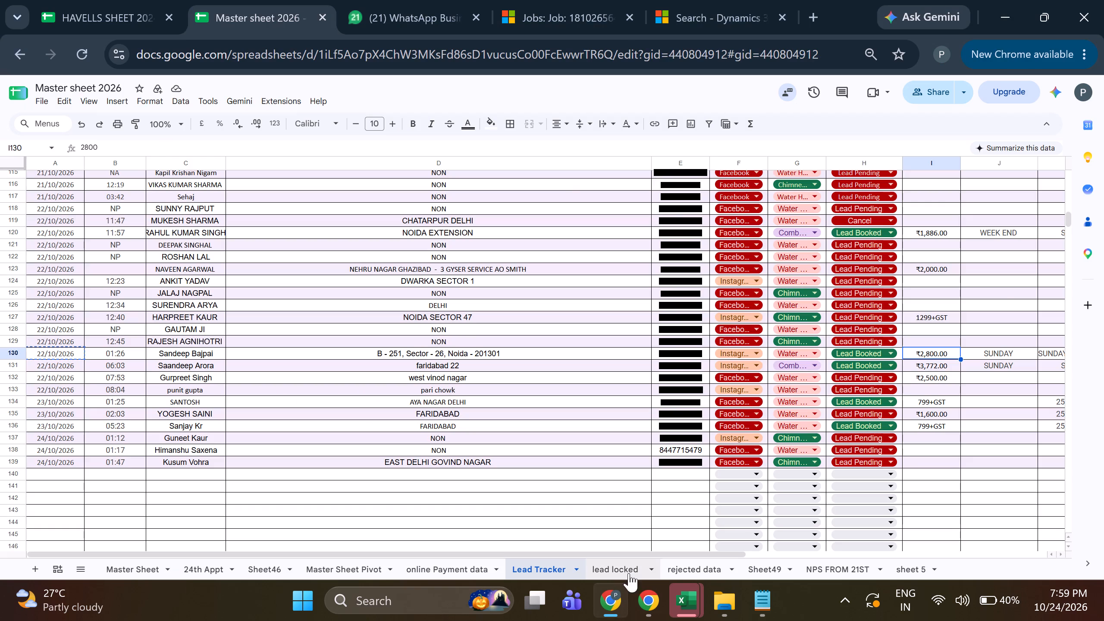
{"action": "left_click", "coordinate": [789, 185]}
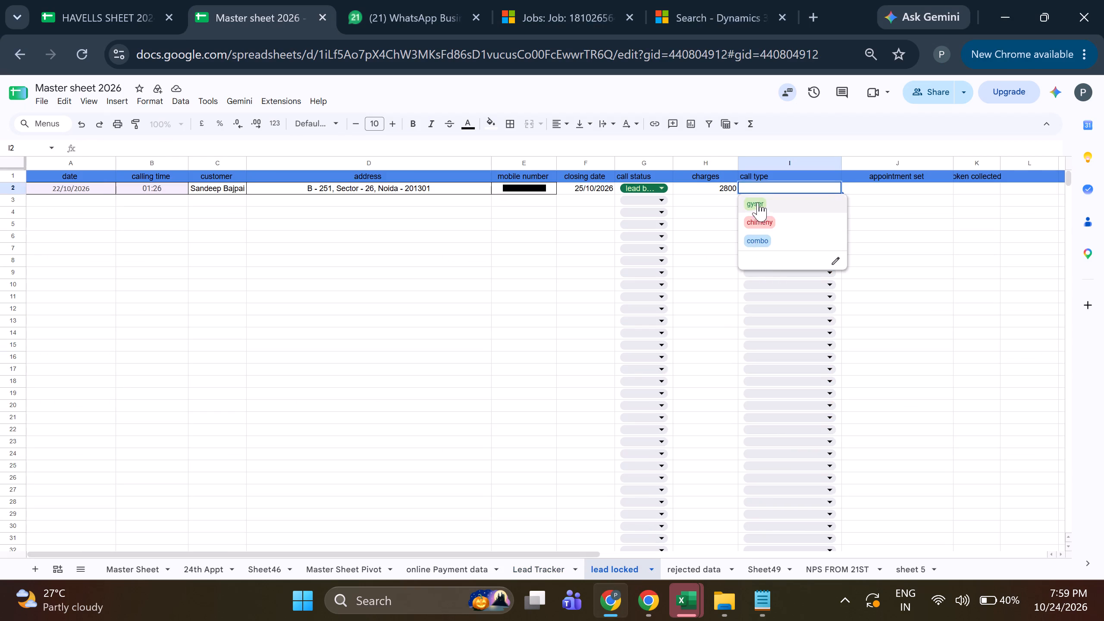
{"action": "left_click", "coordinate": [758, 203]}
Narrow the call type column I to about half its width.
{"action": "left_click_drag", "start_coordinate": [842, 163], "coordinate": [825, 166]}
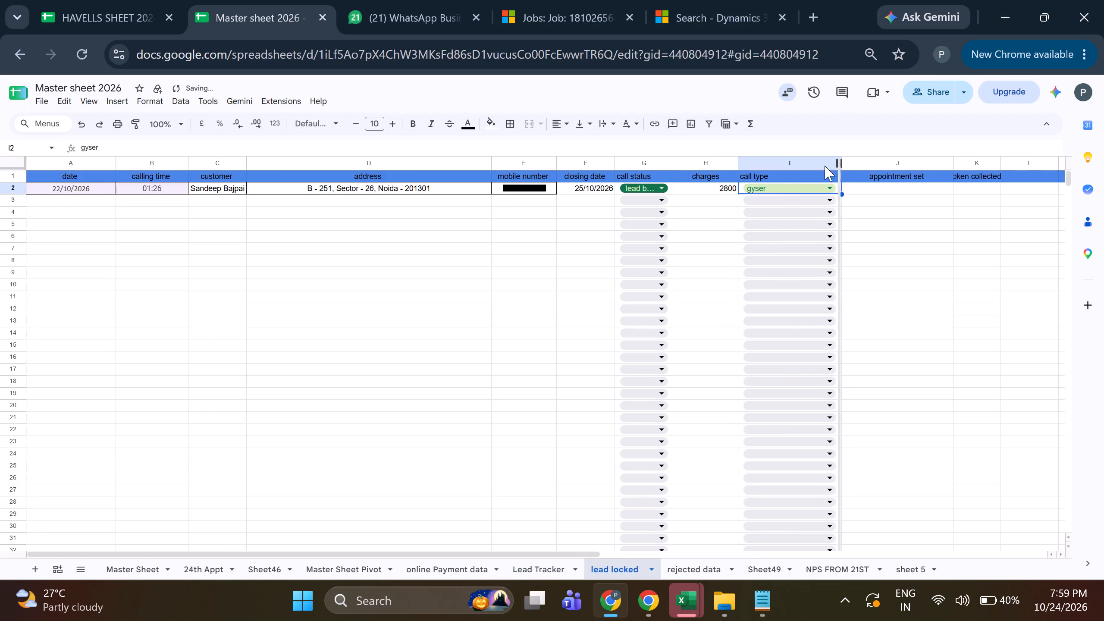
{"action": "left_click_drag", "start_coordinate": [825, 166], "coordinate": [793, 167]}
Copy the closing date from F2 and paste it into appointment set cell J2.
{"action": "left_click", "coordinate": [823, 193]}
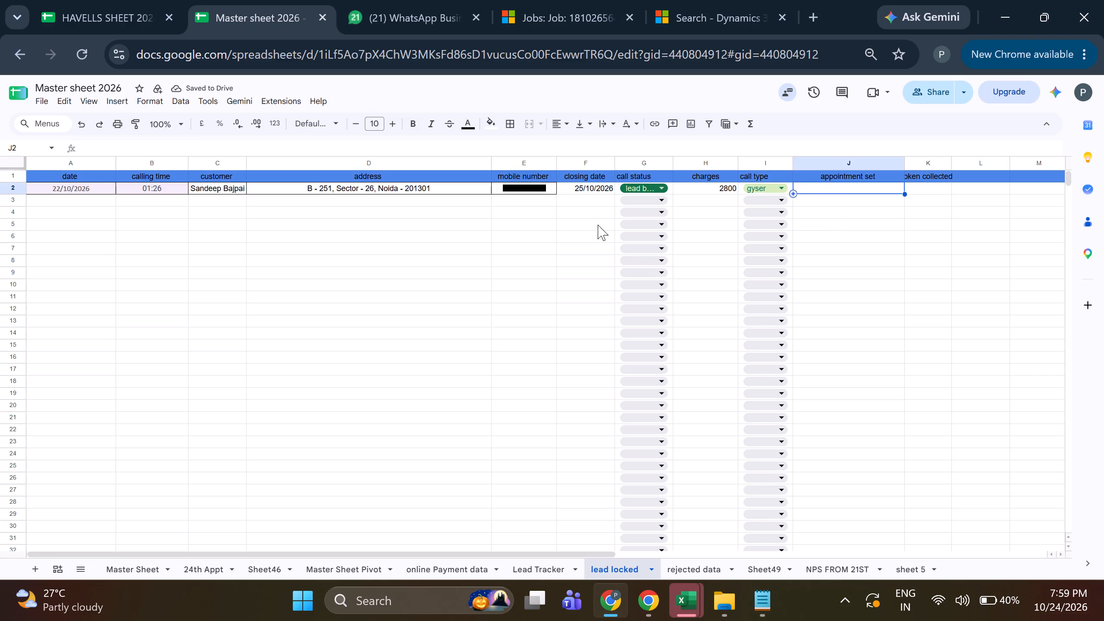
{"action": "left_click", "coordinate": [578, 190]}
{"action": "key", "text": "ctrl+c"}
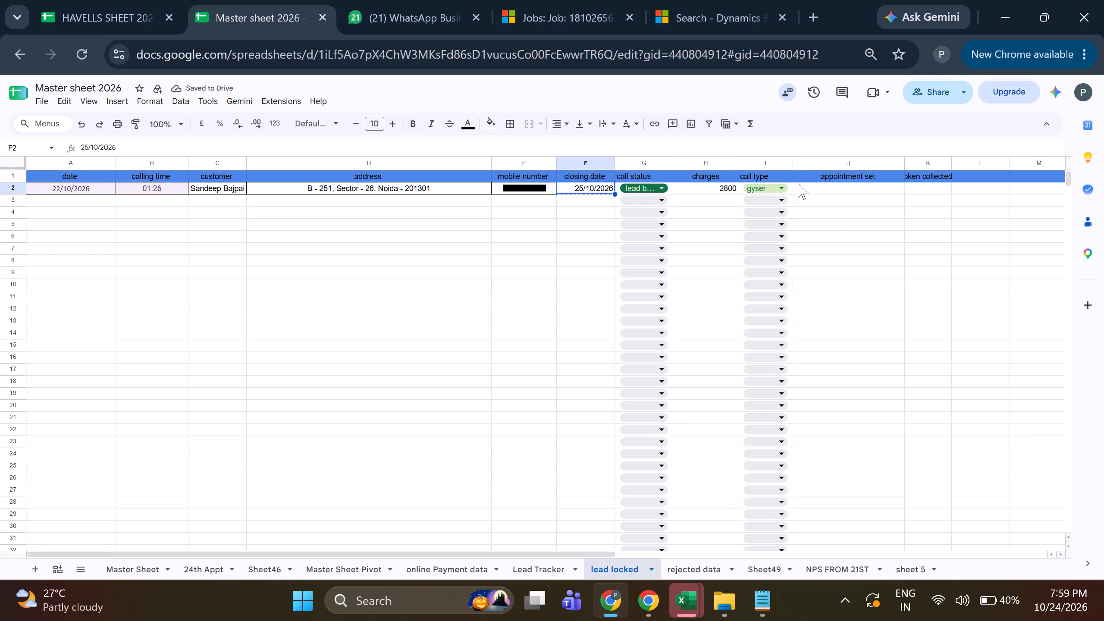
{"action": "left_click", "coordinate": [824, 191]}
{"action": "key", "text": "ctrl+v"}
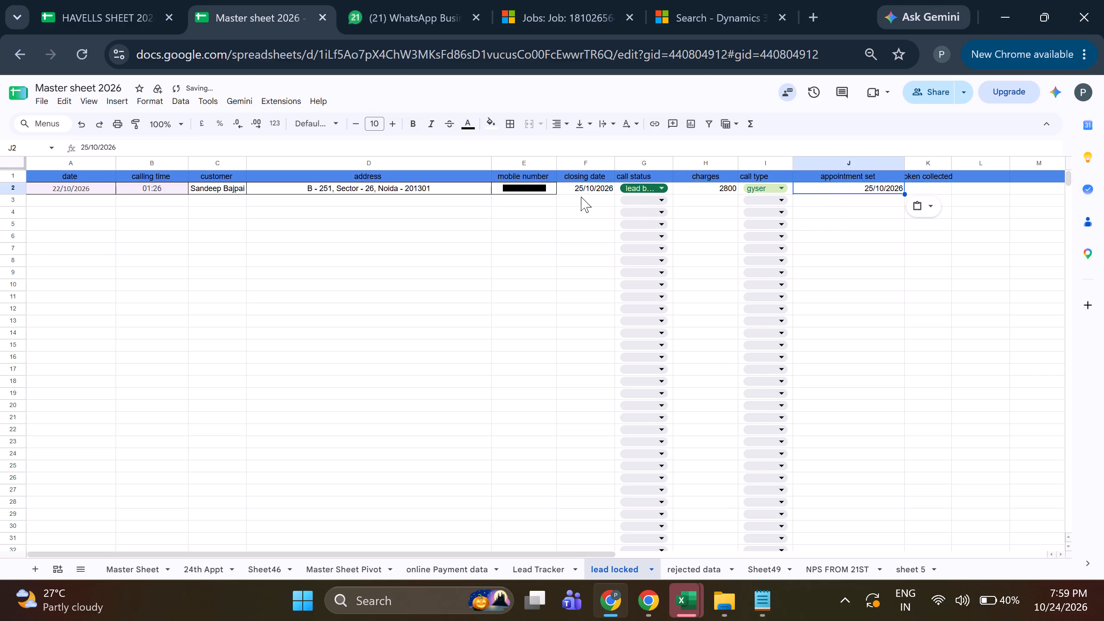
Clear the date from closing date cell F2.
{"action": "double_click", "coordinate": [586, 186]}
{"action": "triple_click", "coordinate": [586, 186]}
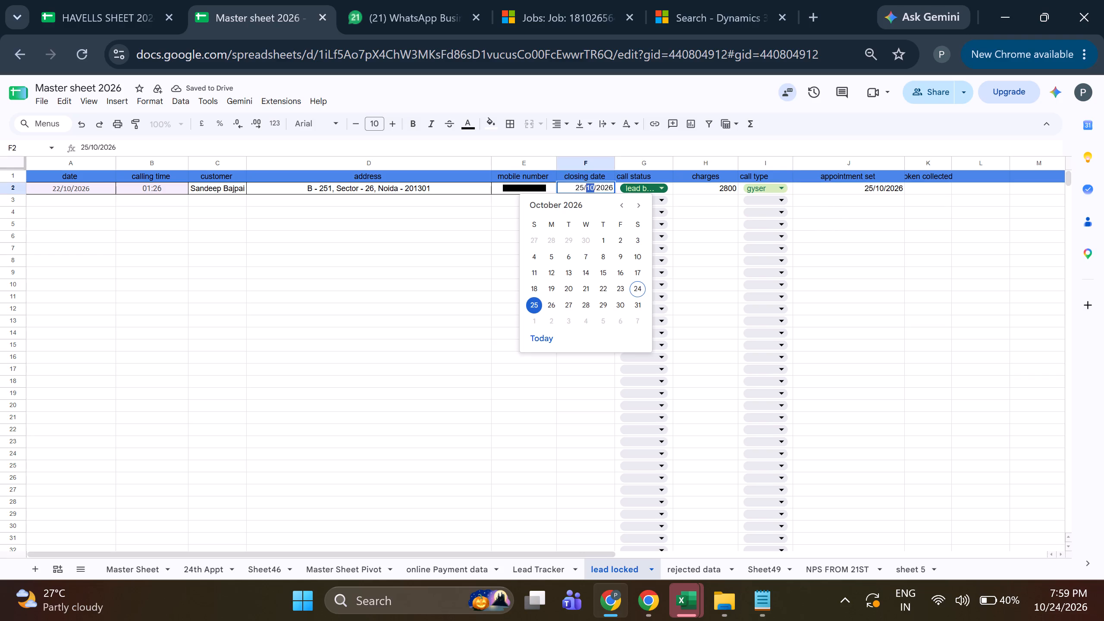
{"action": "key", "text": "BackSpace"}
{"action": "left_click", "coordinate": [836, 192]}
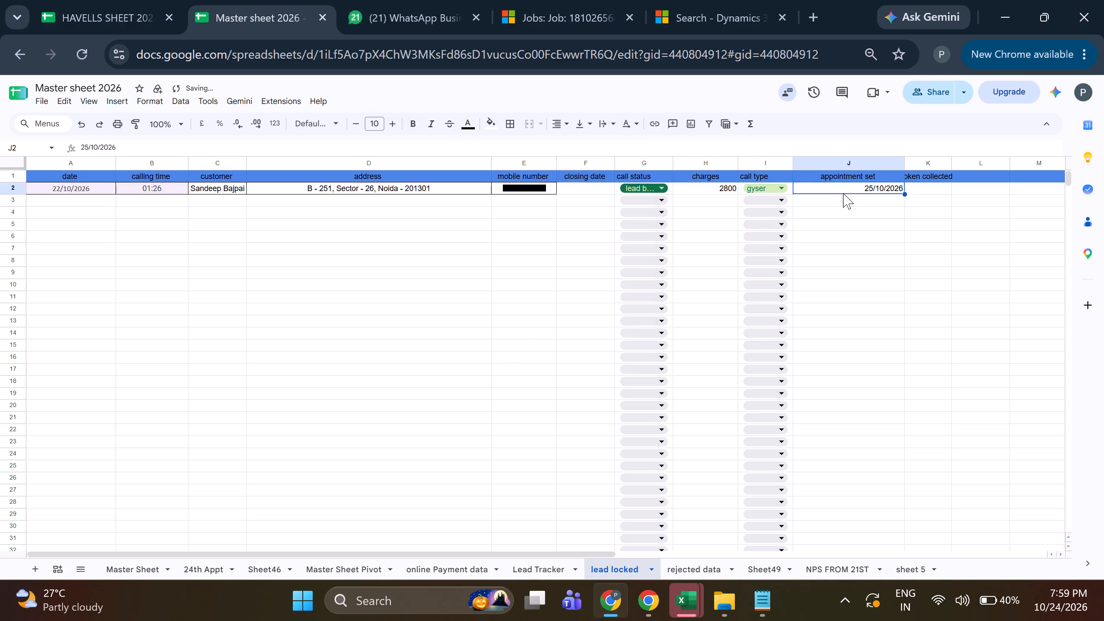
Add the time 11AM after the date 25/10/2026 in appointment set cell J2 of "lead locked".
{"action": "double_click", "coordinate": [872, 190]}
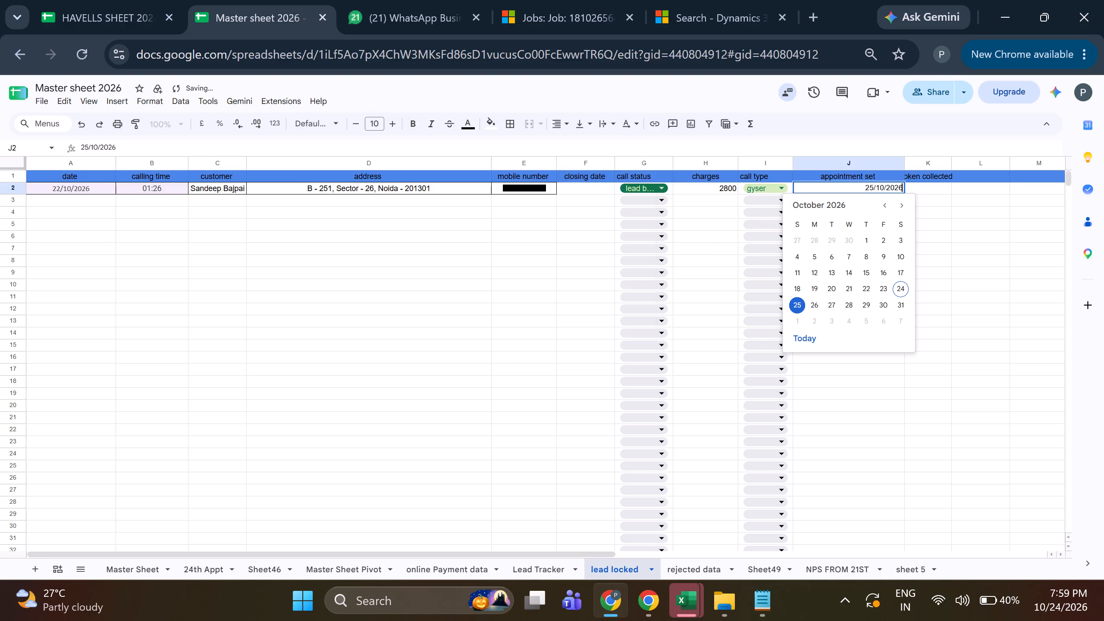
{"action": "key", "text": "space"}
{"action": "key", "text": "space"}
{"action": "key", "text": "space"}
{"action": "key", "text": "space"}
{"action": "key", "text": "space"}
{"action": "key", "text": "space"}
{"action": "type", "text": "11"}
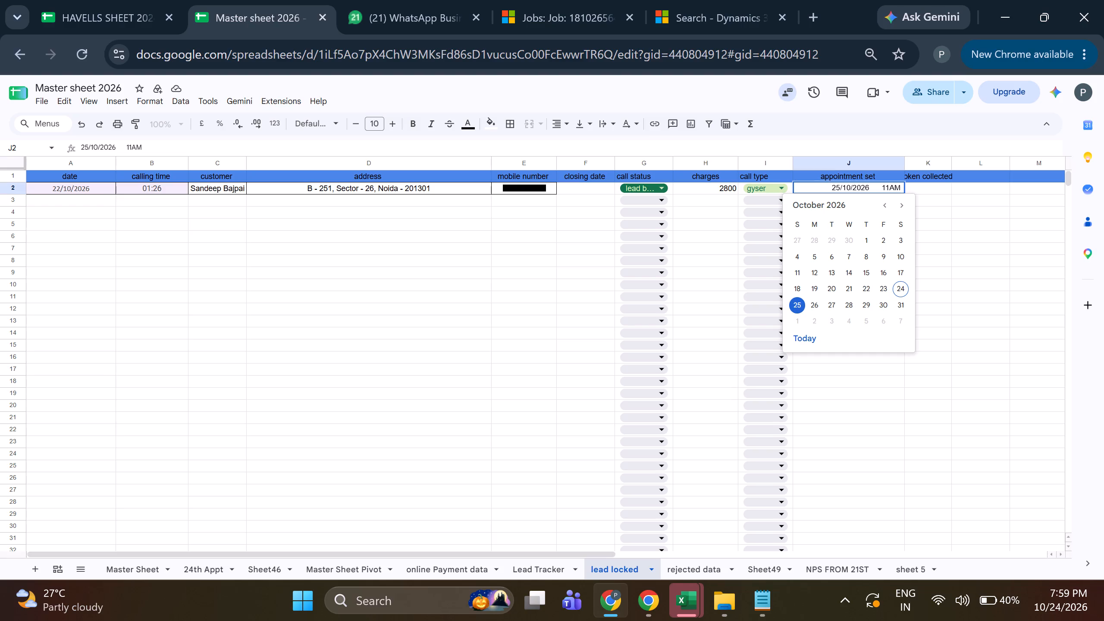
{"action": "key", "text": "Return"}
{"action": "key", "text": "backslash"}
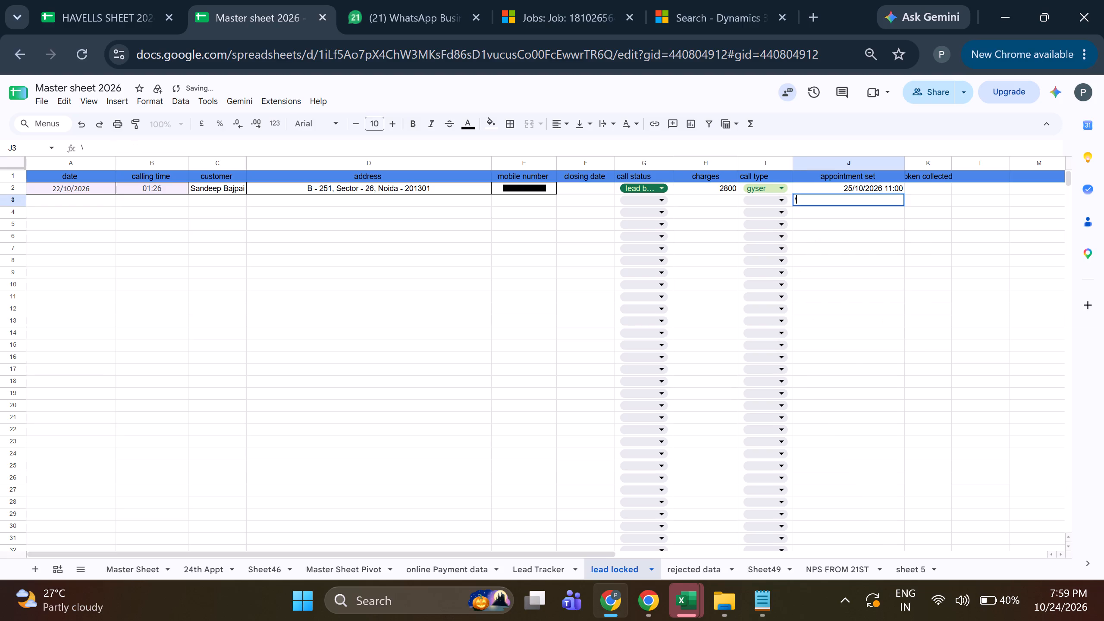
Enter 100 as the token collected in cell K2.
{"action": "left_click", "coordinate": [909, 186]}
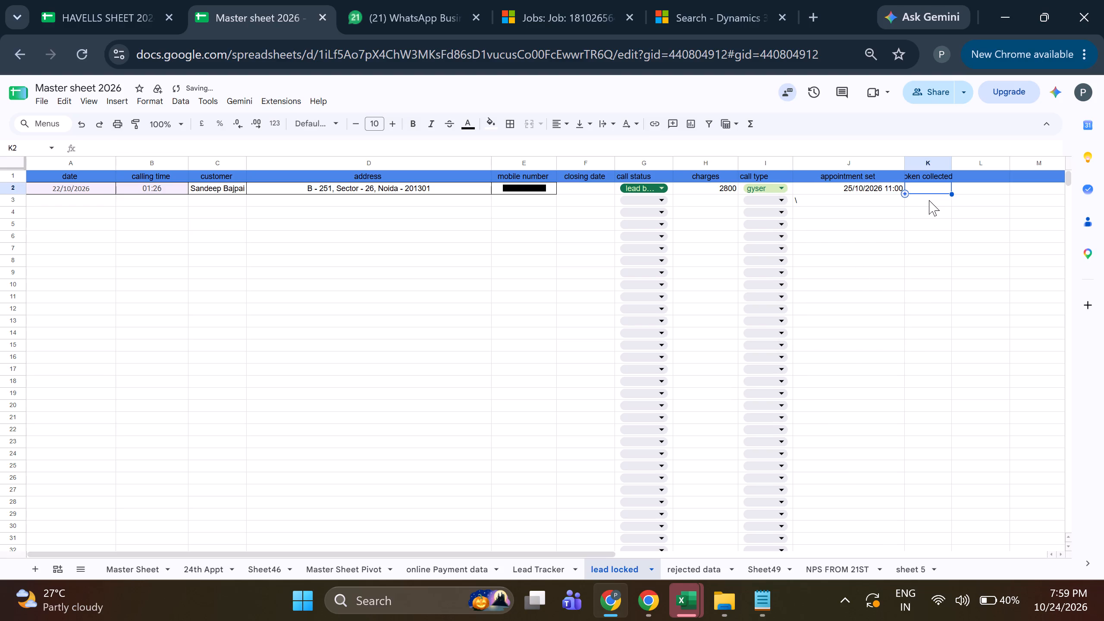
{"action": "type", "text": "100"}
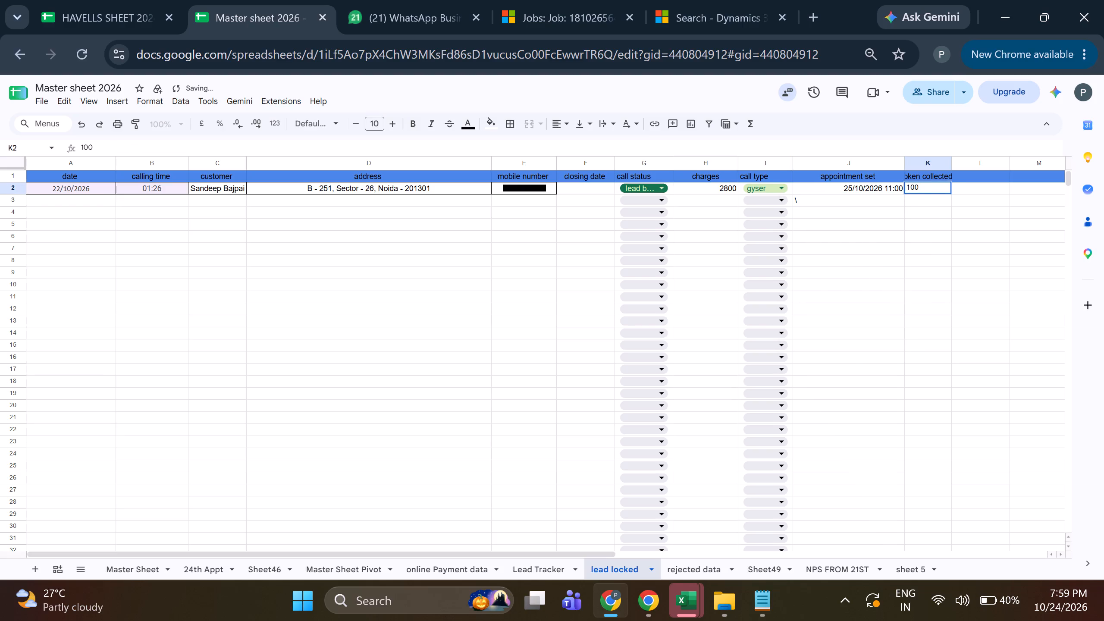
{"action": "key", "text": "Return"}
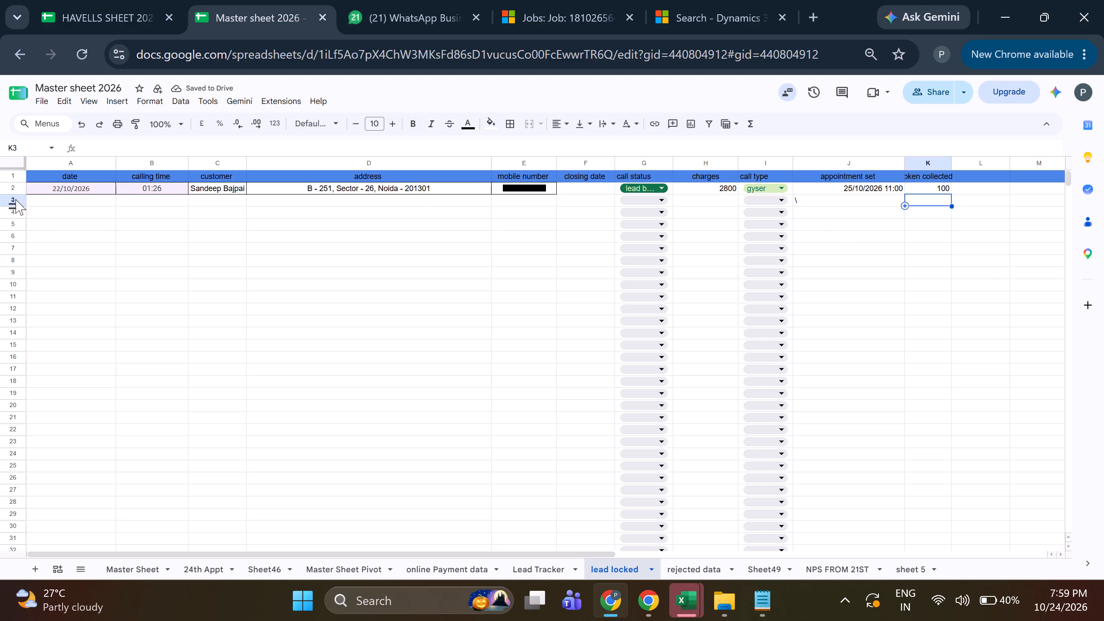
Centre-align the contents of row 2 and apply all borders to the row.
{"action": "left_click", "coordinate": [2, 188]}
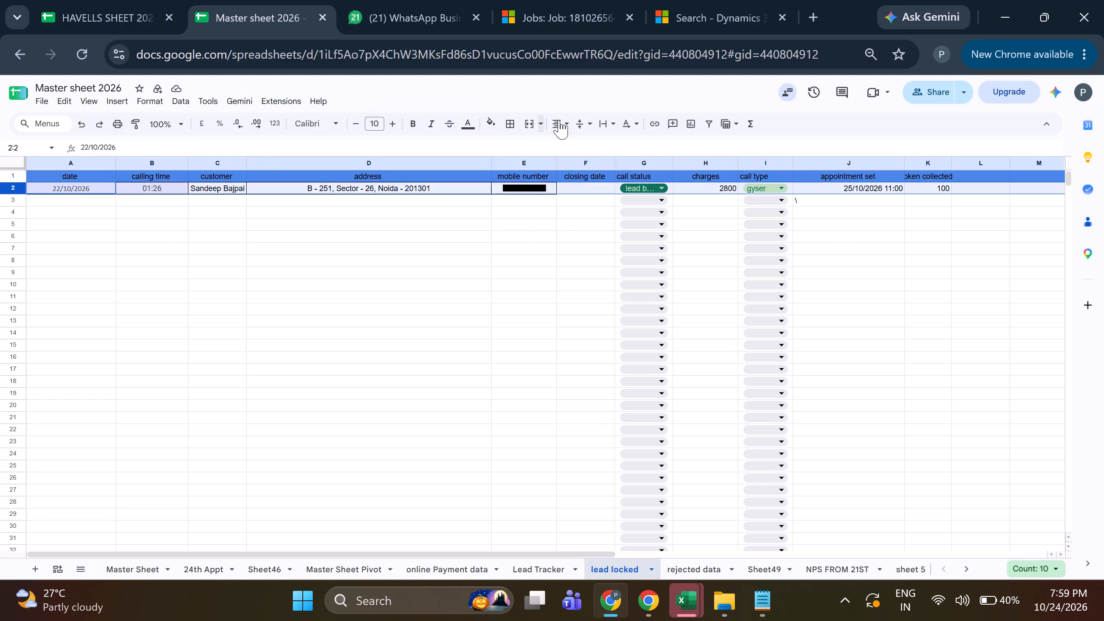
{"action": "left_click", "coordinate": [559, 120]}
{"action": "left_click", "coordinate": [578, 149]}
{"action": "left_click", "coordinate": [506, 125]}
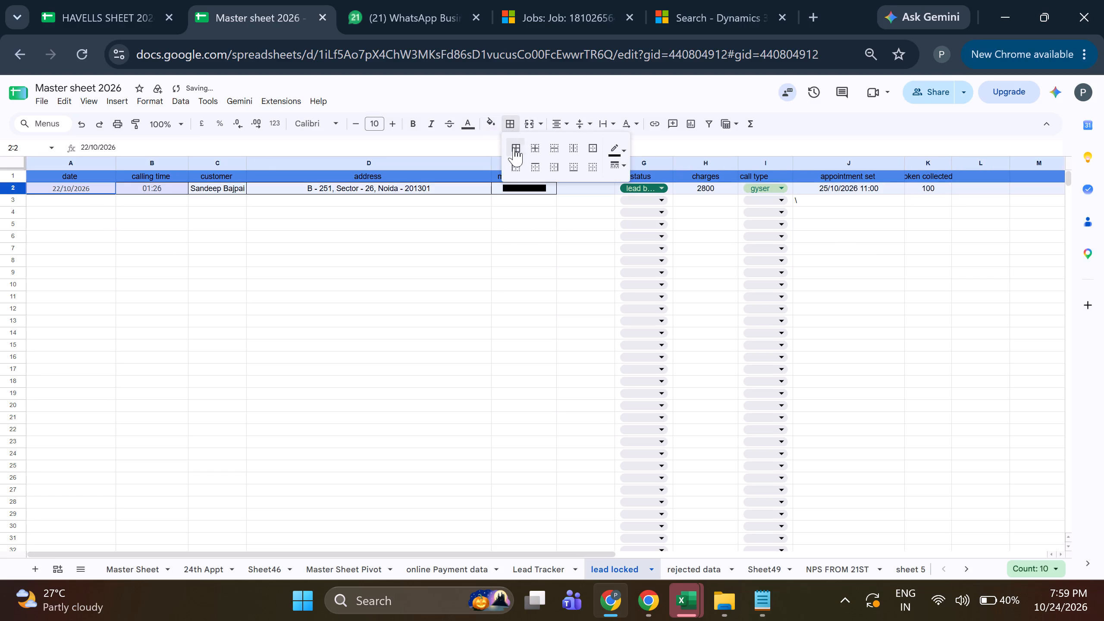
{"action": "left_click", "coordinate": [522, 142]}
{"action": "left_click", "coordinate": [522, 284]}
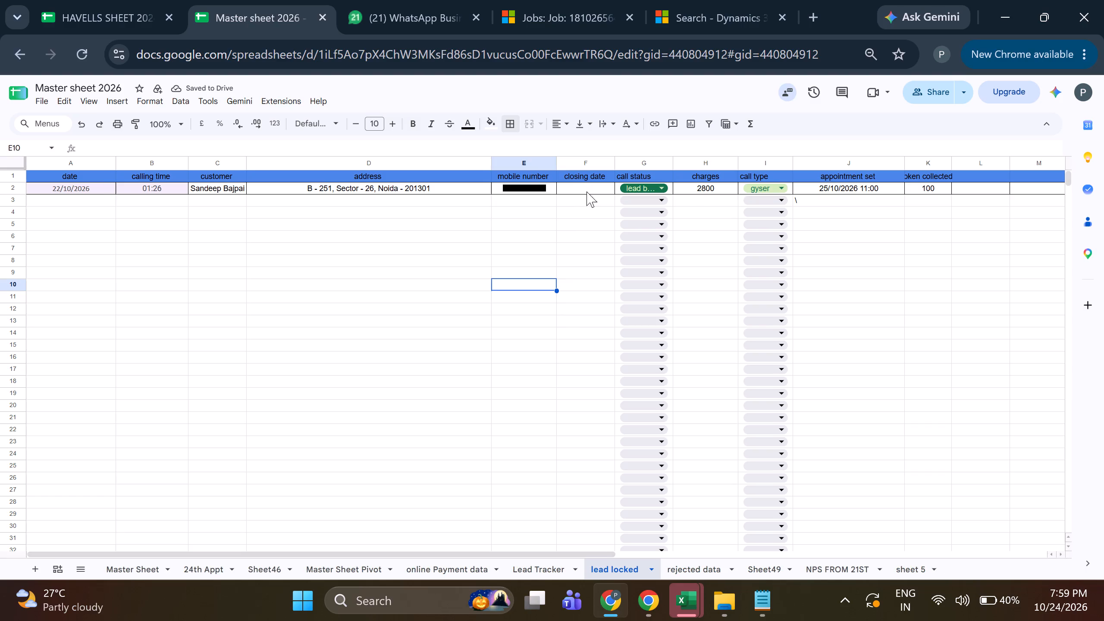
Add "rs" to the charges in H2 so the entry reads "2800rs".
{"action": "double_click", "coordinate": [718, 190]}
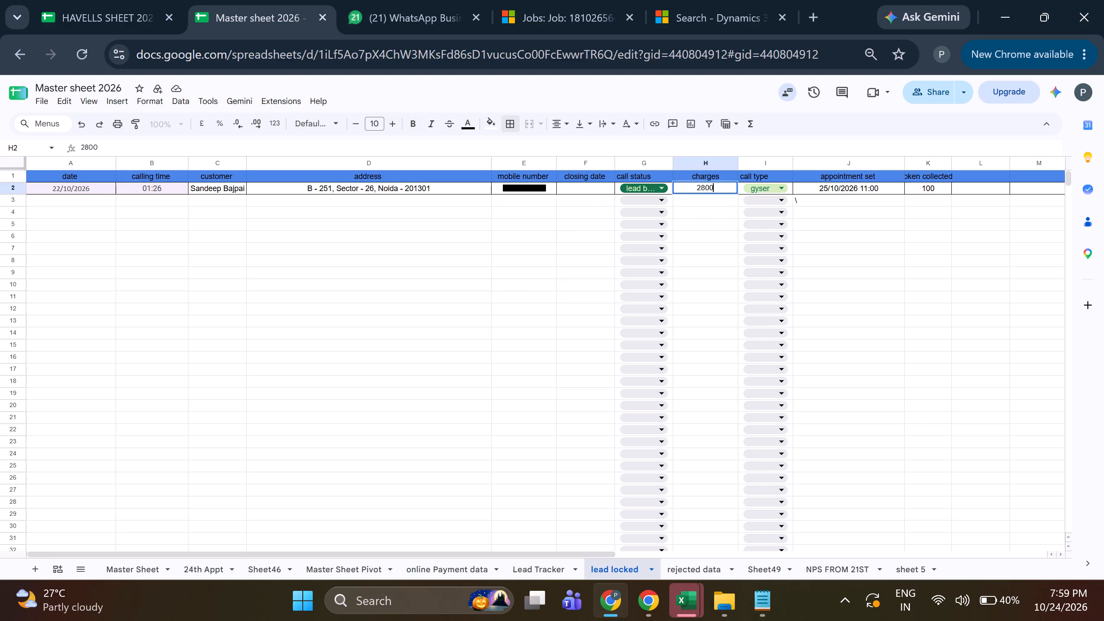
{"action": "type", "text": "rs"}
{"action": "key", "text": "space"}
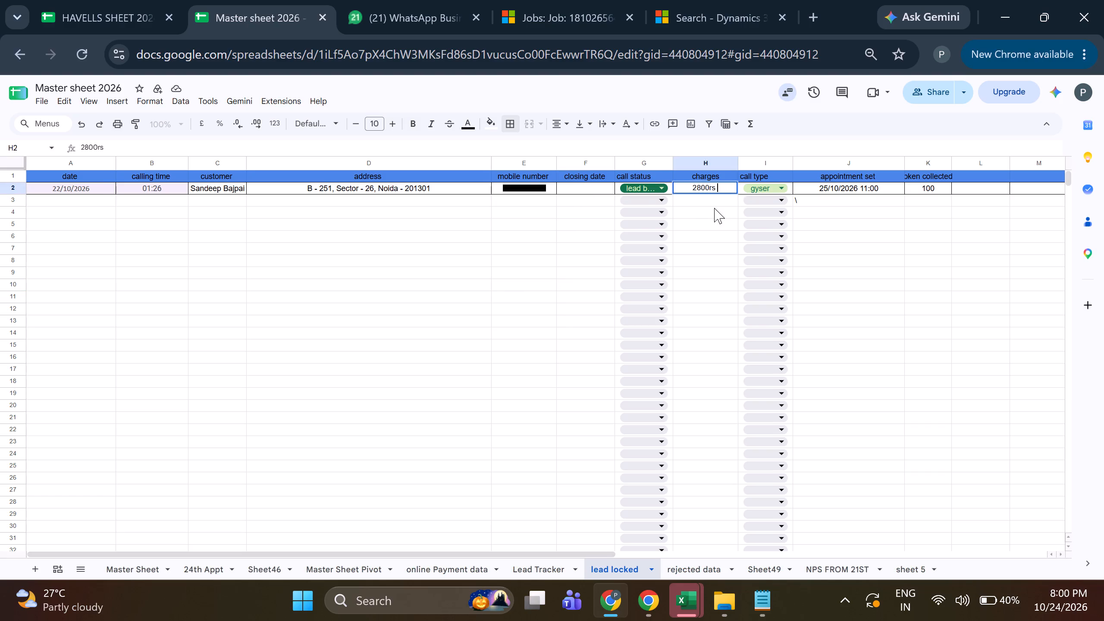
{"action": "left_click", "coordinate": [714, 208]}
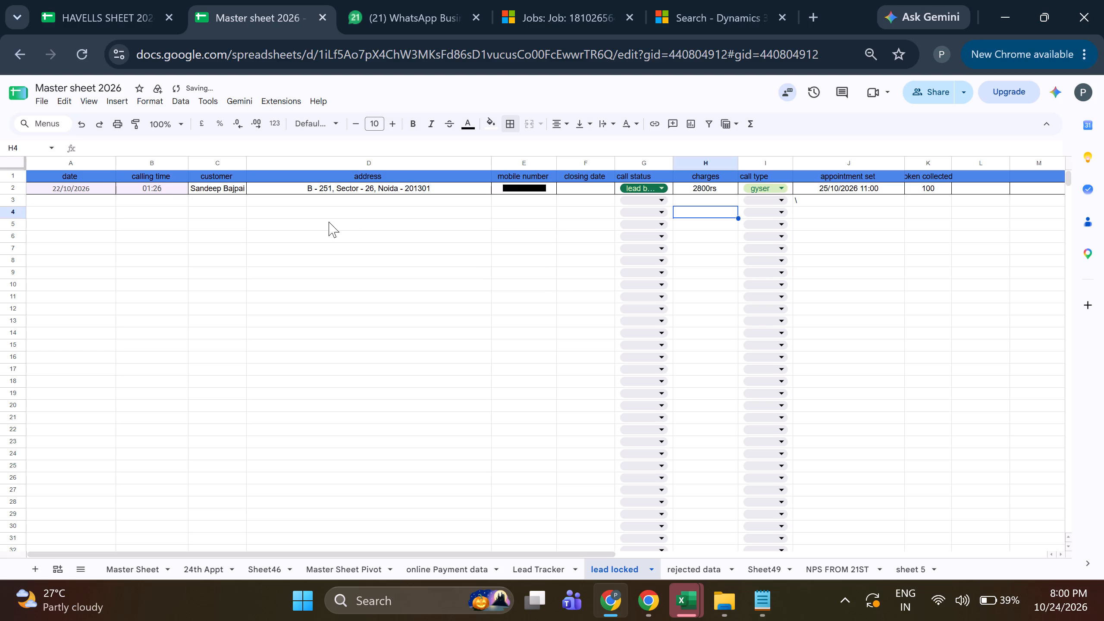
Apply all borders to empty rows 3 to 11 of "lead locked".
{"action": "left_click_drag", "start_coordinate": [0, 203], "coordinate": [0, 302]}
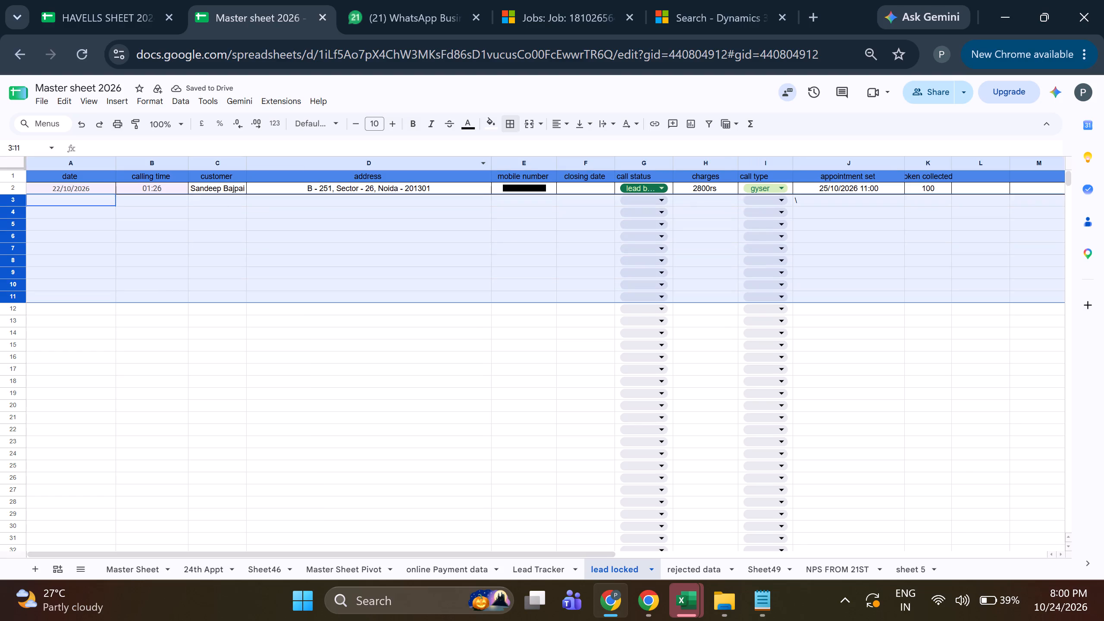
{"action": "left_click", "coordinate": [510, 125]}
{"action": "left_click", "coordinate": [514, 149]}
{"action": "left_click", "coordinate": [494, 304]}
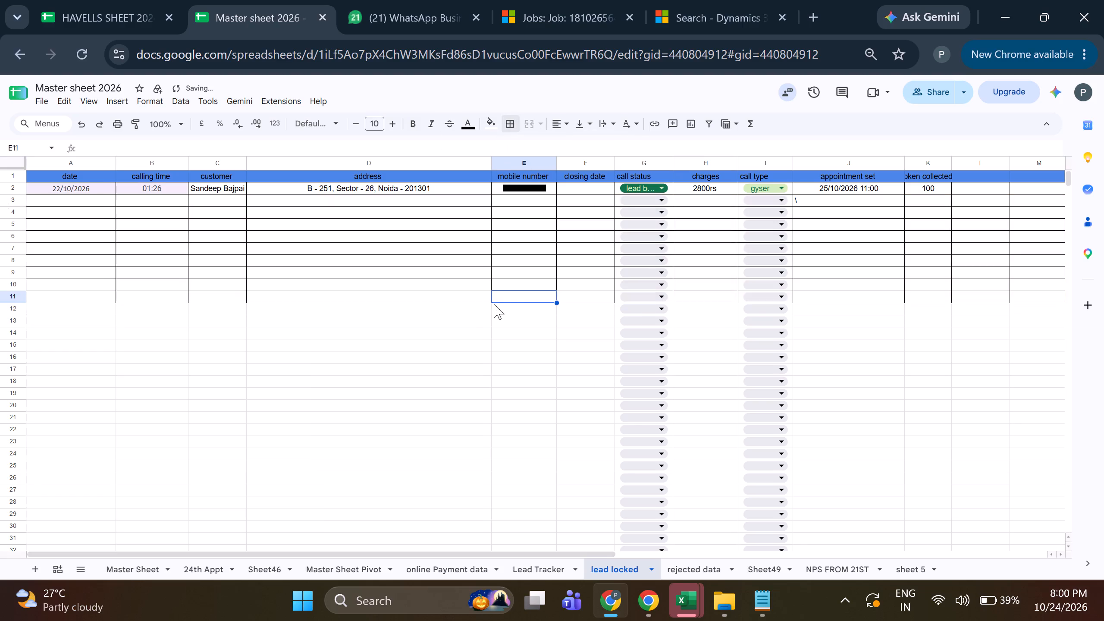
{"action": "left_click", "coordinate": [527, 345]}
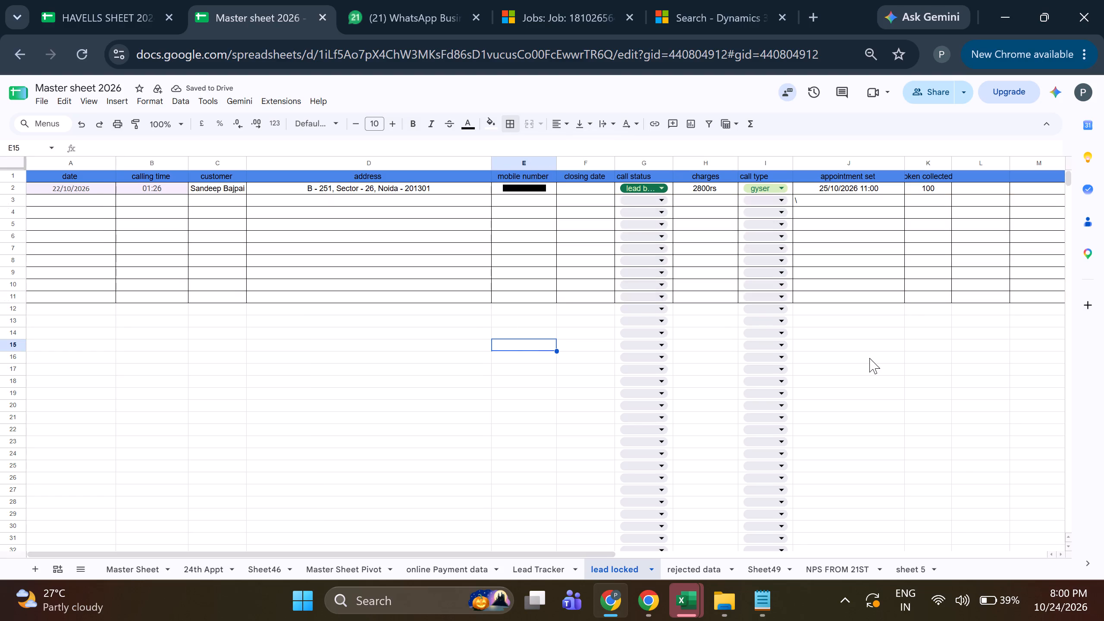
Clear the stray backslash from appointment set cell J3.
{"action": "left_click", "coordinate": [811, 204]}
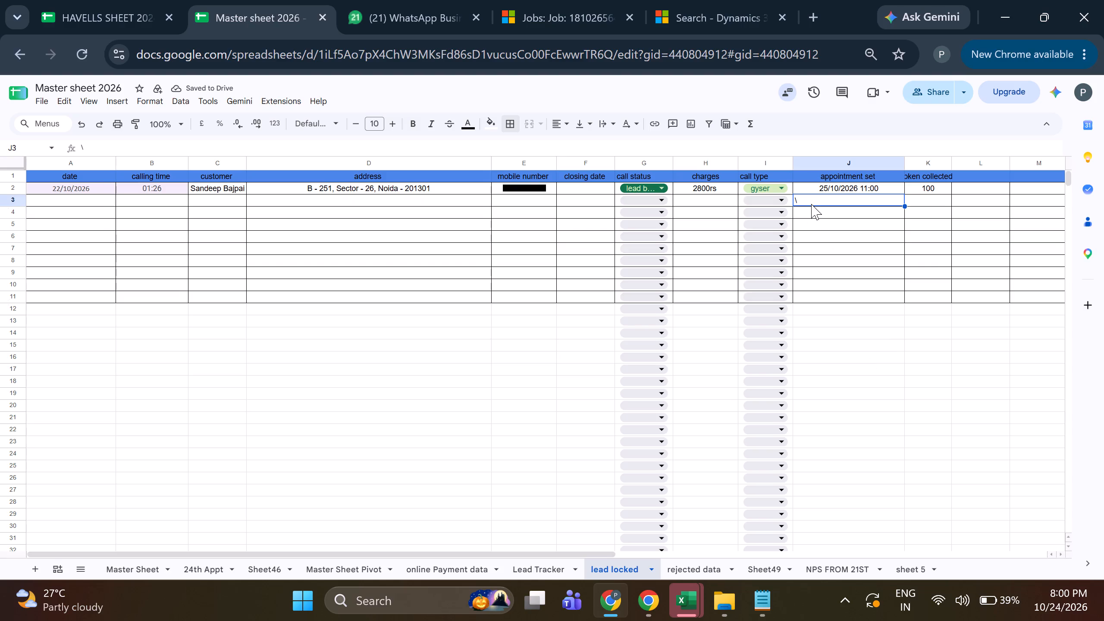
{"action": "key", "text": "BackSpace"}
{"action": "left_click", "coordinate": [870, 367]}
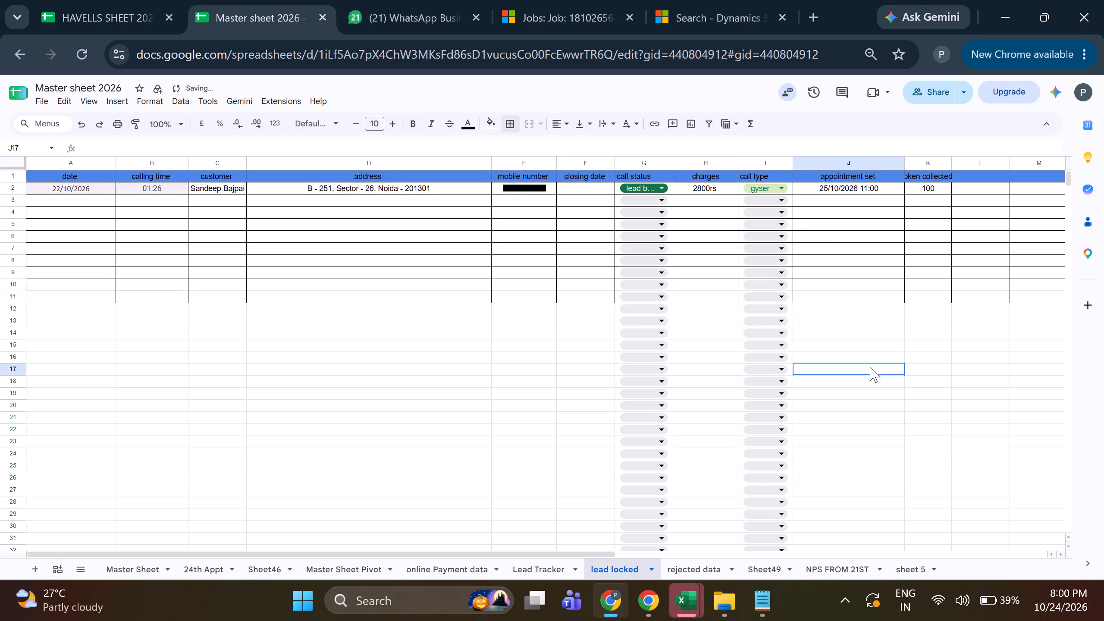
Fill the whole of row 2 with bright green.
{"action": "left_click", "coordinate": [0, 186]}
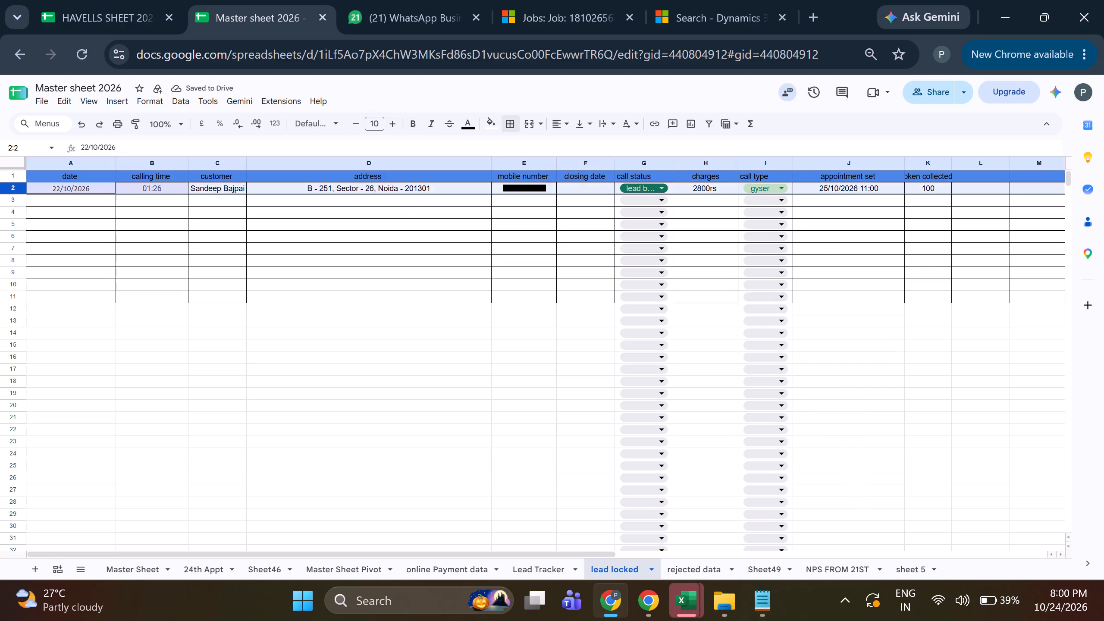
{"action": "left_click", "coordinate": [497, 121]}
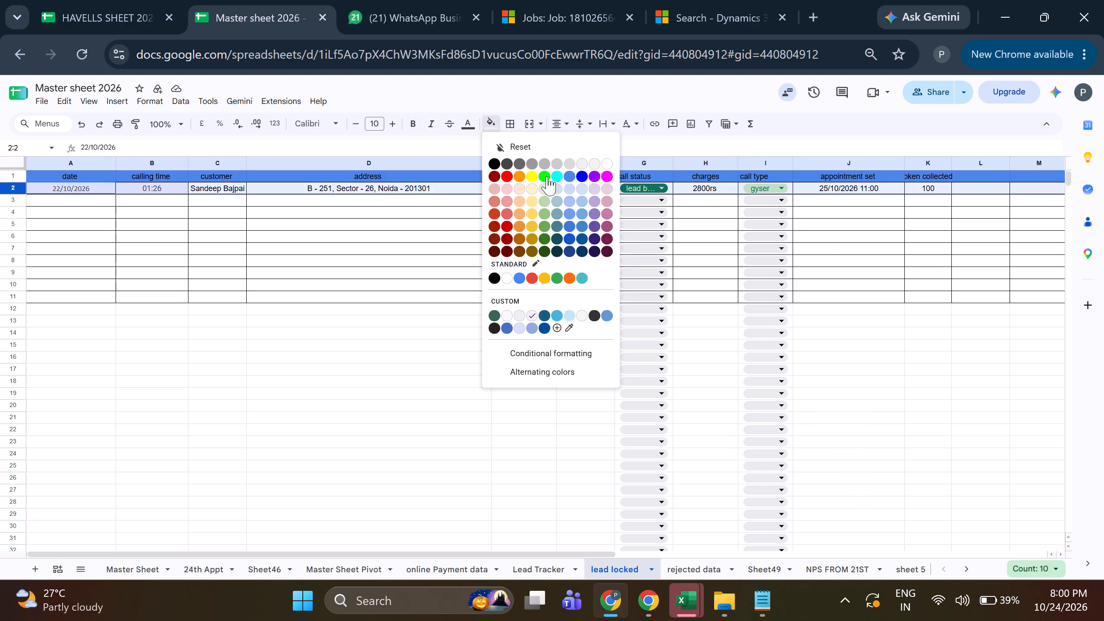
{"action": "left_click", "coordinate": [547, 176]}
{"action": "left_click", "coordinate": [418, 359]}
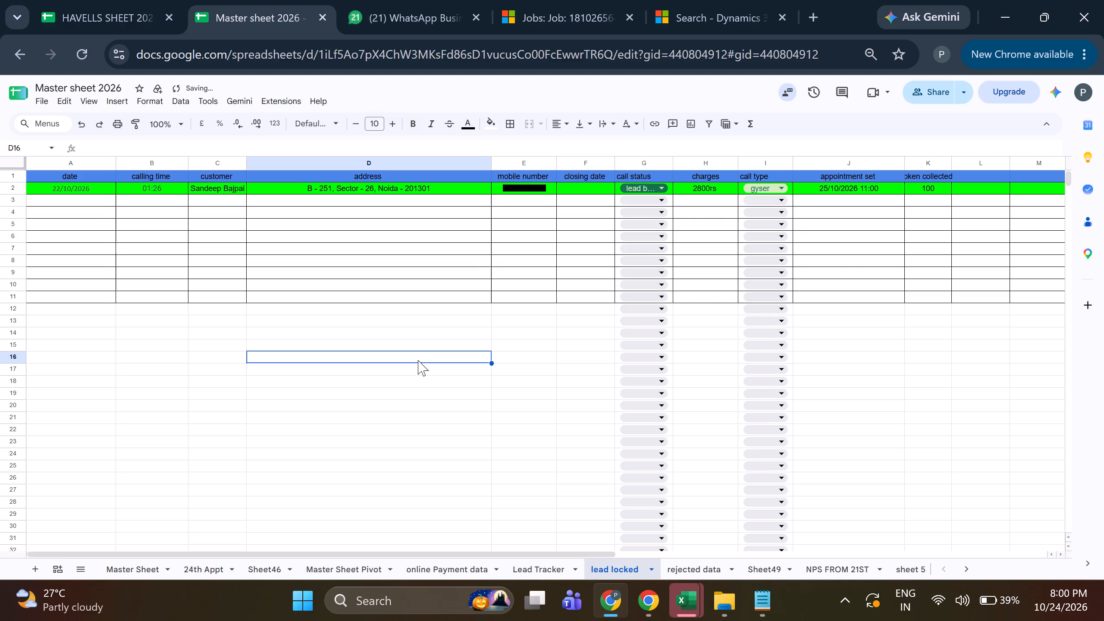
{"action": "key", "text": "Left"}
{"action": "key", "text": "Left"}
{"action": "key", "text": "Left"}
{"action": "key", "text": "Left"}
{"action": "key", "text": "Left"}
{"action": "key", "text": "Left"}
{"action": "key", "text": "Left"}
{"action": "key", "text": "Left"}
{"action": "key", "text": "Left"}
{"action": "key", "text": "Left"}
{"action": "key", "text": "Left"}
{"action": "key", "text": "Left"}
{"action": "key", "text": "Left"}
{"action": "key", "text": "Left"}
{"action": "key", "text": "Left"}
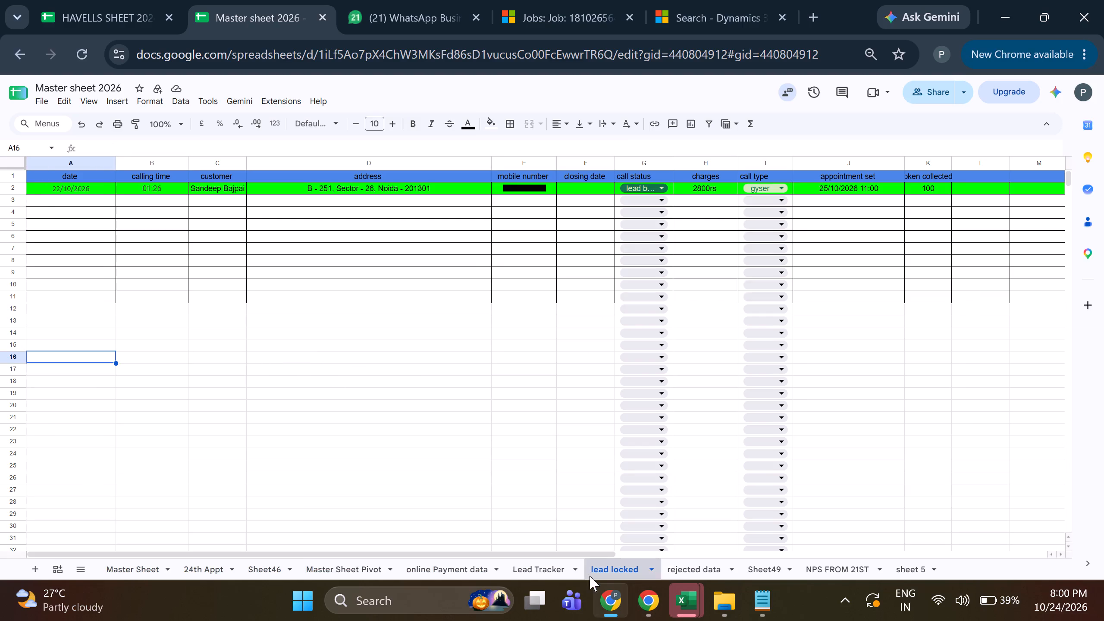
Copy the mobile number from E131 of Lead Tracker and paste it into E3 of "lead locked".
{"action": "left_click", "coordinate": [552, 567]}
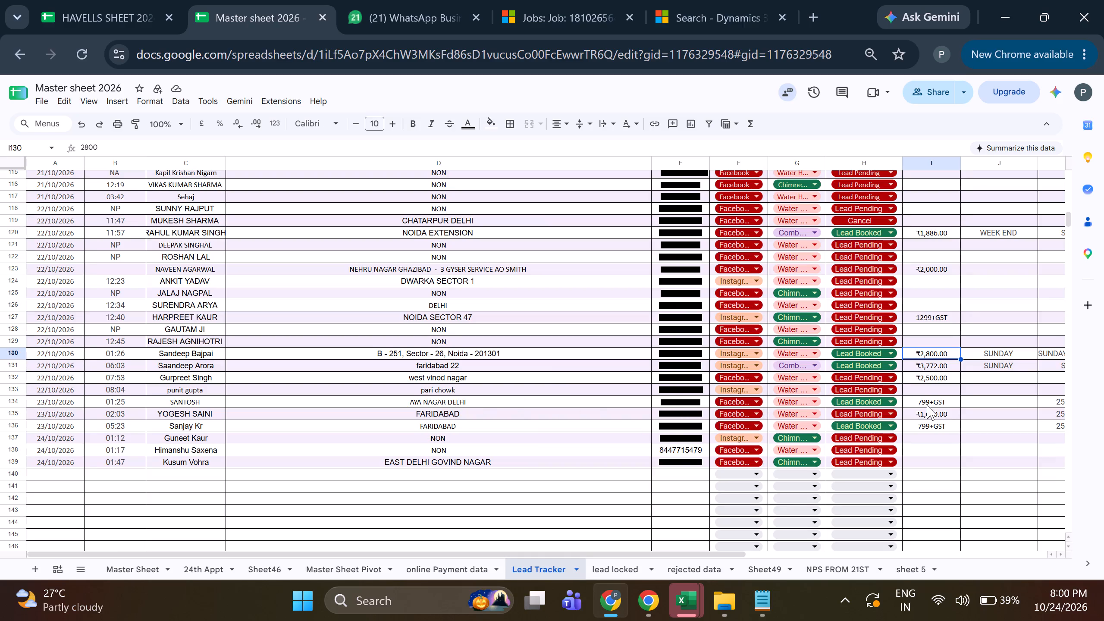
{"action": "left_click", "coordinate": [652, 369]}
{"action": "left_click", "coordinate": [663, 369]}
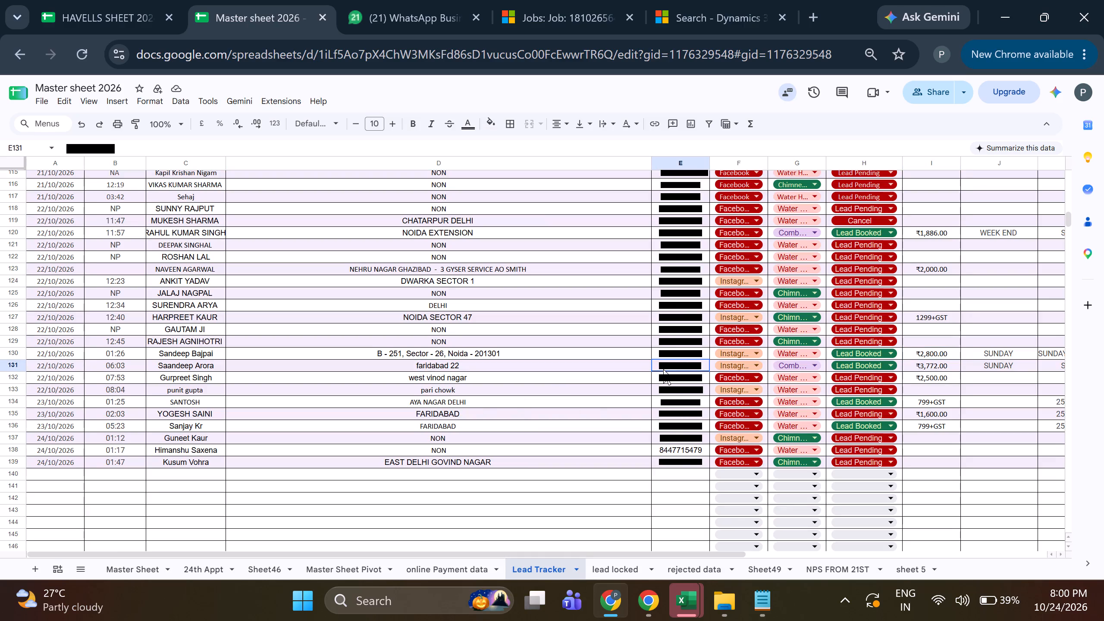
{"action": "key", "text": "ctrl+c"}
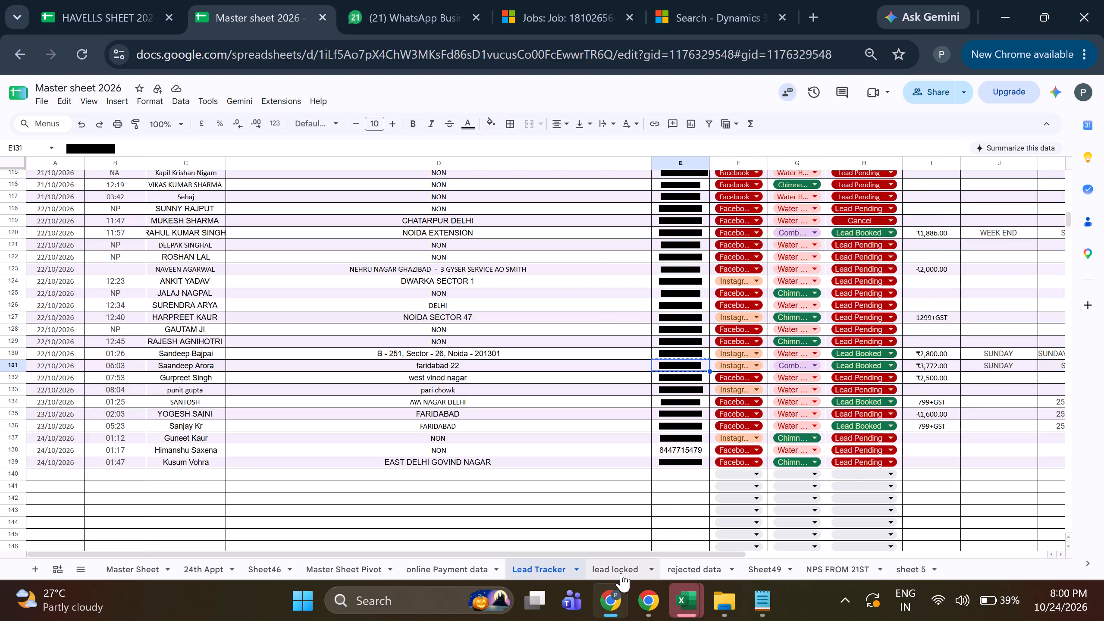
{"action": "left_click", "coordinate": [621, 573]}
{"action": "left_click", "coordinate": [536, 201]}
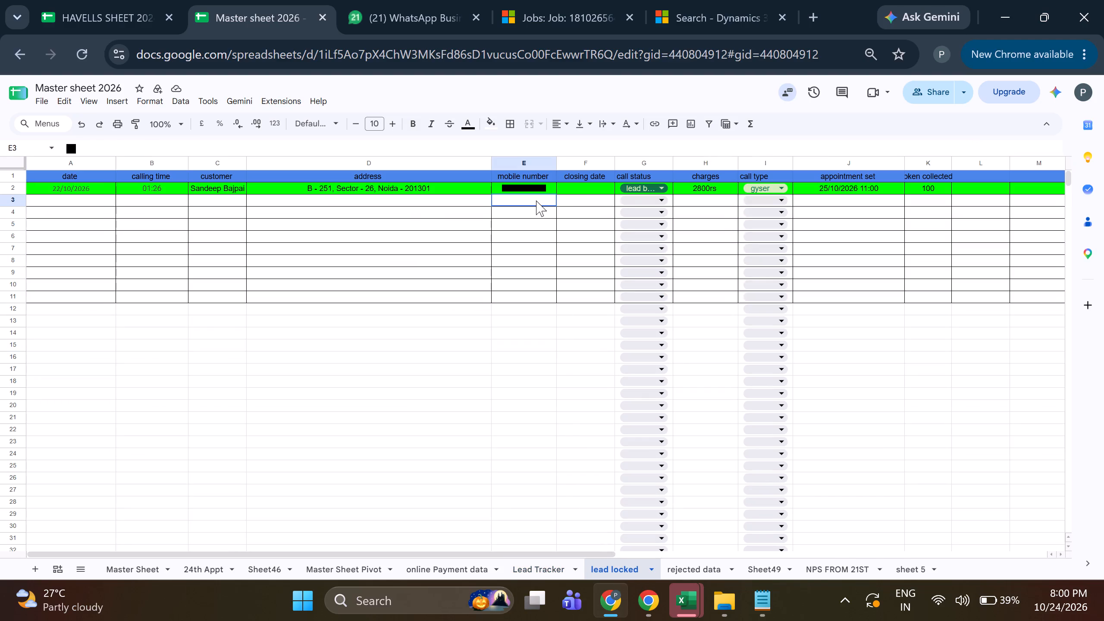
{"action": "key", "text": "ctrl+v"}
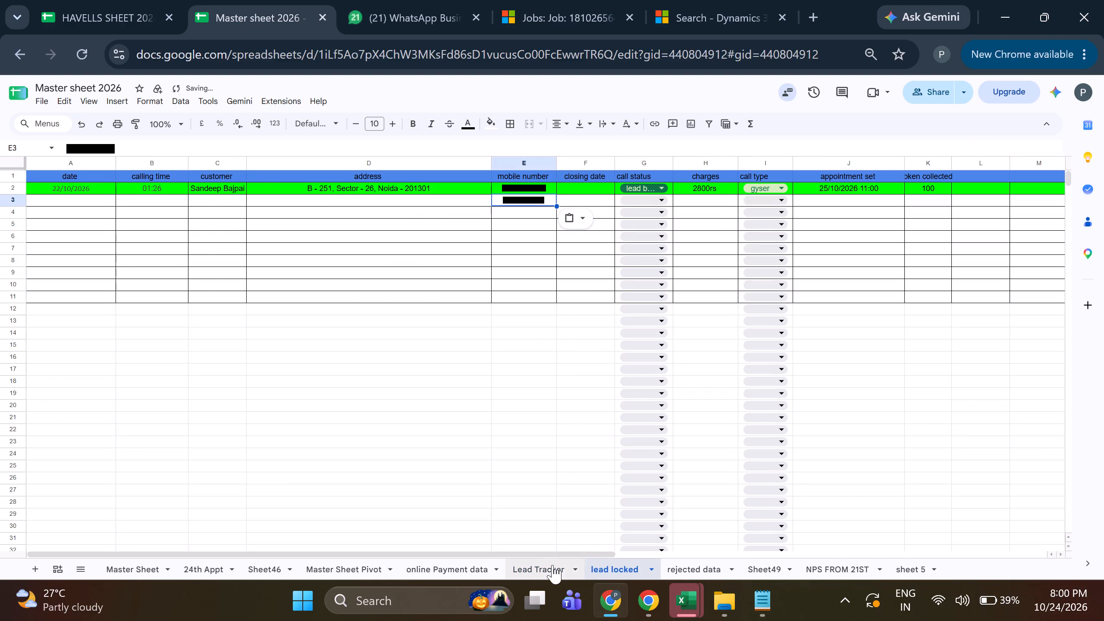
Copy the address from D131 of Lead Tracker and paste it into D3 of "lead locked".
{"action": "left_click", "coordinate": [552, 565]}
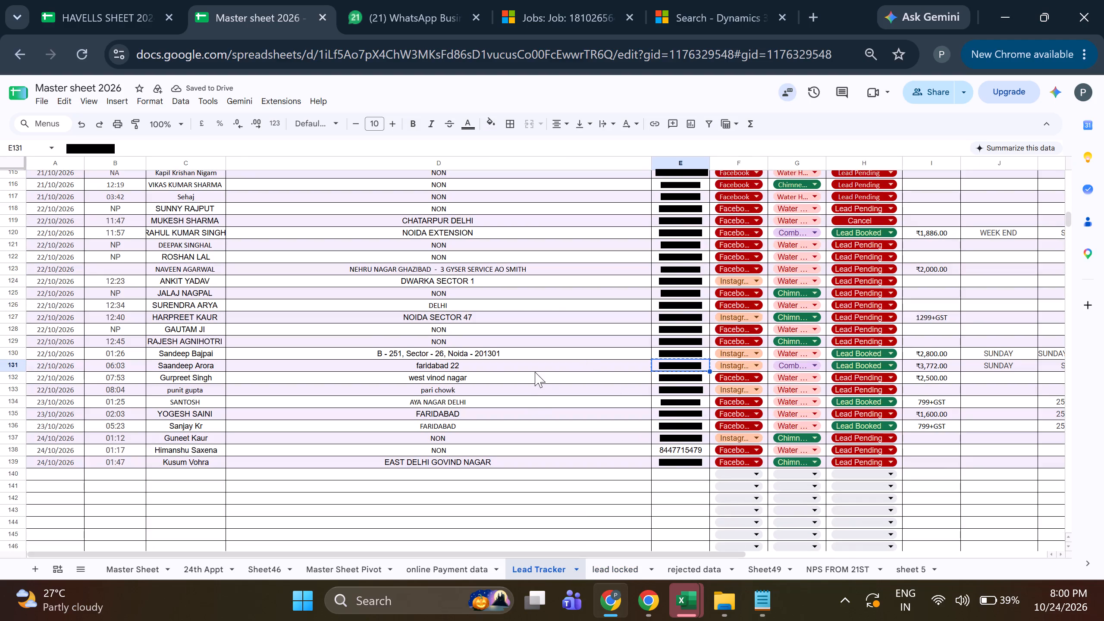
{"action": "left_click", "coordinate": [534, 366]}
{"action": "key", "text": "ctrl+c"}
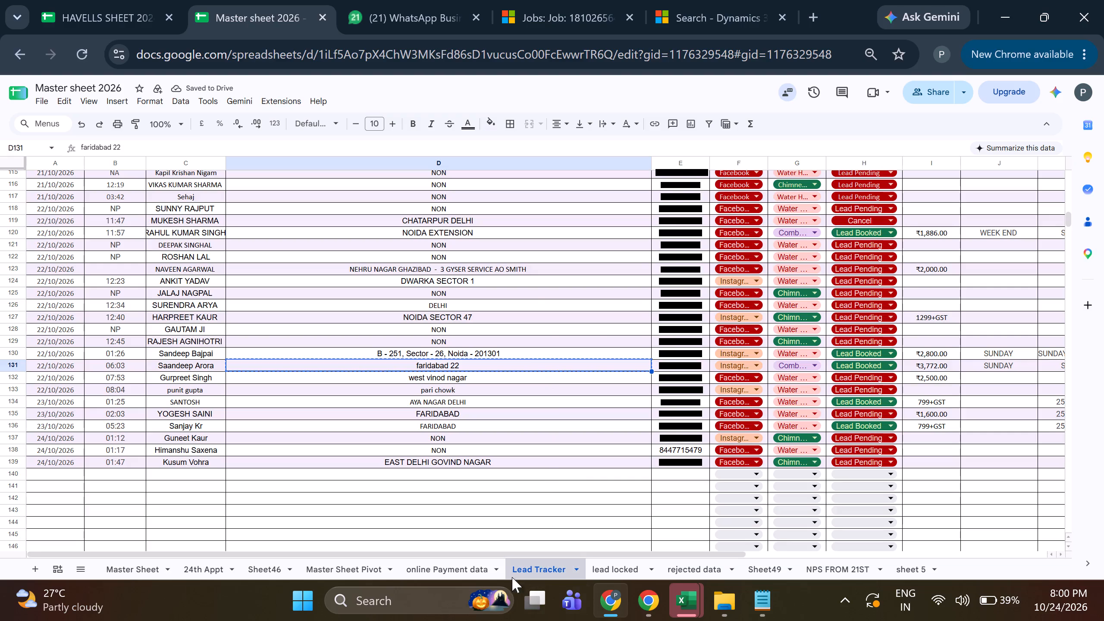
{"action": "left_click", "coordinate": [617, 565]}
{"action": "left_click", "coordinate": [427, 198]}
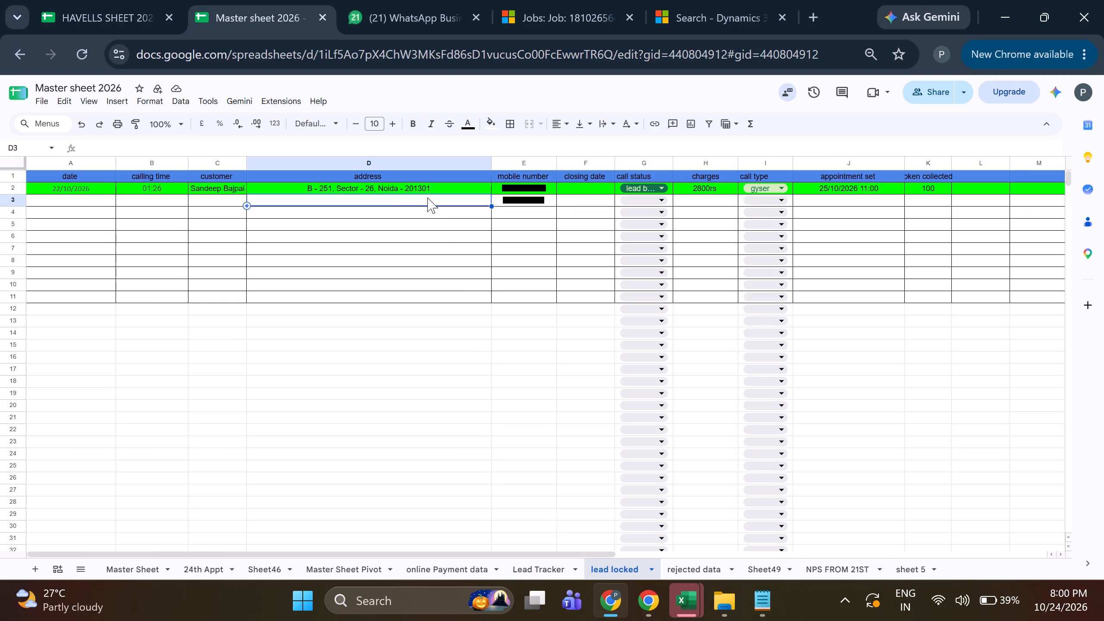
{"action": "key", "text": "ctrl+v"}
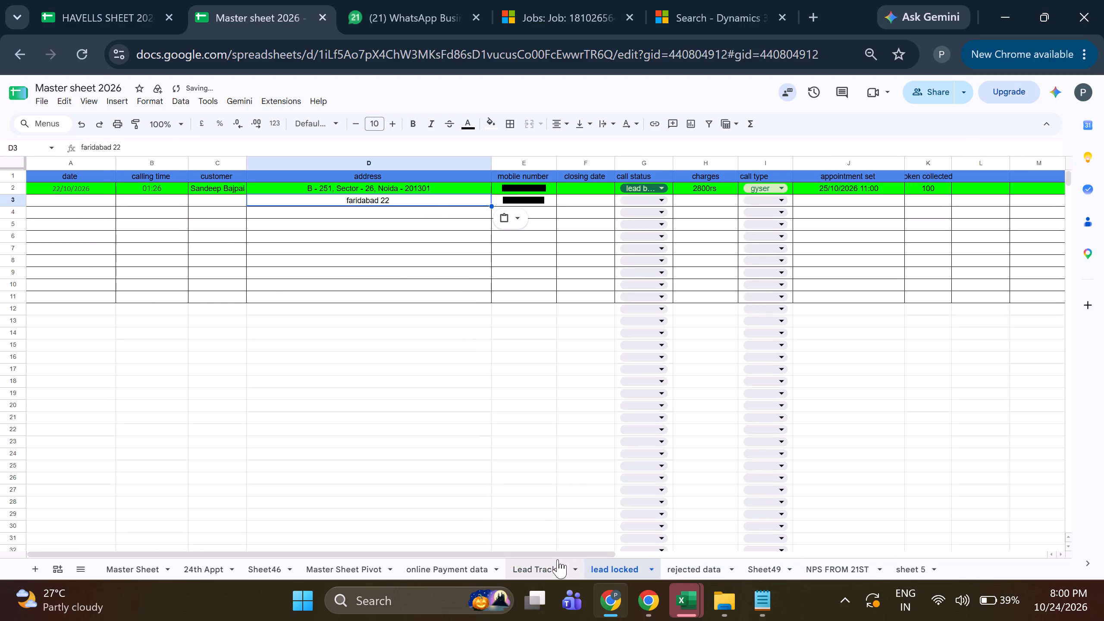
Copy the customer name from C131 of Lead Tracker and paste it into C3 of "lead locked".
{"action": "left_click", "coordinate": [552, 561]}
{"action": "left_click", "coordinate": [209, 361]}
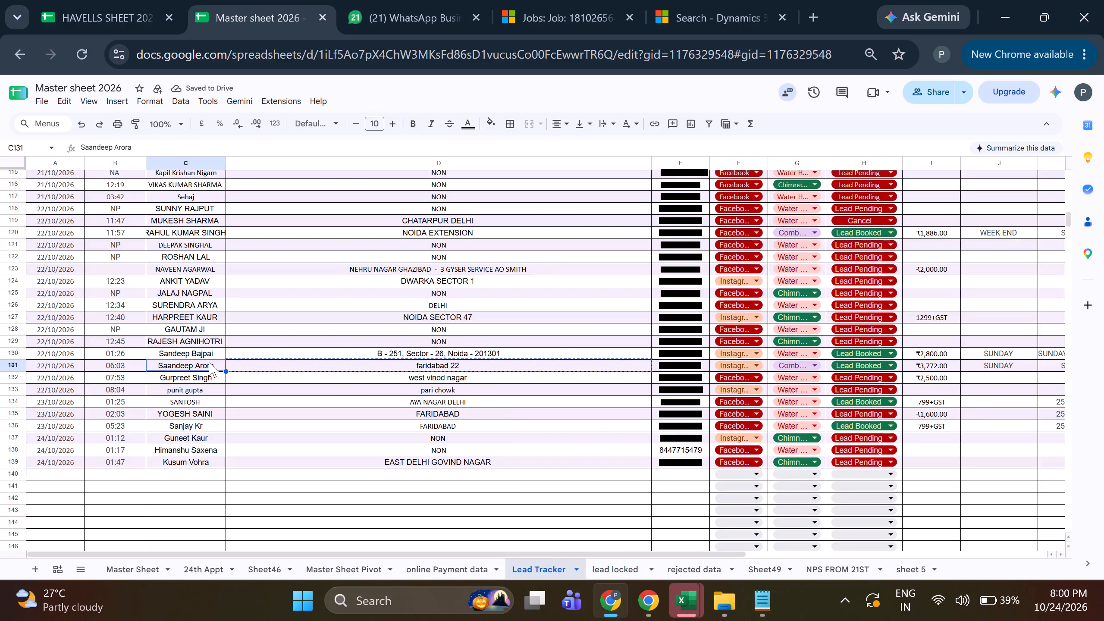
{"action": "key", "text": "ctrl+c"}
{"action": "left_click", "coordinate": [605, 572]}
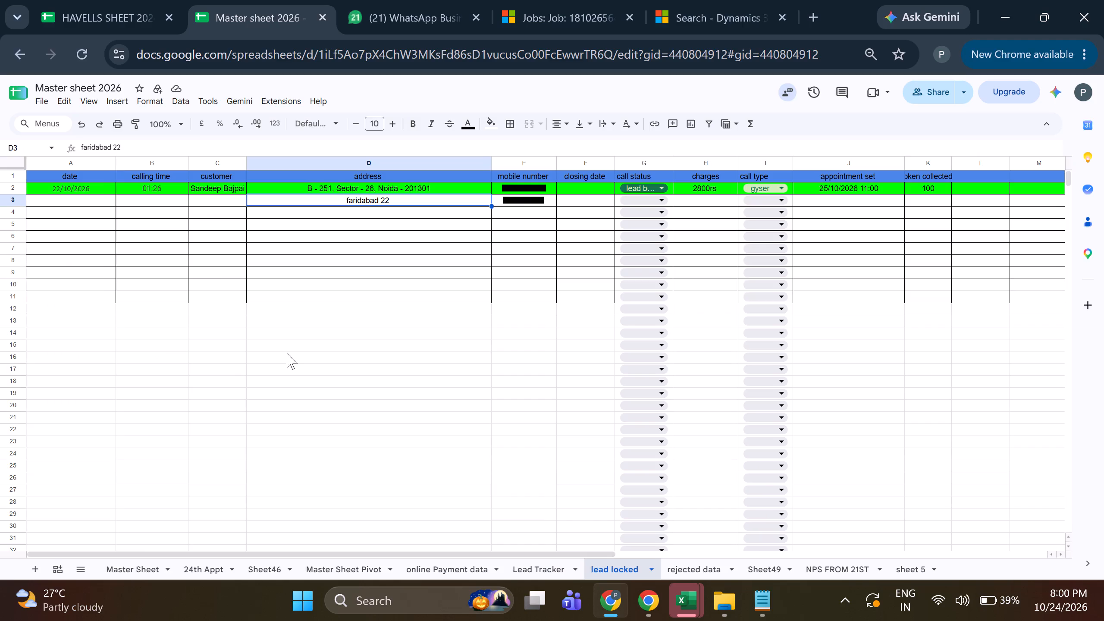
{"action": "left_click", "coordinate": [204, 198]}
{"action": "key", "text": "ctrl+v"}
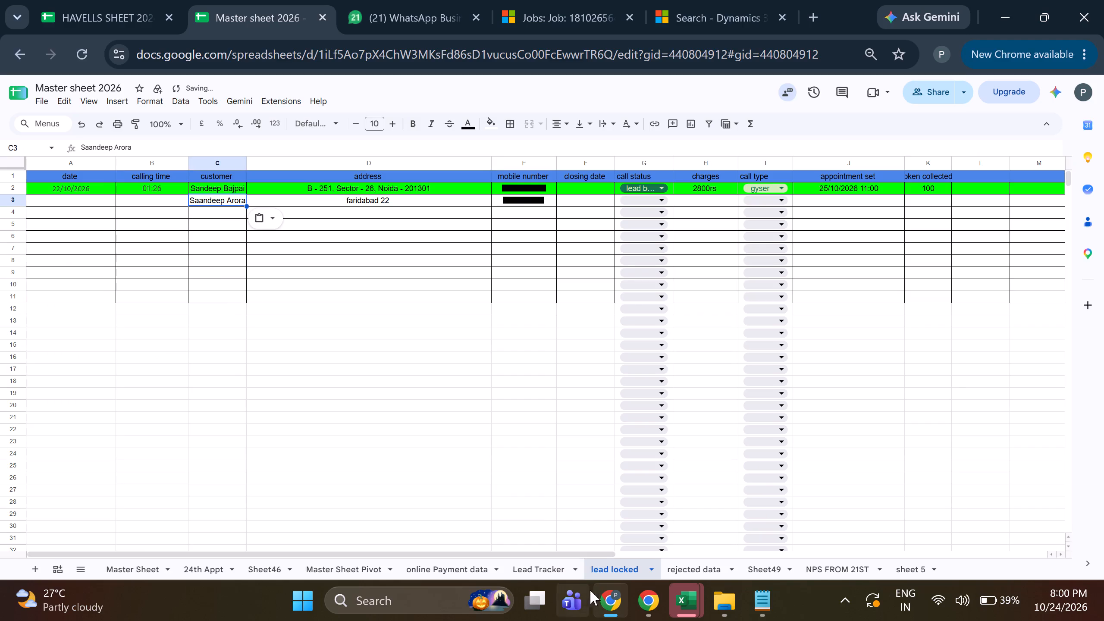
Copy the calling time 06:03 from B131 of Lead Tracker and paste it into B3 of "lead locked".
{"action": "left_click", "coordinate": [546, 575]}
{"action": "left_click", "coordinate": [108, 365]}
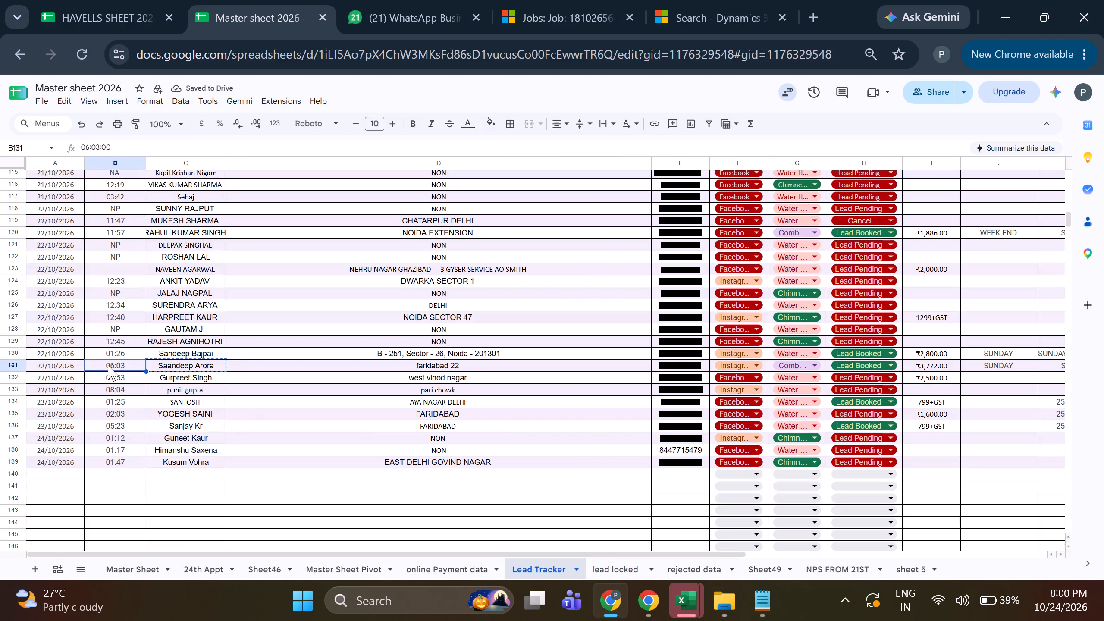
{"action": "key", "text": "ctrl+c"}
{"action": "left_click", "coordinate": [604, 565]}
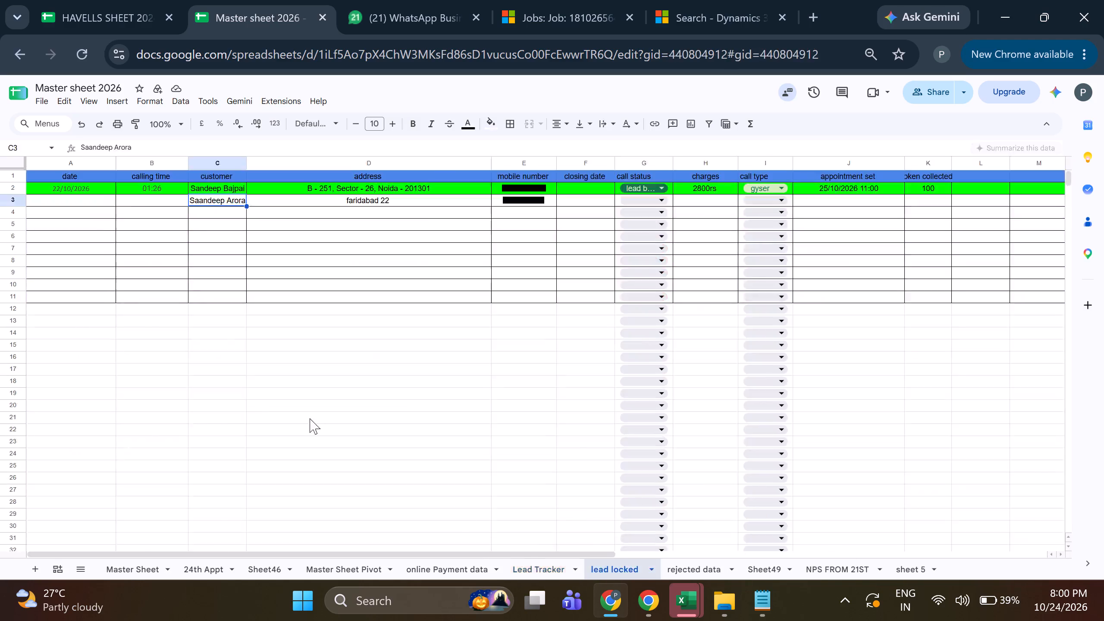
{"action": "left_click", "coordinate": [164, 198]}
{"action": "key", "text": "ctrl+v"}
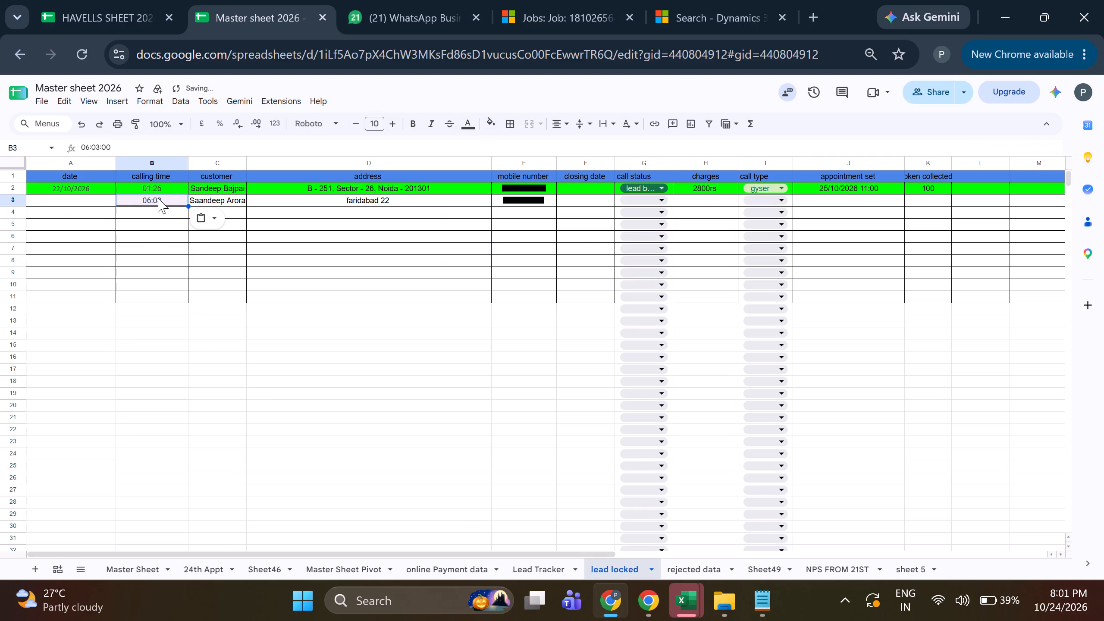
Copy the date 22/10/2026 from A131 of Lead Tracker and paste it into A3 of "lead locked".
{"action": "left_click", "coordinate": [533, 577]}
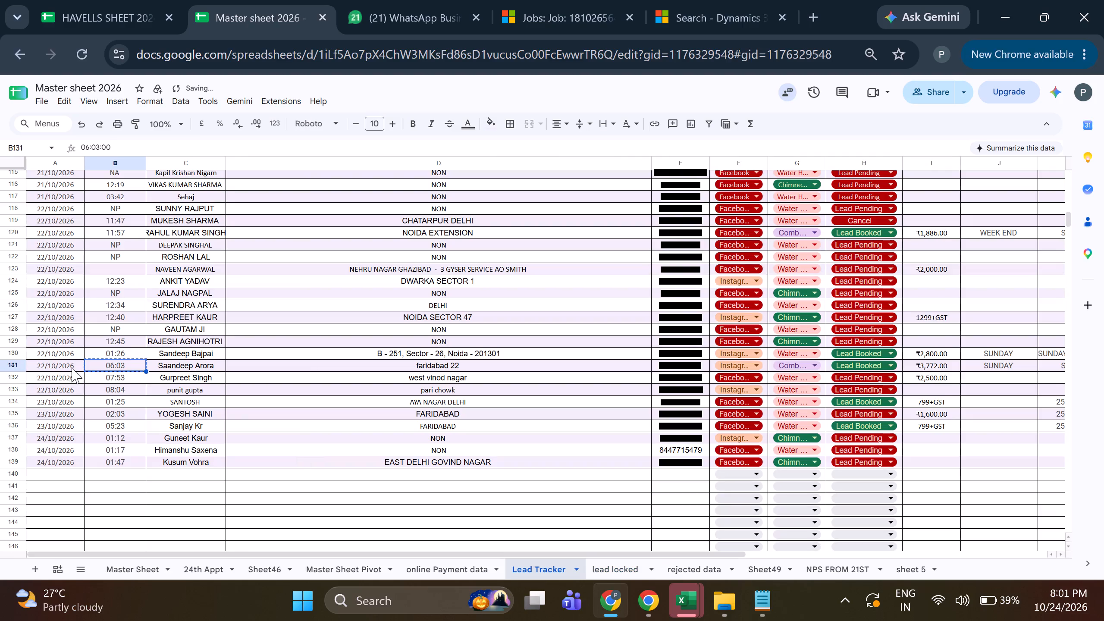
{"action": "left_click", "coordinate": [69, 366]}
{"action": "key", "text": "ctrl+c"}
{"action": "left_click", "coordinate": [605, 561]}
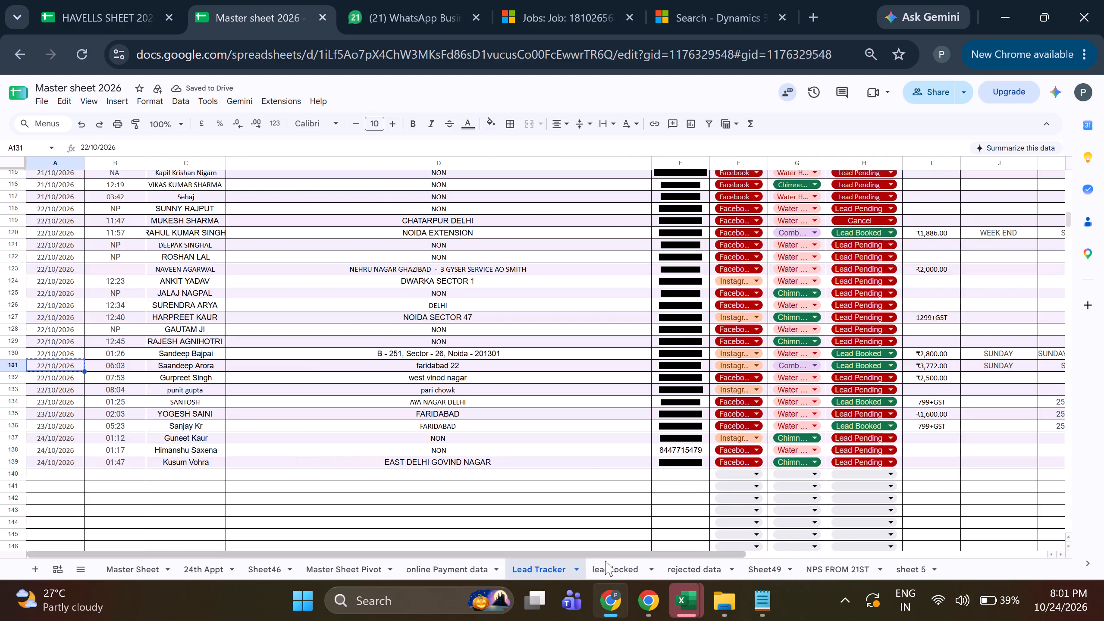
{"action": "left_click", "coordinate": [79, 201]}
{"action": "key", "text": "ctrl+v"}
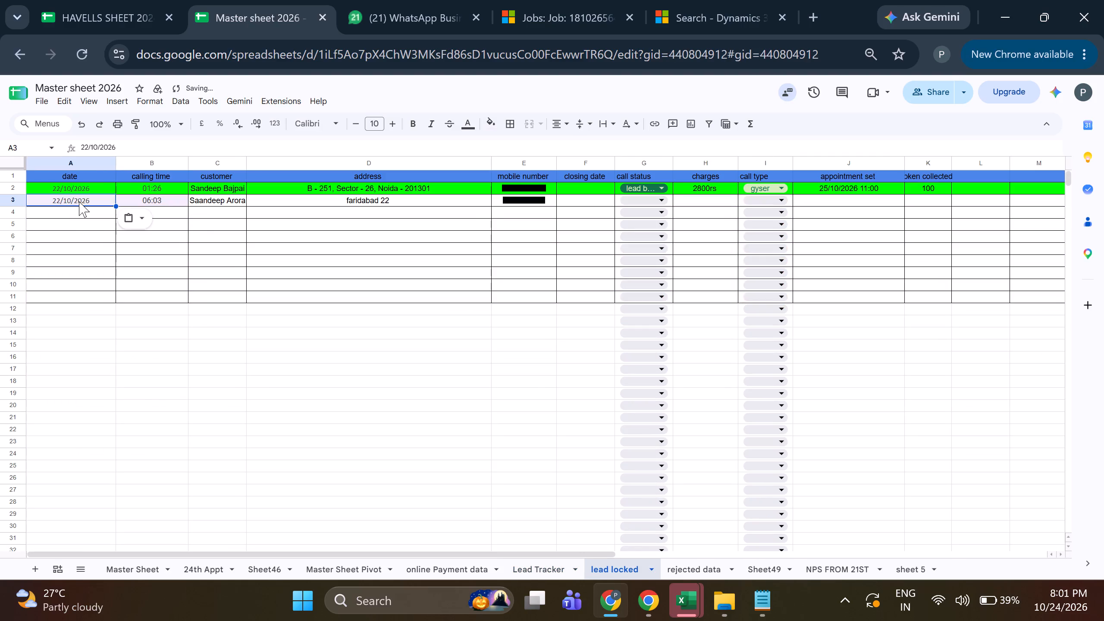
Set the call status in G3 to "lead booked".
{"action": "left_click", "coordinate": [630, 201]}
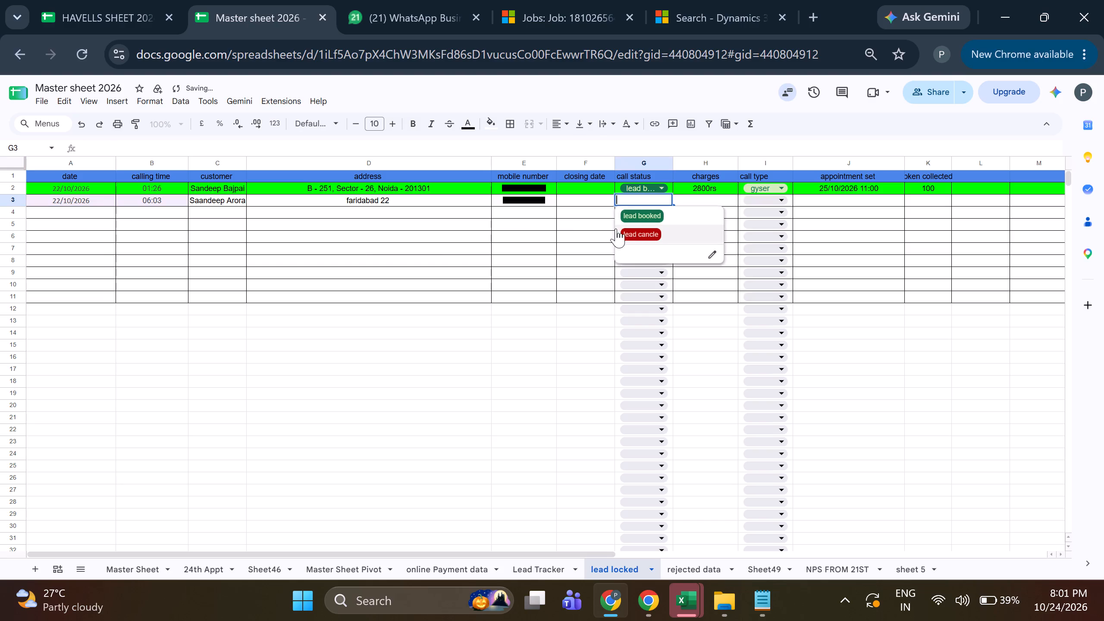
{"action": "left_click", "coordinate": [626, 220]}
Enter the charges ₹3,772.00 in H3 of "lead locked", copied from I131 of Lead Tracker.
{"action": "left_click", "coordinate": [699, 199]}
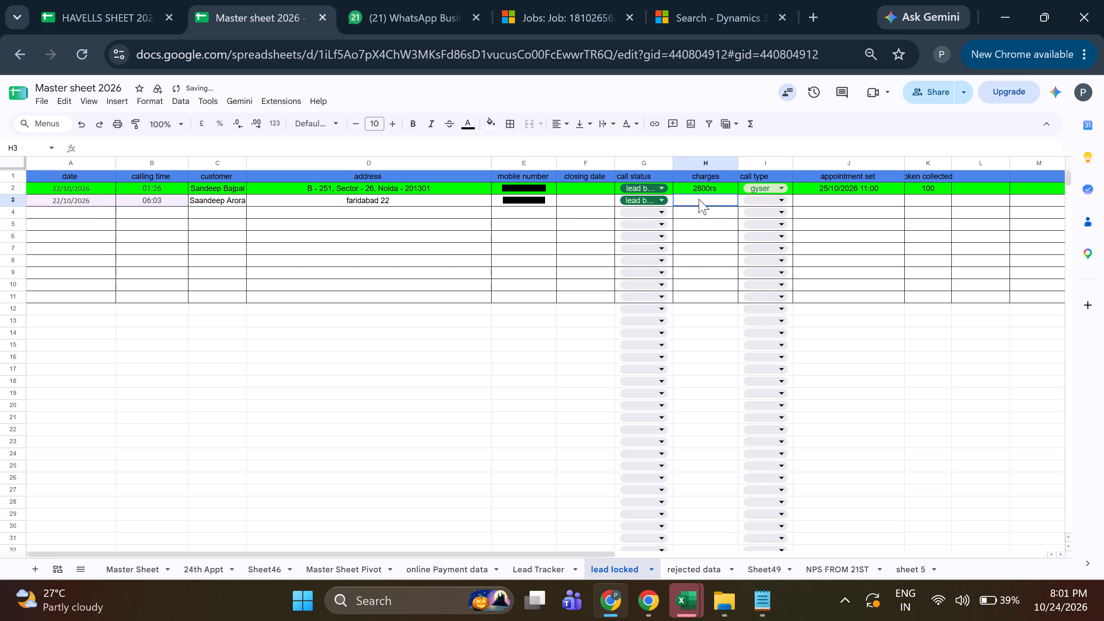
{"action": "key", "text": "3"}
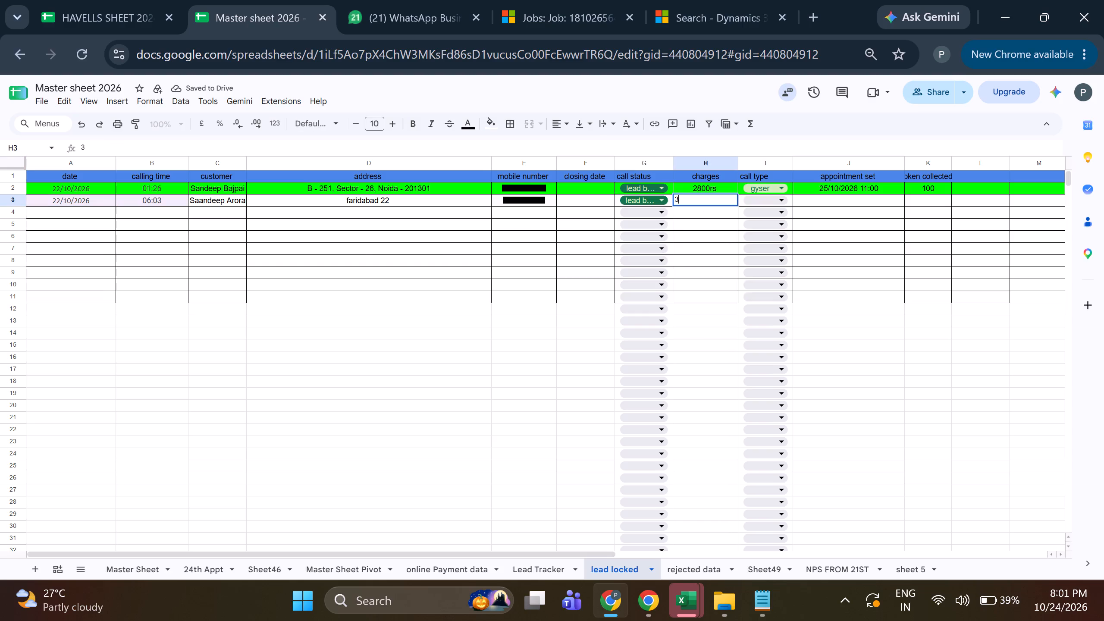
{"action": "left_click", "coordinate": [560, 566]}
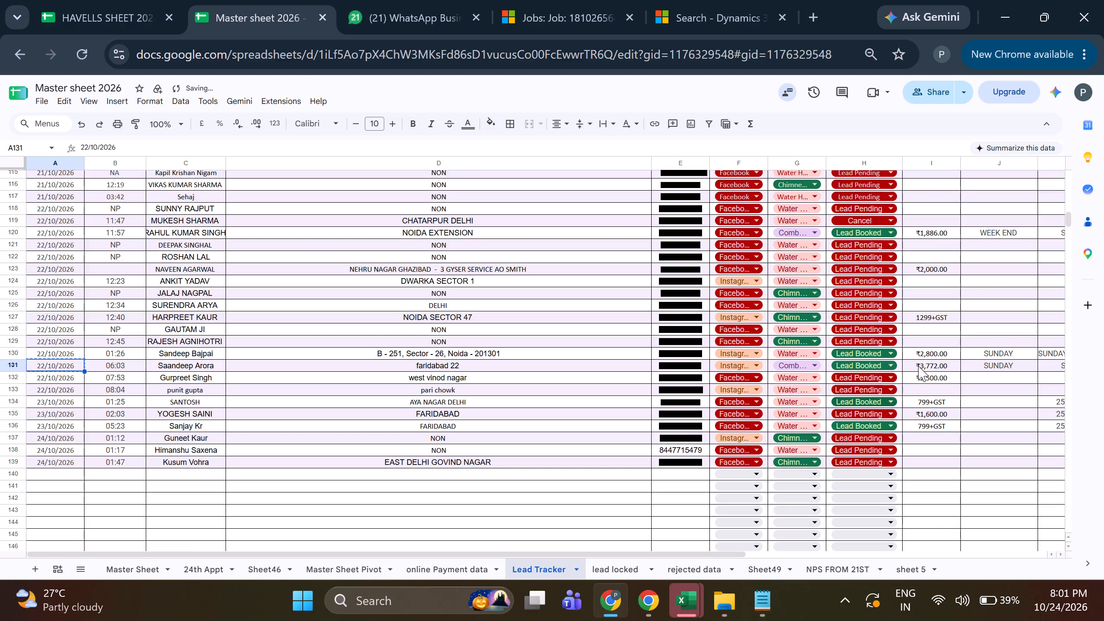
{"action": "left_click", "coordinate": [918, 366]}
{"action": "key", "text": "ctrl+c"}
{"action": "left_click", "coordinate": [627, 567]}
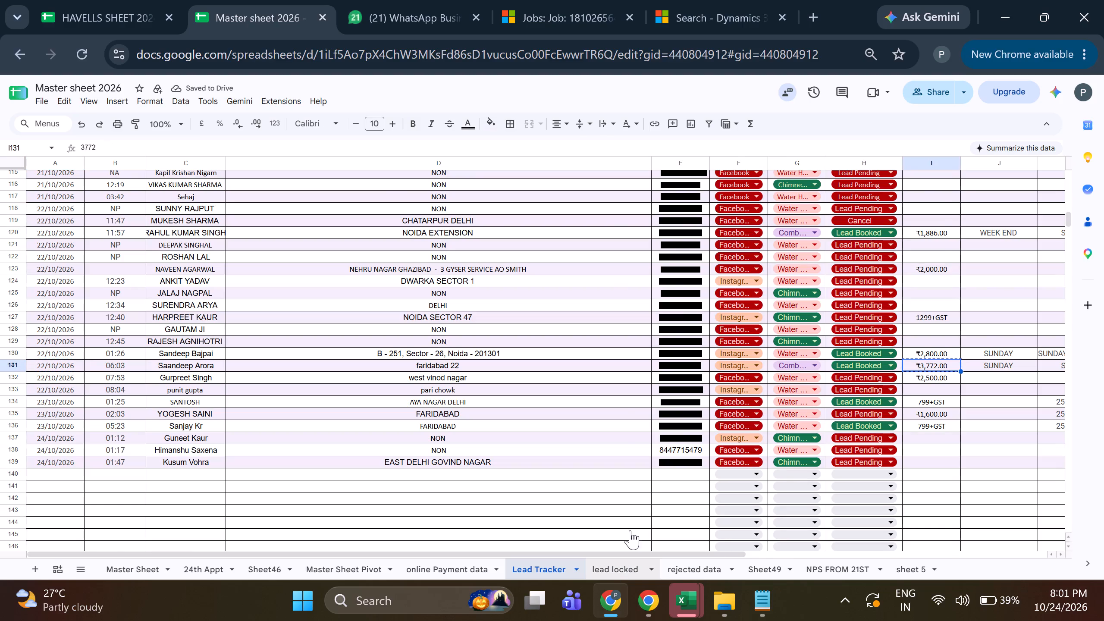
{"action": "triple_click", "coordinate": [699, 203]}
{"action": "key", "text": "ctrl+v"}
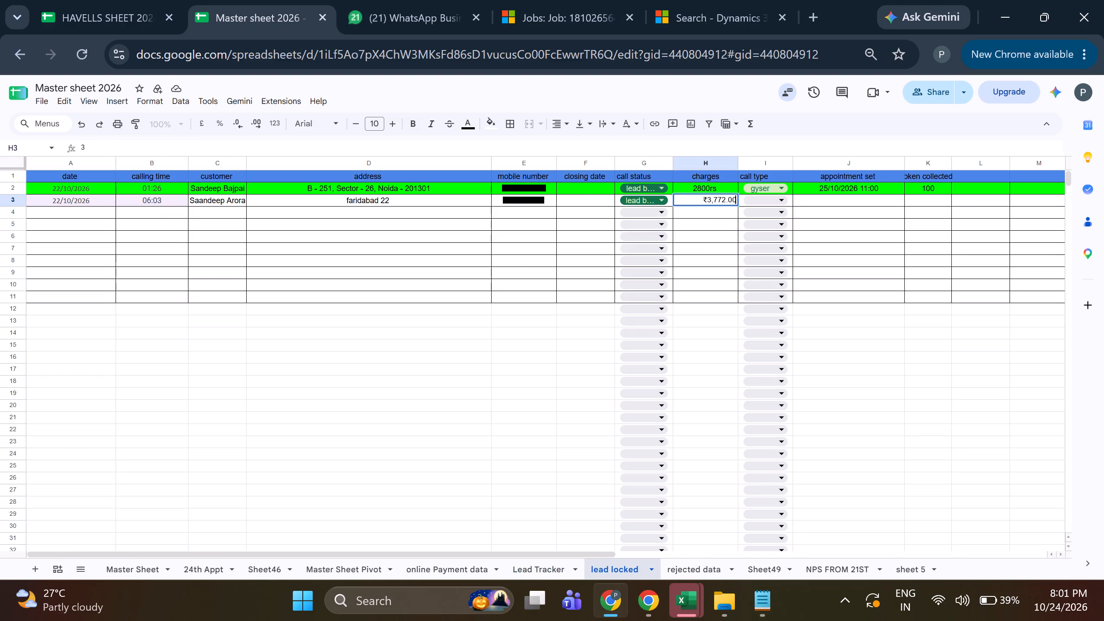
{"action": "left_click", "coordinate": [709, 355]}
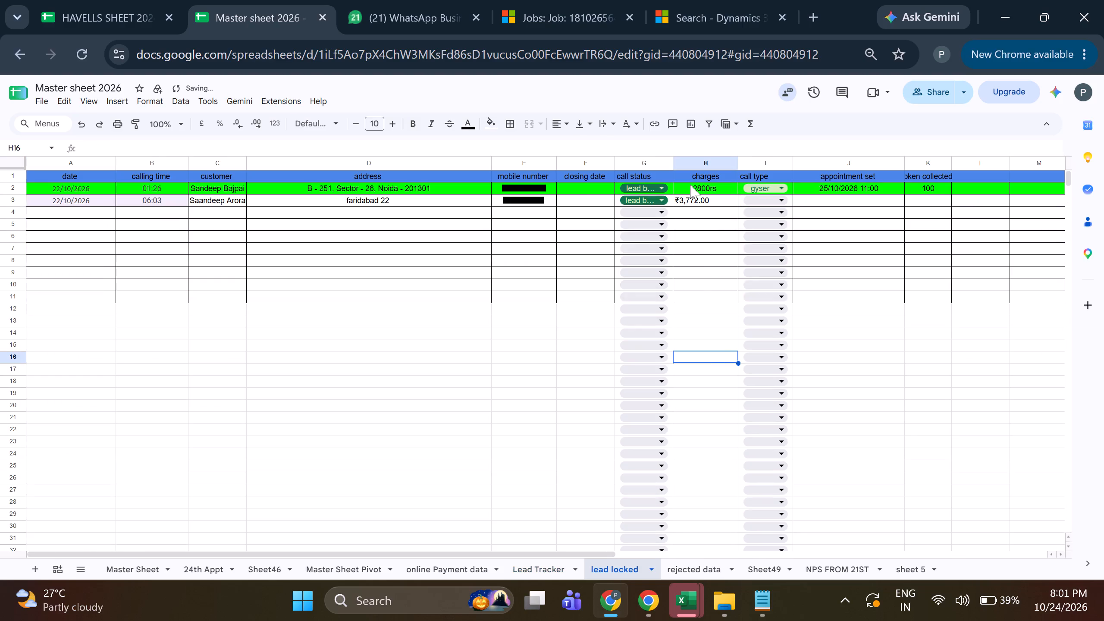
Replace the charges in H2 of "lead locked" with ₹2,800.00, copied from I130 of Lead Tracker.
{"action": "left_click", "coordinate": [548, 567]}
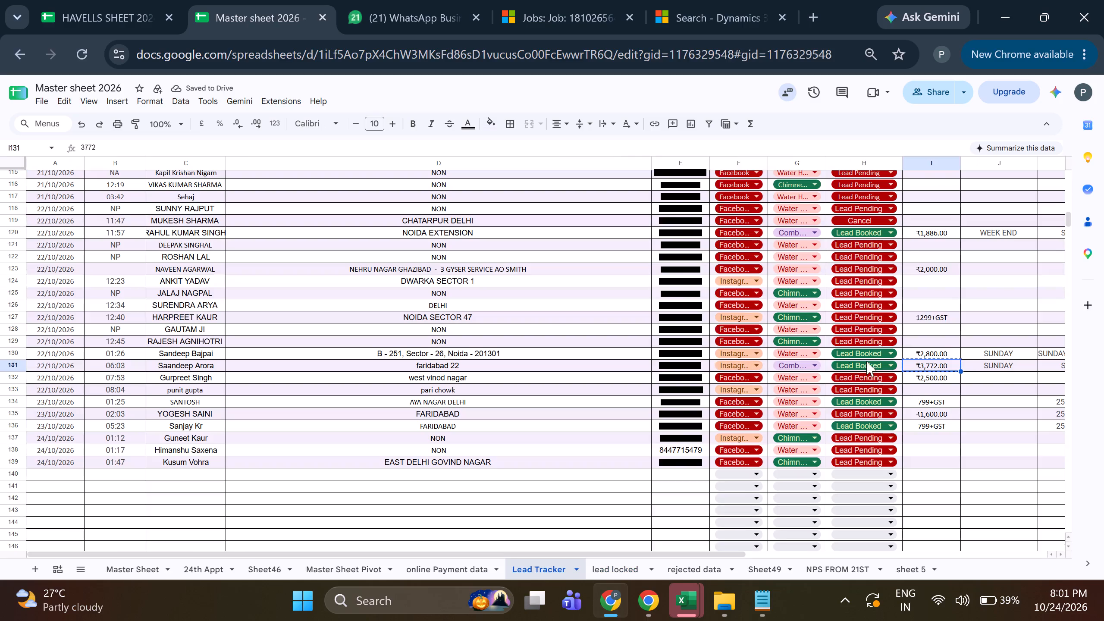
{"action": "left_click", "coordinate": [914, 356]}
{"action": "key", "text": "ctrl+c"}
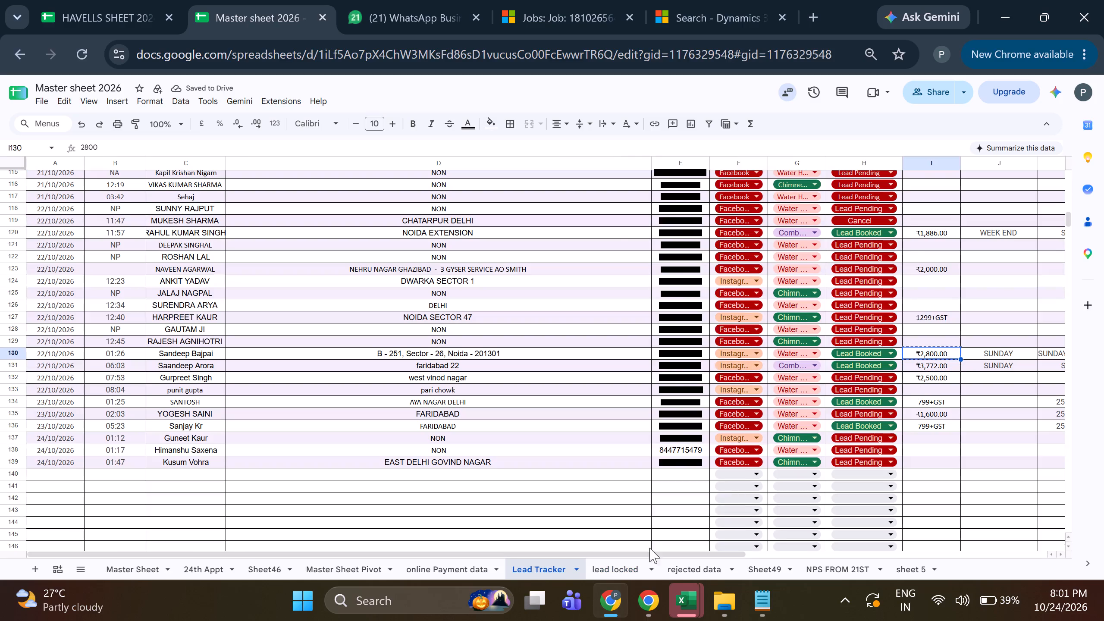
{"action": "left_click", "coordinate": [616, 568]}
{"action": "triple_click", "coordinate": [691, 189]}
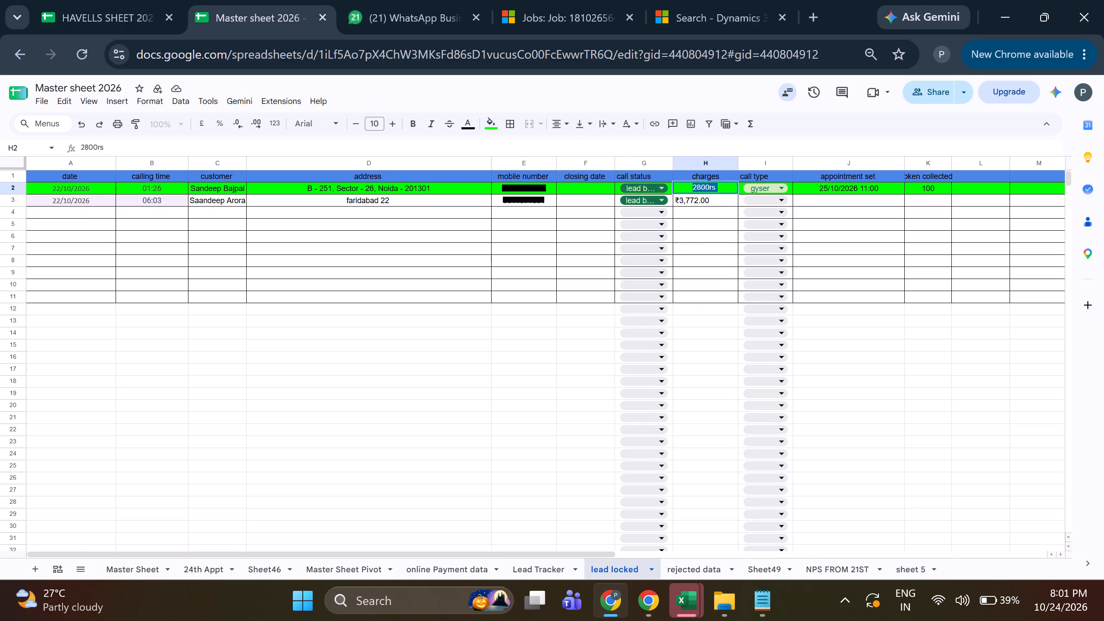
{"action": "key", "text": "ctrl+v"}
{"action": "left_click", "coordinate": [704, 332]}
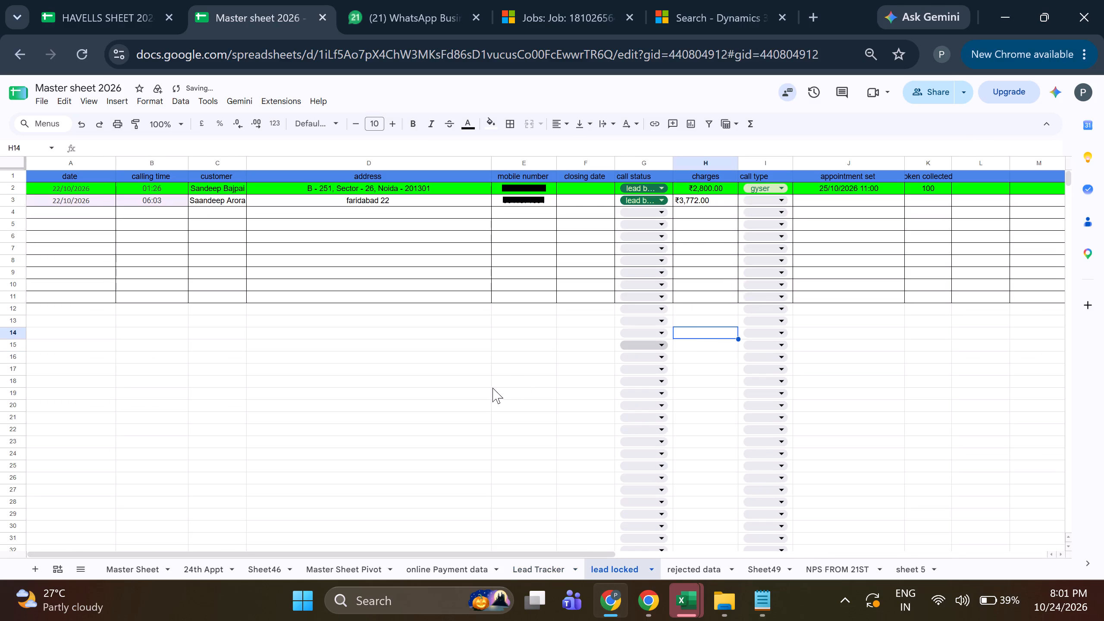
{"action": "left_click", "coordinate": [492, 388]}
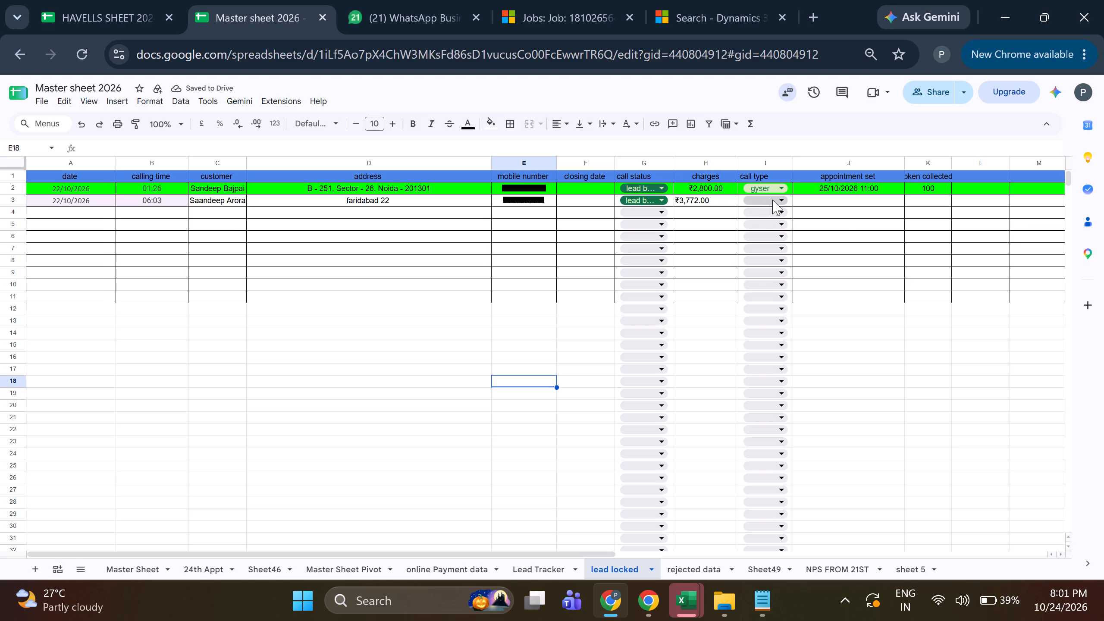
Set the call type in I3 to "combo".
{"action": "left_click", "coordinate": [772, 200]}
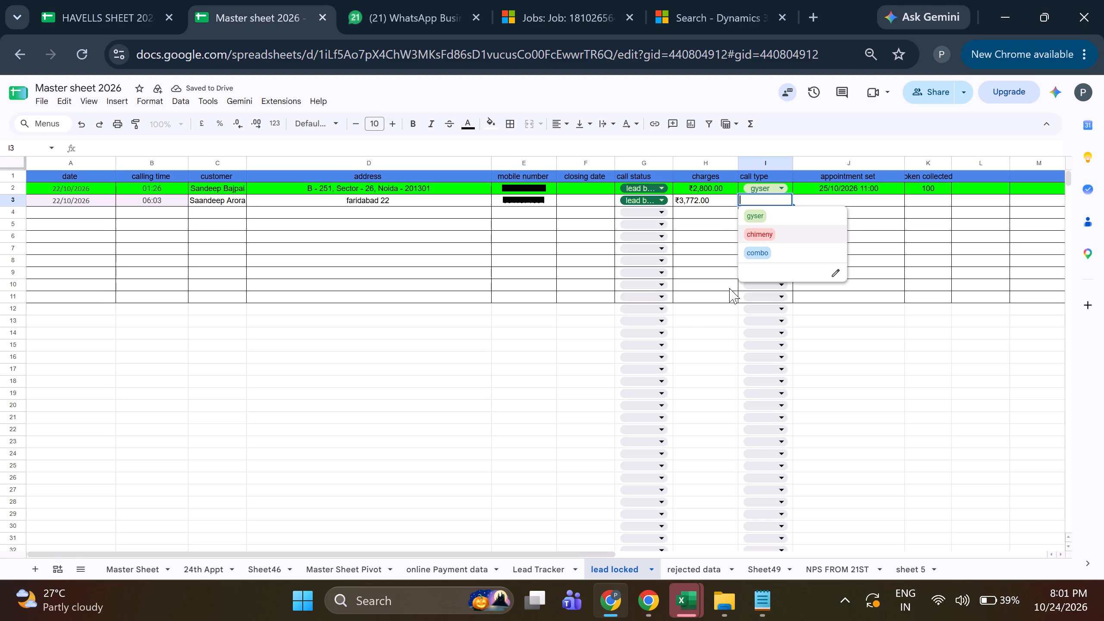
{"action": "left_click", "coordinate": [764, 258]}
Copy the appointment from J2 into J3 and remove its time, leaving only the date 25/10/2026.
{"action": "left_click", "coordinate": [824, 201]}
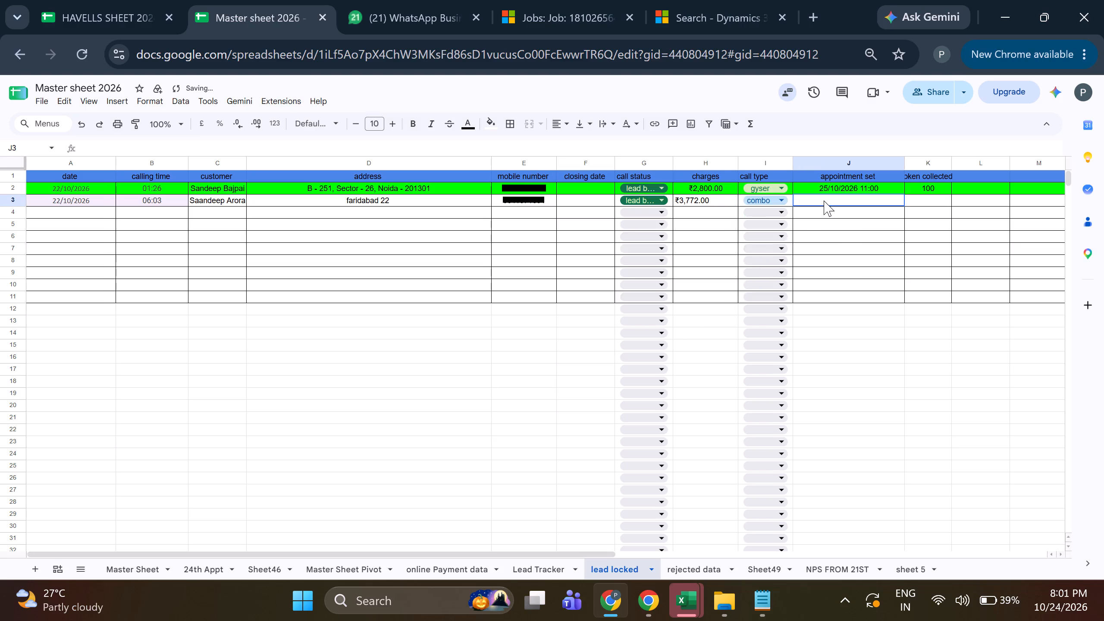
{"action": "key", "text": "Up"}
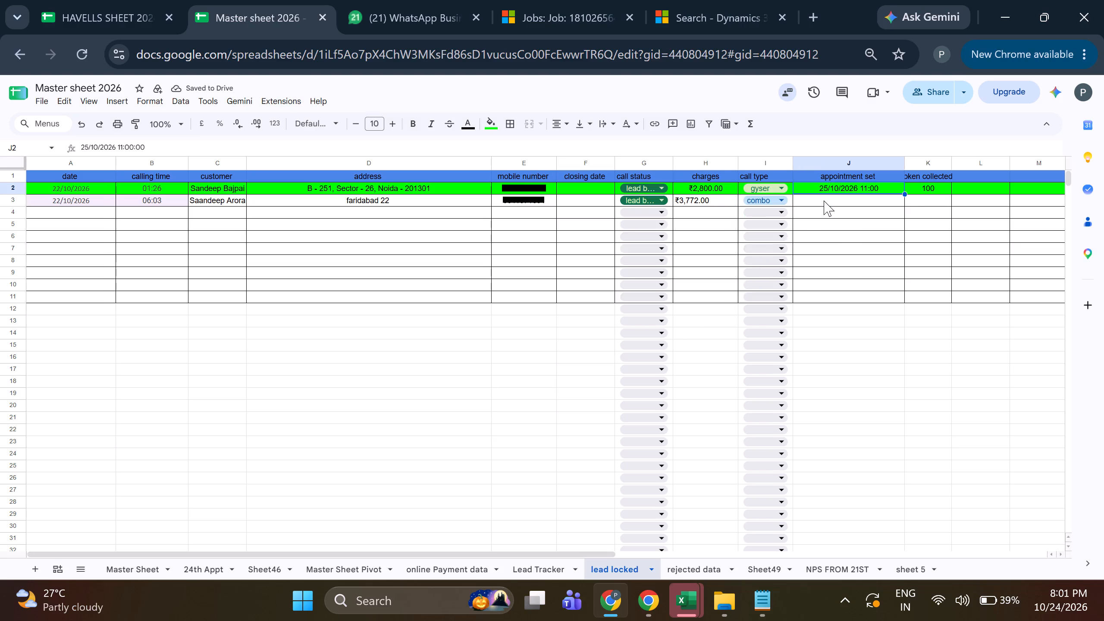
{"action": "key", "text": "ctrl+c"}
{"action": "key", "text": "Down"}
{"action": "key", "text": "ctrl+v"}
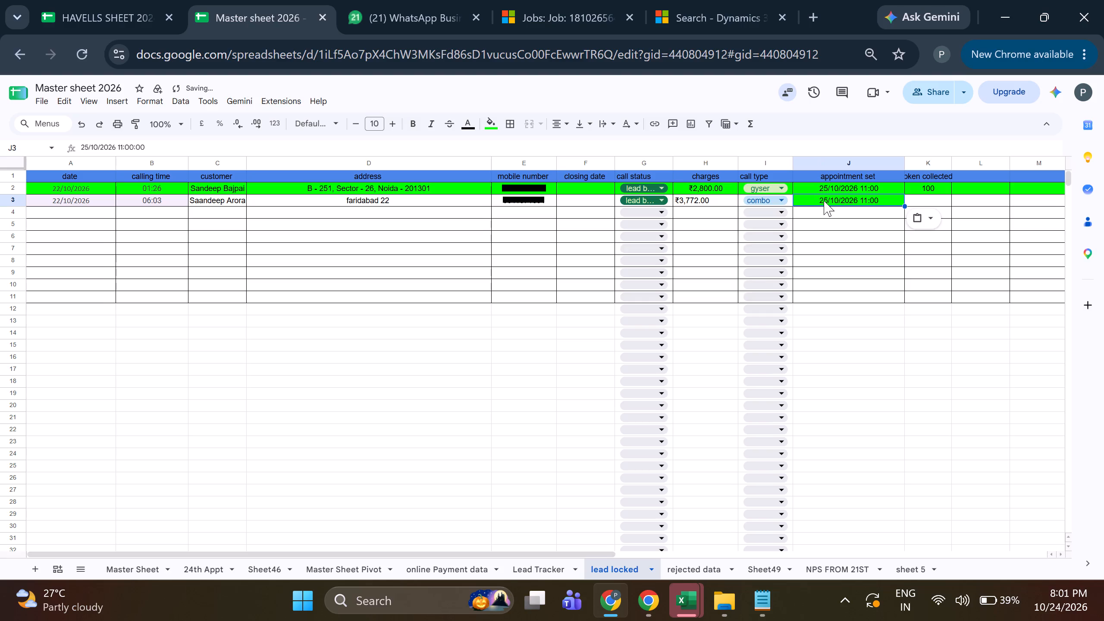
{"action": "triple_click", "coordinate": [883, 202]}
{"action": "left_click", "coordinate": [883, 202]}
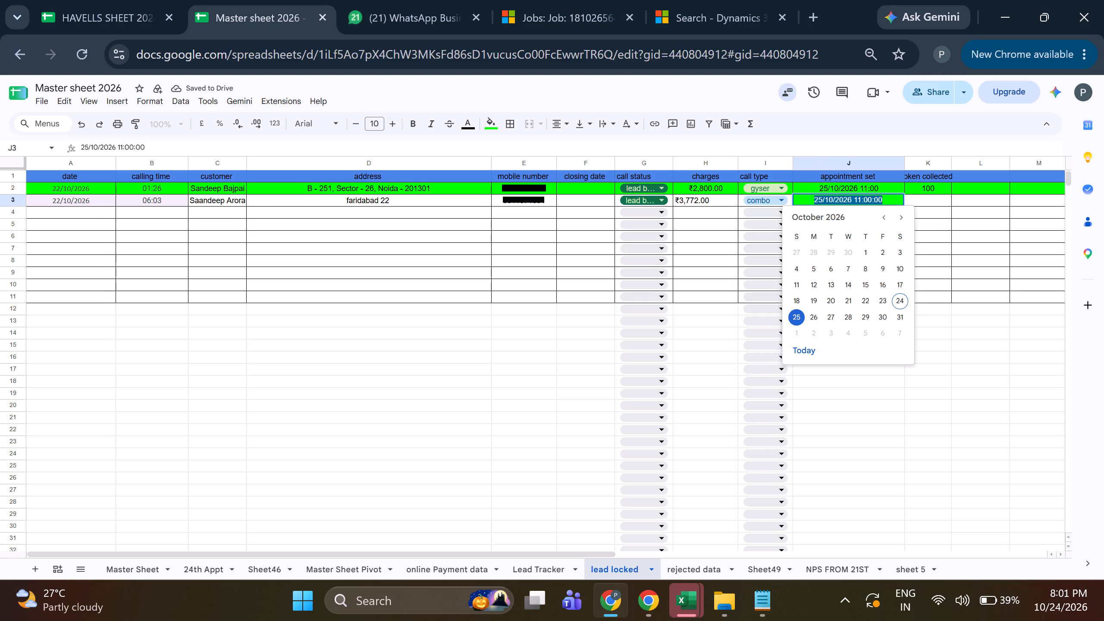
{"action": "key", "text": "BackSpace"}
{"action": "key", "text": "BackSpace"}
{"action": "key", "text": "BackSpace"}
{"action": "key", "text": "BackSpace"}
{"action": "key", "text": "BackSpace"}
{"action": "key", "text": "BackSpace"}
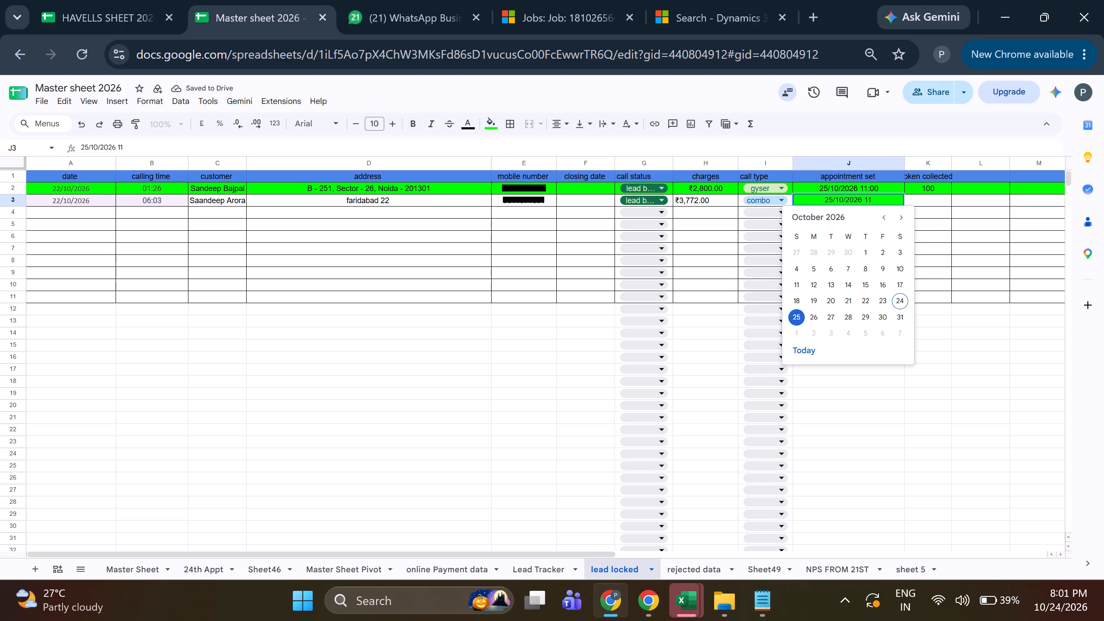
{"action": "key", "text": "BackSpace"}
{"action": "key", "text": "BackSpace"}
{"action": "left_click", "coordinate": [861, 415]}
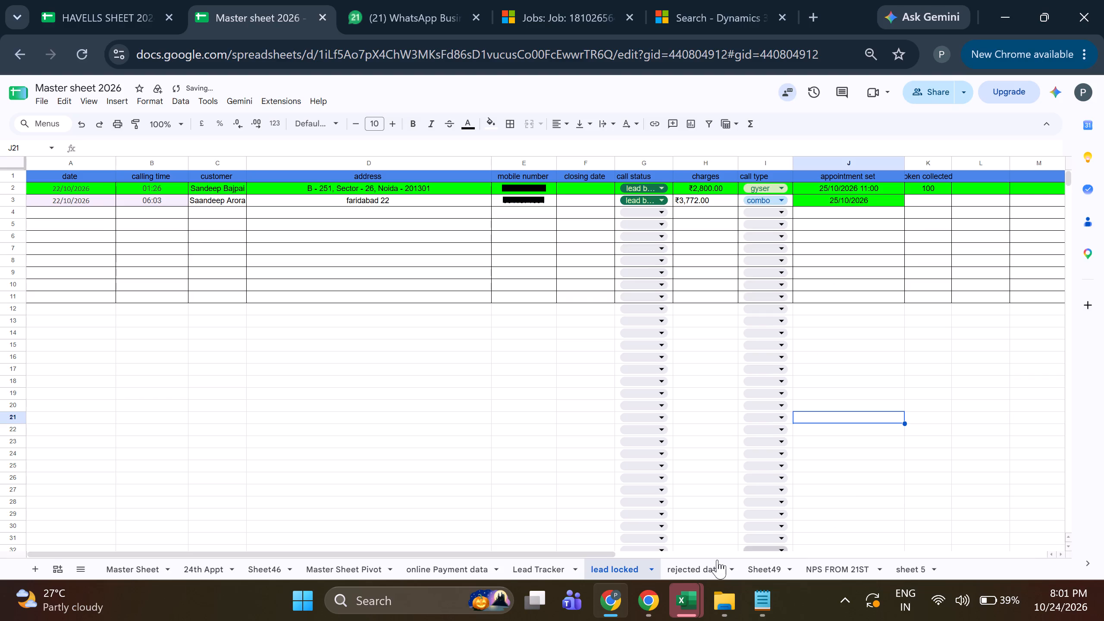
Center the contents of row 3 horizontally and apply all borders to the row.
{"action": "left_click", "coordinate": [19, 202]}
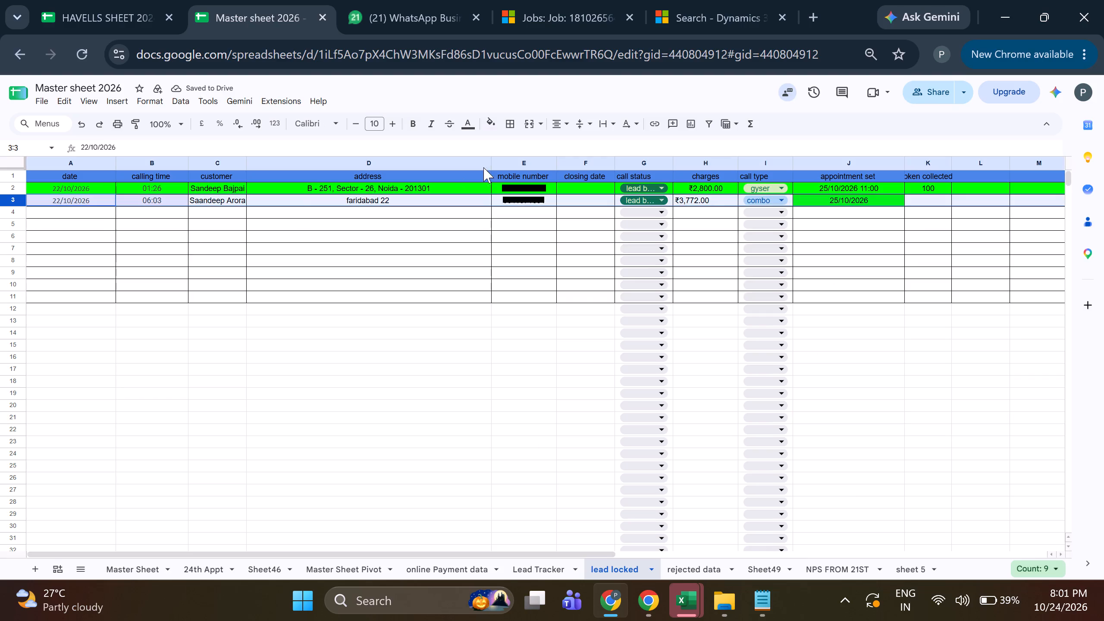
{"action": "left_click", "coordinate": [547, 126]}
{"action": "left_click", "coordinate": [559, 125]}
{"action": "left_click", "coordinate": [584, 144]}
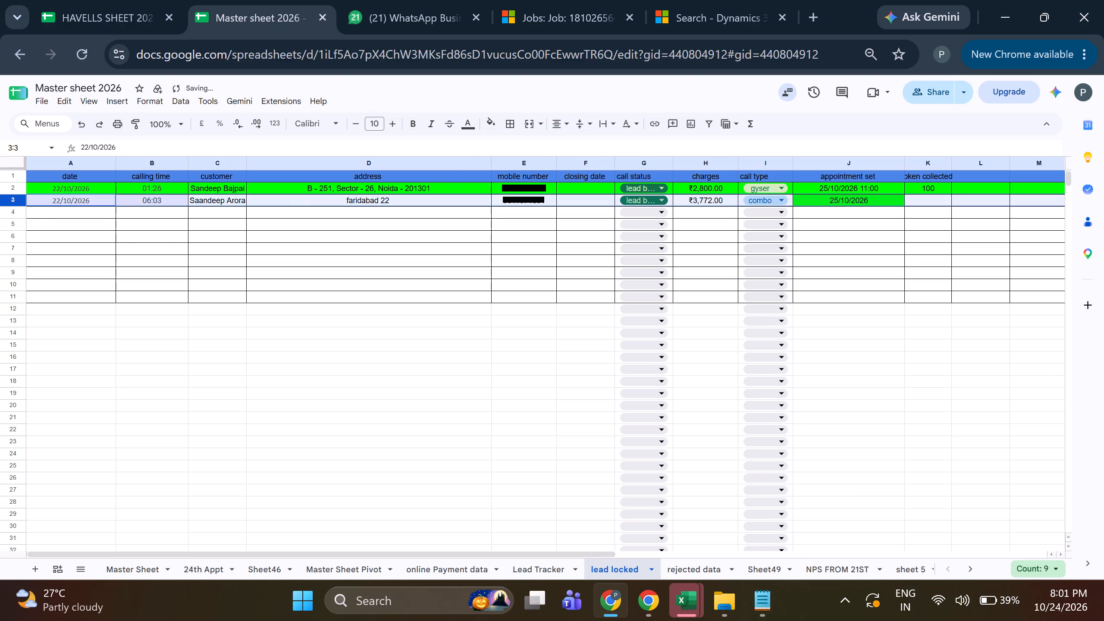
{"action": "left_click", "coordinate": [514, 124]}
{"action": "left_click", "coordinate": [521, 146]}
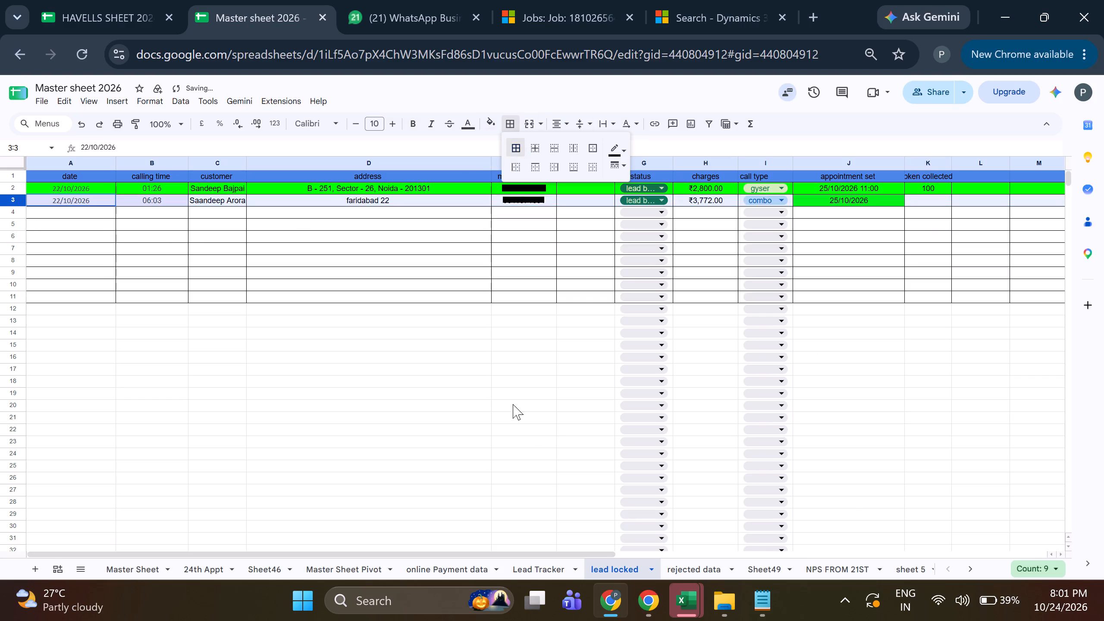
{"action": "left_click", "coordinate": [505, 425]}
Fill the whole of row 3 with bright green.
{"action": "left_click", "coordinate": [10, 200]}
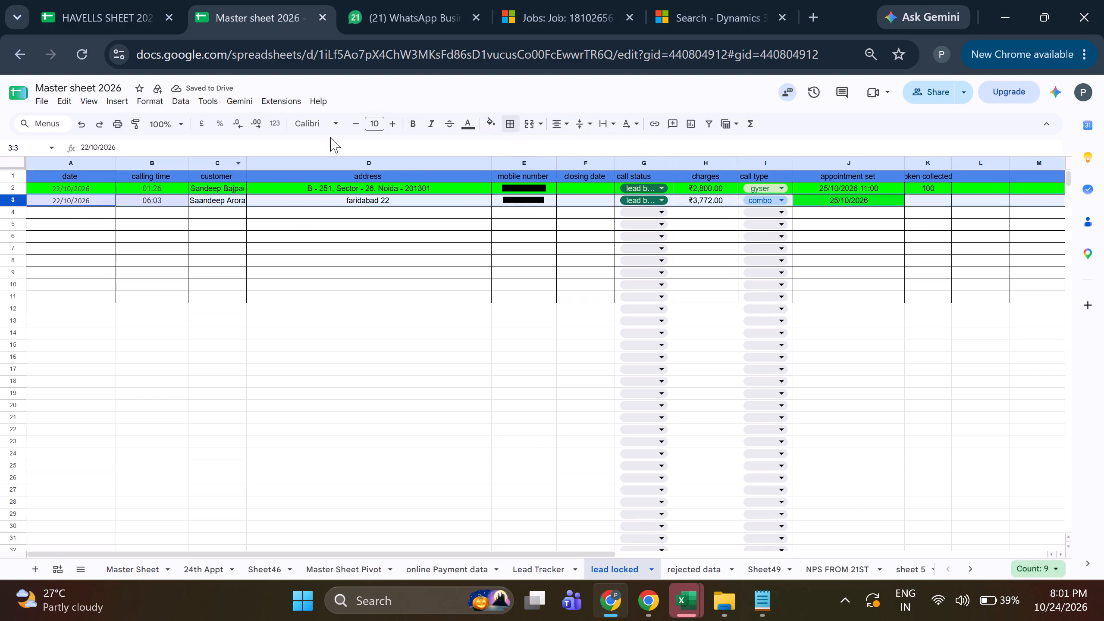
{"action": "left_click", "coordinate": [485, 117]}
{"action": "left_click", "coordinate": [545, 178]}
{"action": "left_click", "coordinate": [478, 386]}
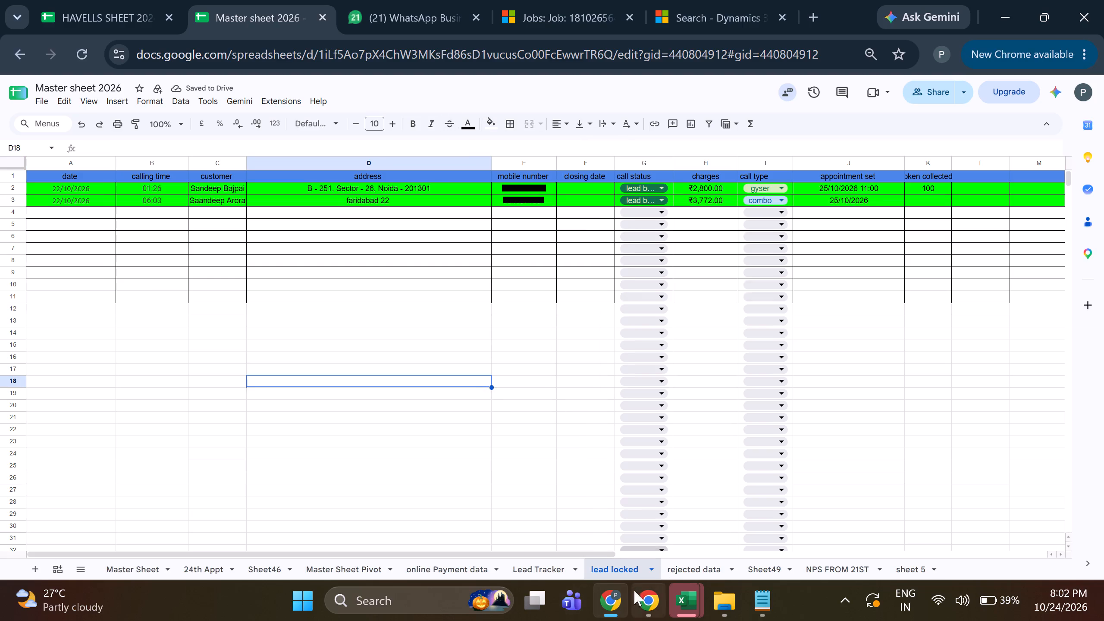
Copy the mobile number from E3 of "lead locked".
{"action": "left_click", "coordinate": [499, 200]}
{"action": "key", "text": "ctrl+c"}
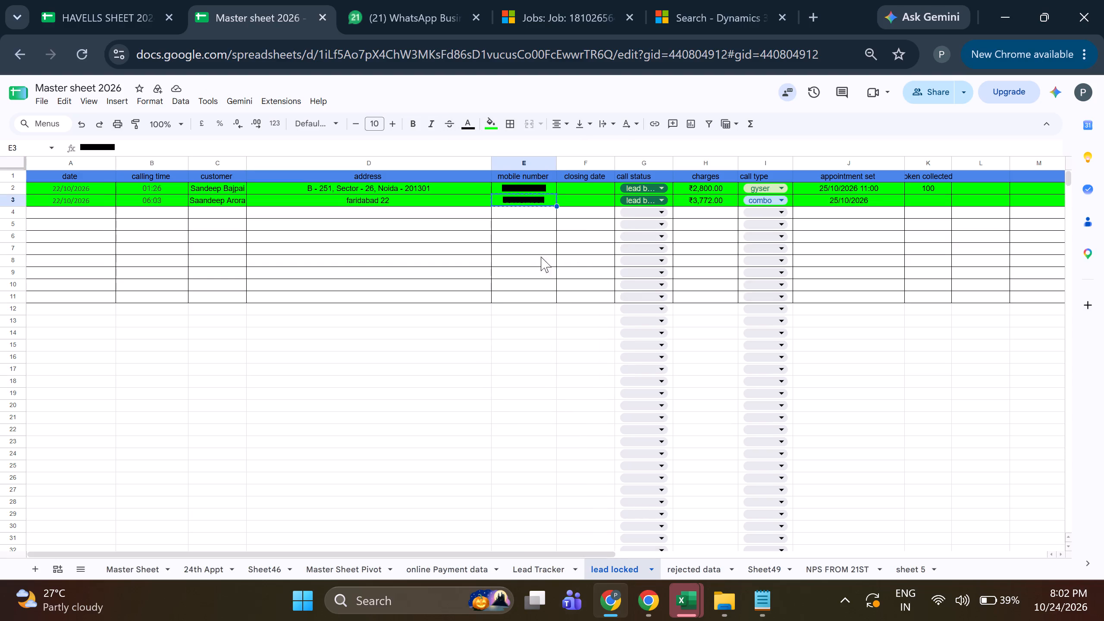
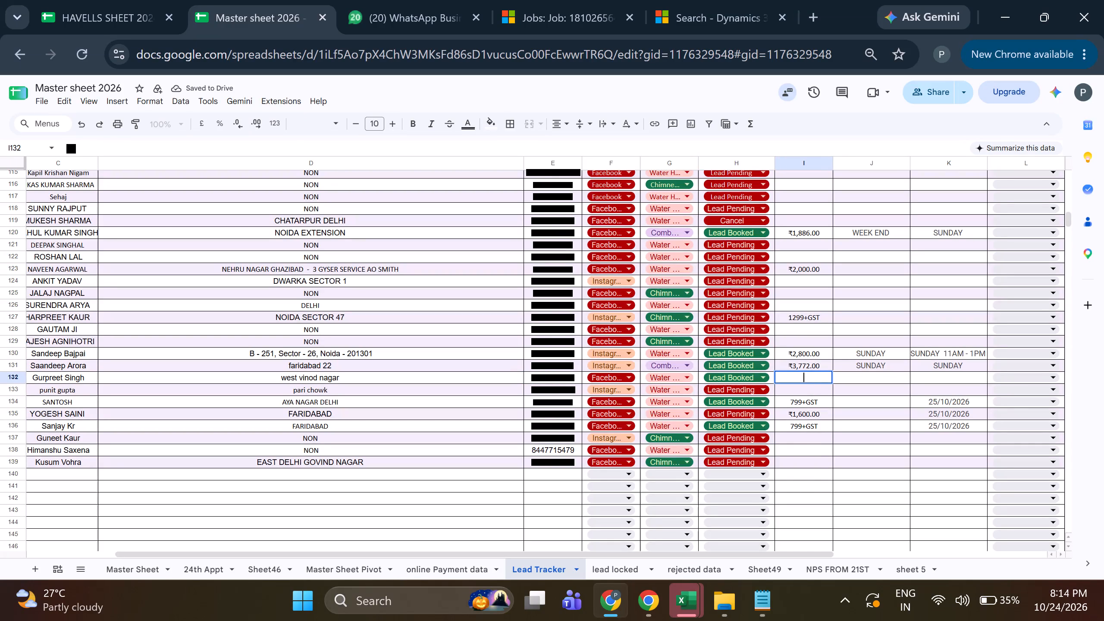
Enter a charge of 1886 in I132 of Lead Tracker.
{"action": "type", "text": "1886"}
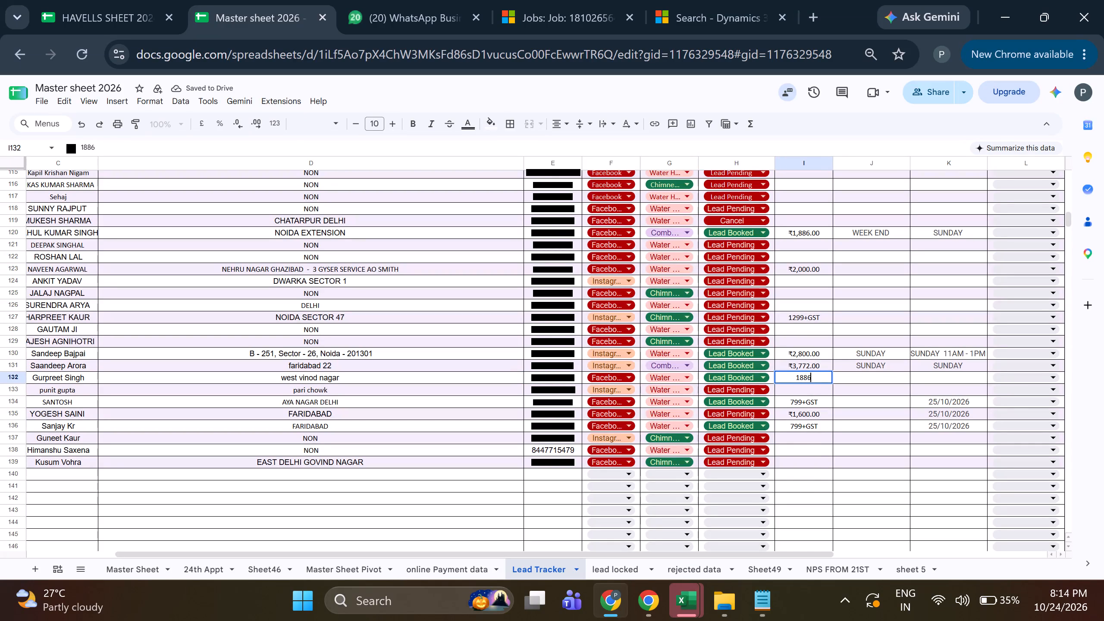
{"action": "key", "text": "Return"}
Copy the mobile number from E132 of Lead Tracker into E4 of "lead locked".
{"action": "left_click", "coordinate": [544, 376]}
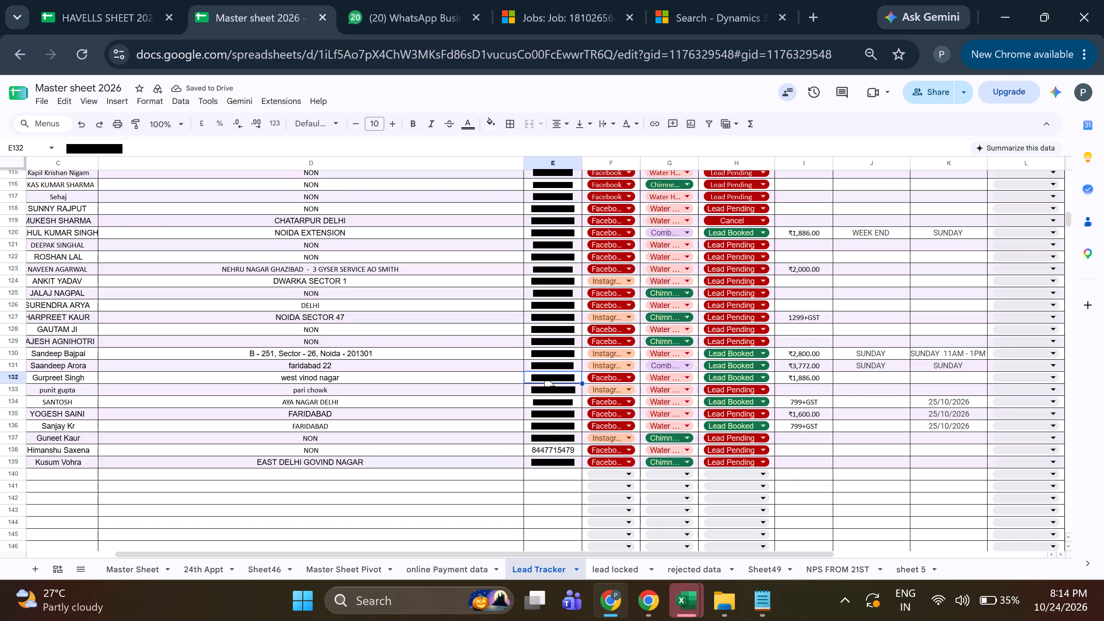
{"action": "key", "text": "ctrl+c"}
{"action": "left_click", "coordinate": [627, 569]}
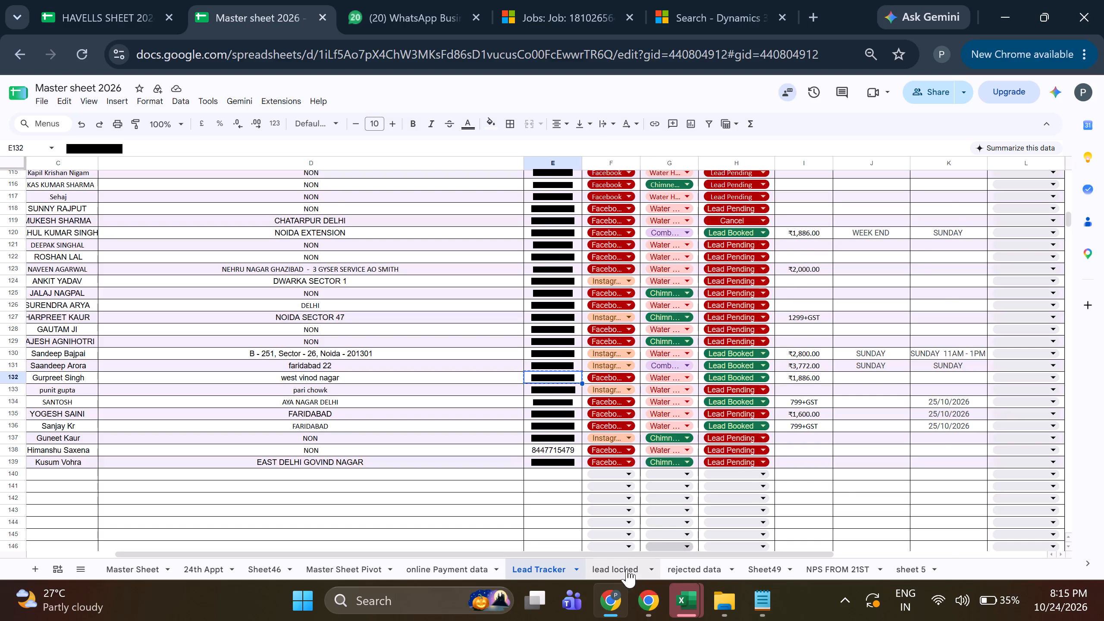
{"action": "left_click", "coordinate": [517, 215]}
{"action": "key", "text": "ctrl+v"}
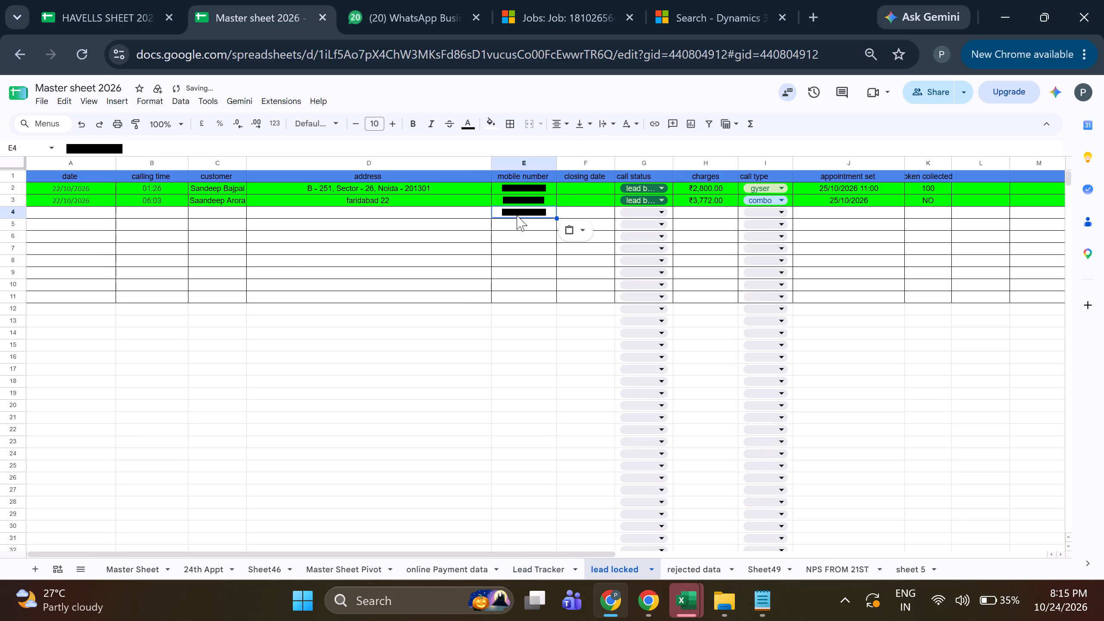
Copy the address from D132 of Lead Tracker into D4 of "lead locked".
{"action": "left_click", "coordinate": [543, 568]}
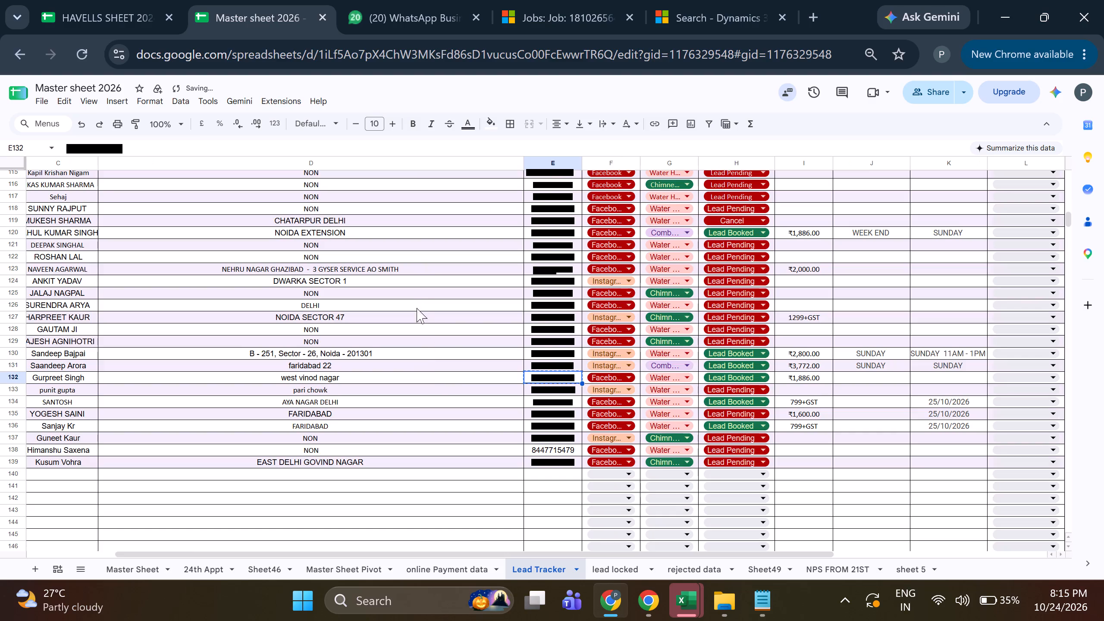
{"action": "left_click", "coordinate": [407, 376]}
{"action": "key", "text": "ctrl+c"}
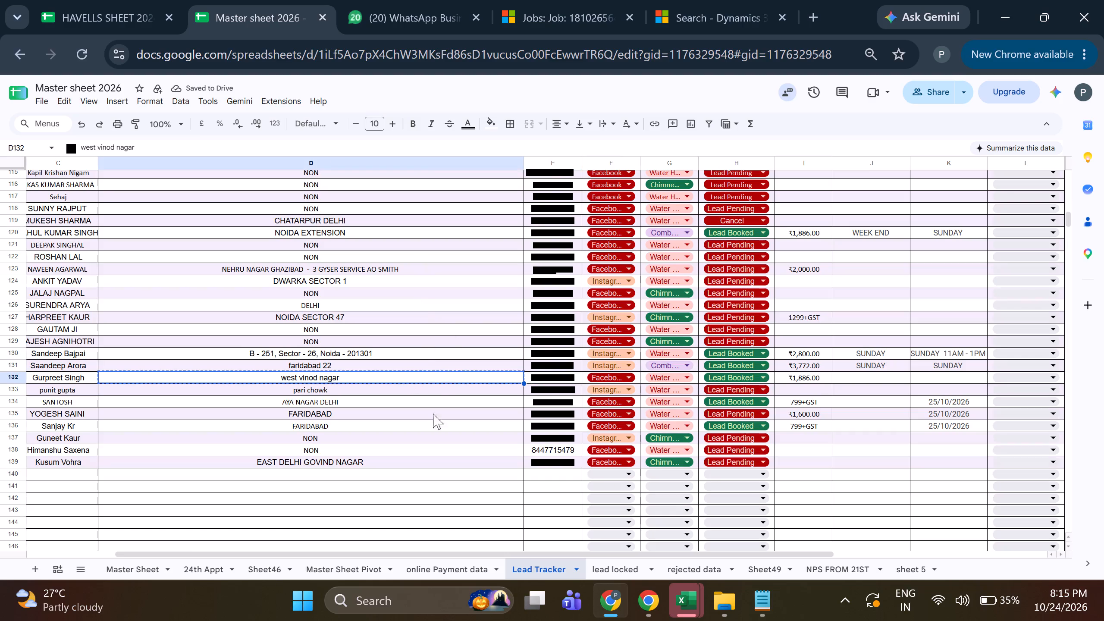
{"action": "left_click", "coordinate": [607, 573]}
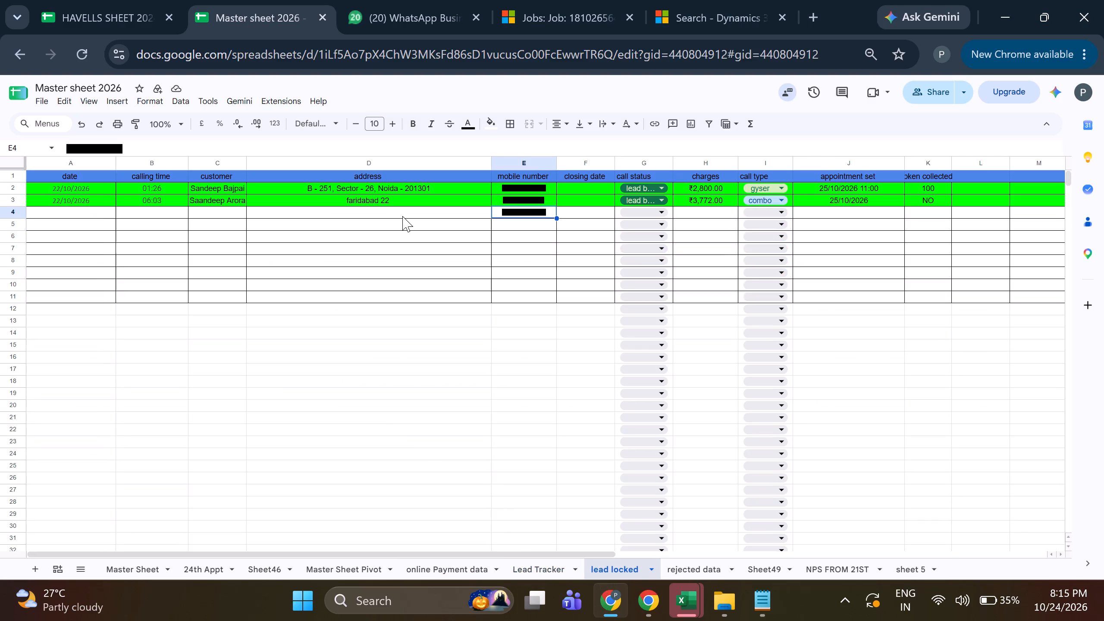
{"action": "left_click", "coordinate": [402, 216]}
{"action": "key", "text": "ctrl+v"}
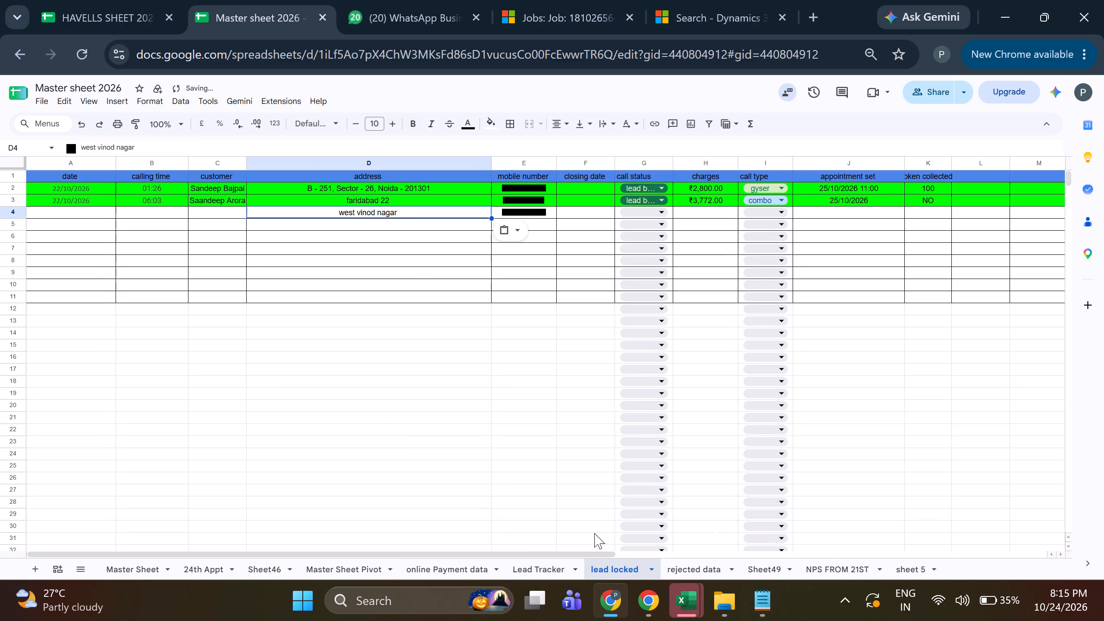
Copy the customer name from C132 of Lead Tracker into C4 of "lead locked".
{"action": "left_click", "coordinate": [553, 564]}
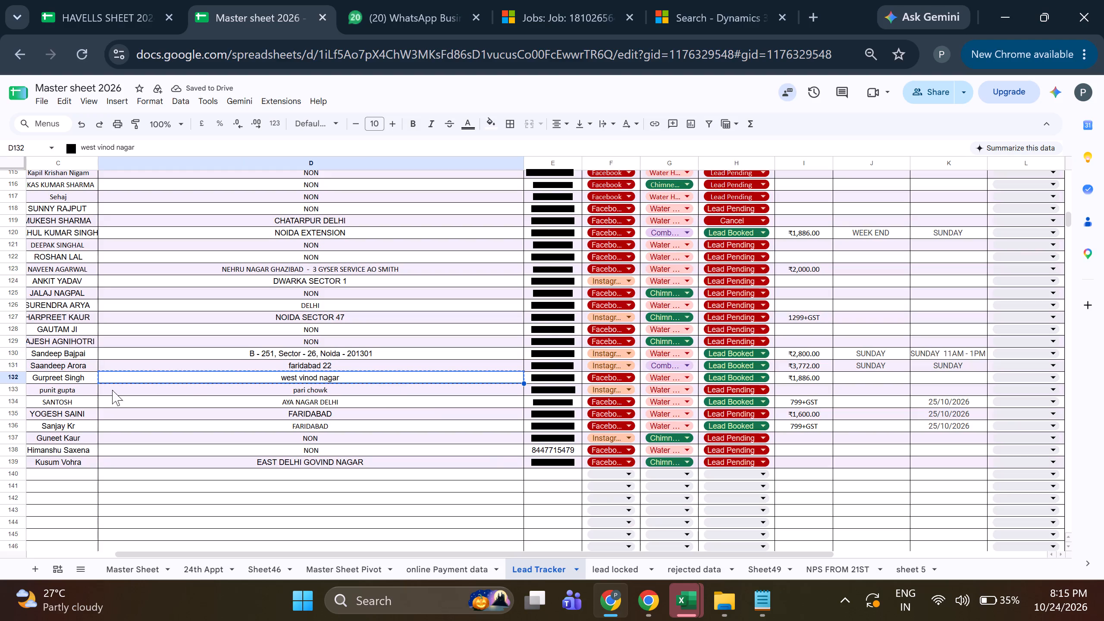
{"action": "left_click", "coordinate": [61, 380]}
{"action": "key", "text": "ctrl+c"}
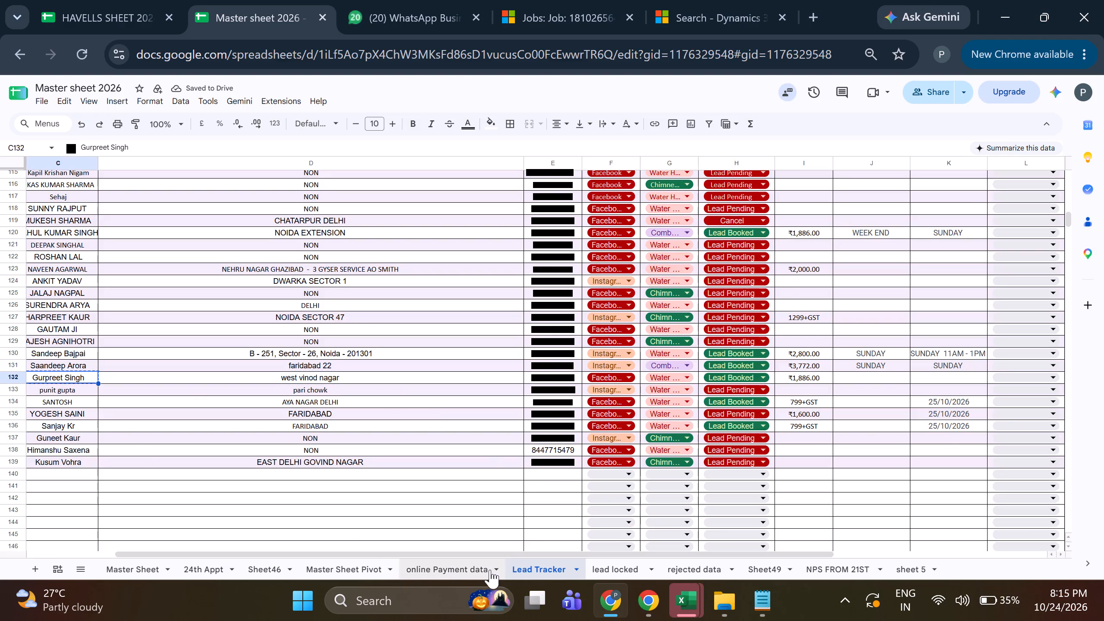
{"action": "left_click", "coordinate": [605, 564]}
{"action": "left_click", "coordinate": [208, 218]}
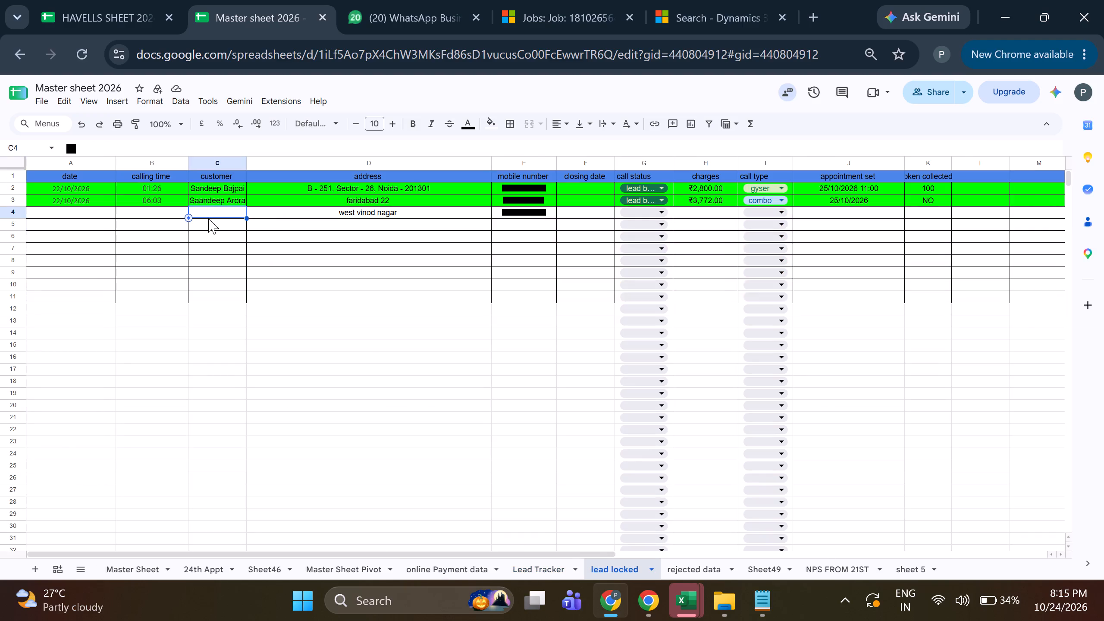
{"action": "key", "text": "ctrl+v"}
Copy the calling time 07:53 from B132 of Lead Tracker into B4 of "lead locked".
{"action": "left_click", "coordinate": [529, 568]}
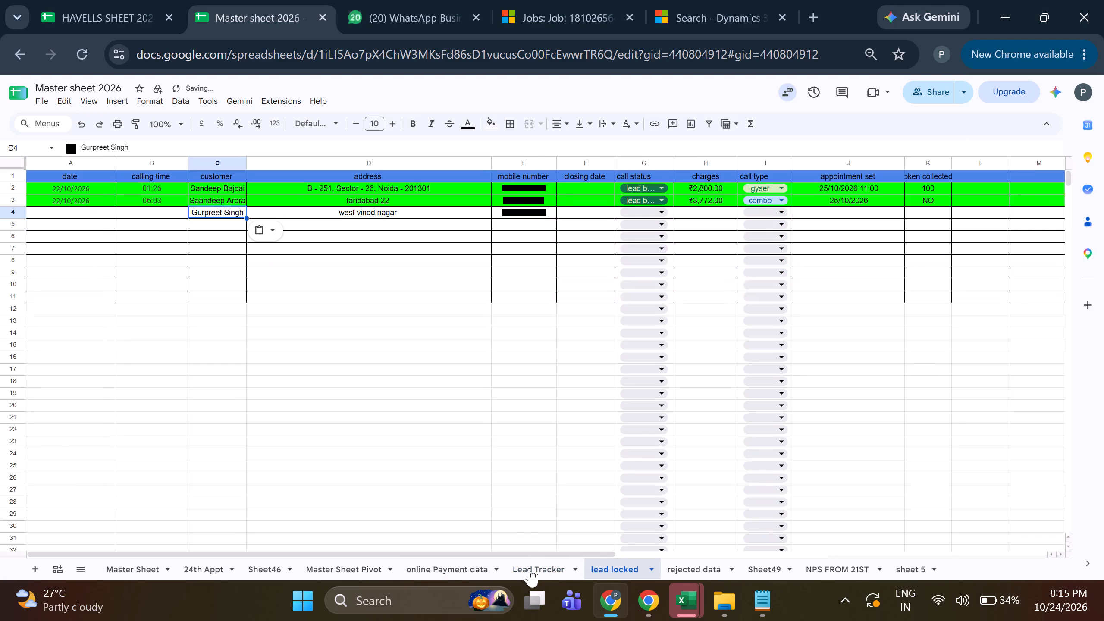
{"action": "key", "text": "Left"}
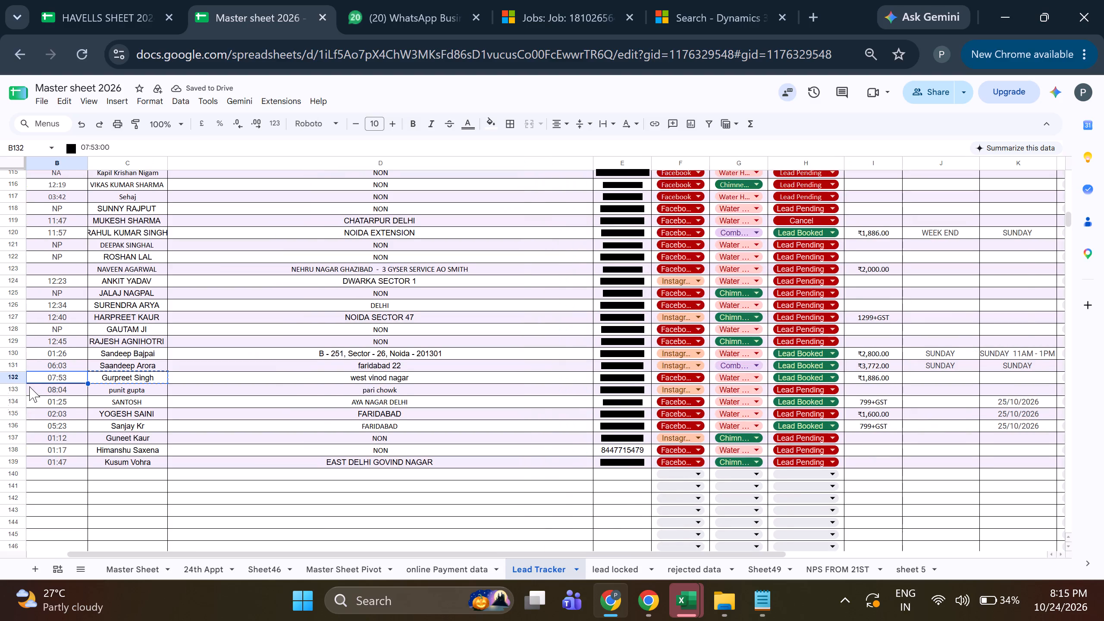
{"action": "key", "text": "ctrl+c"}
{"action": "left_click", "coordinate": [617, 574]}
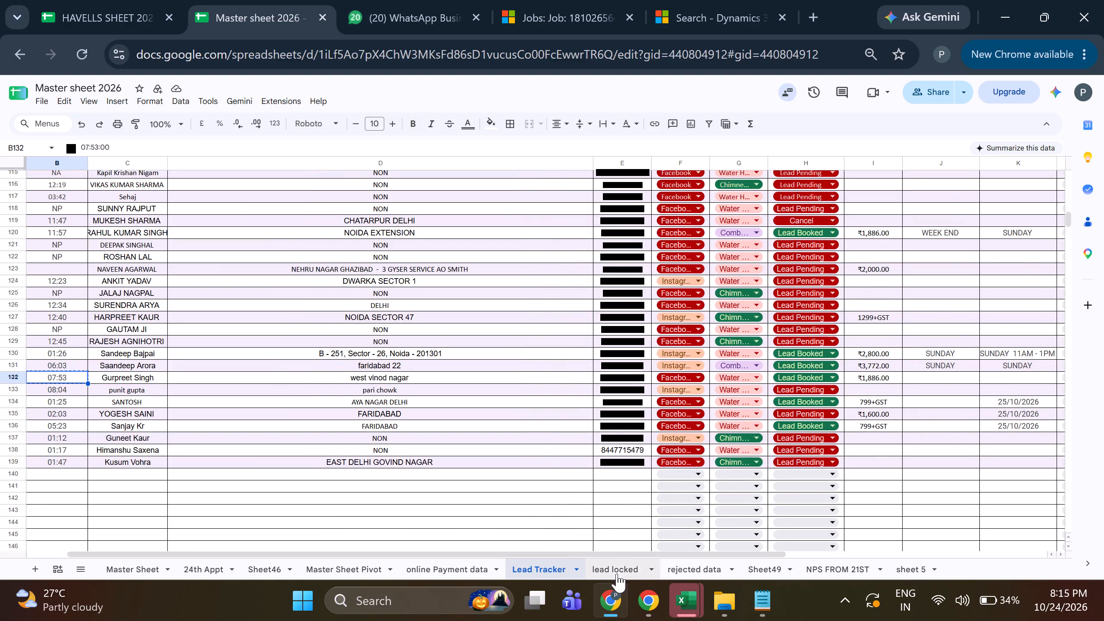
{"action": "left_click", "coordinate": [157, 213]}
{"action": "key", "text": "ctrl+v"}
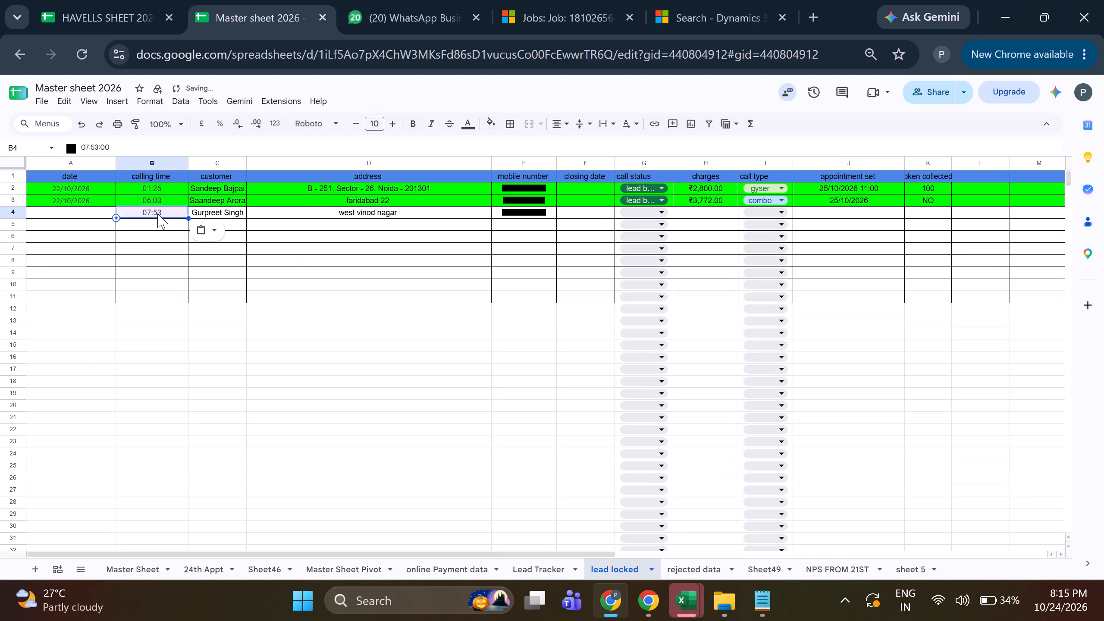
Copy the date 22/10/2026 from A132 of Lead Tracker into A4 of "lead locked".
{"action": "left_click", "coordinate": [528, 565]}
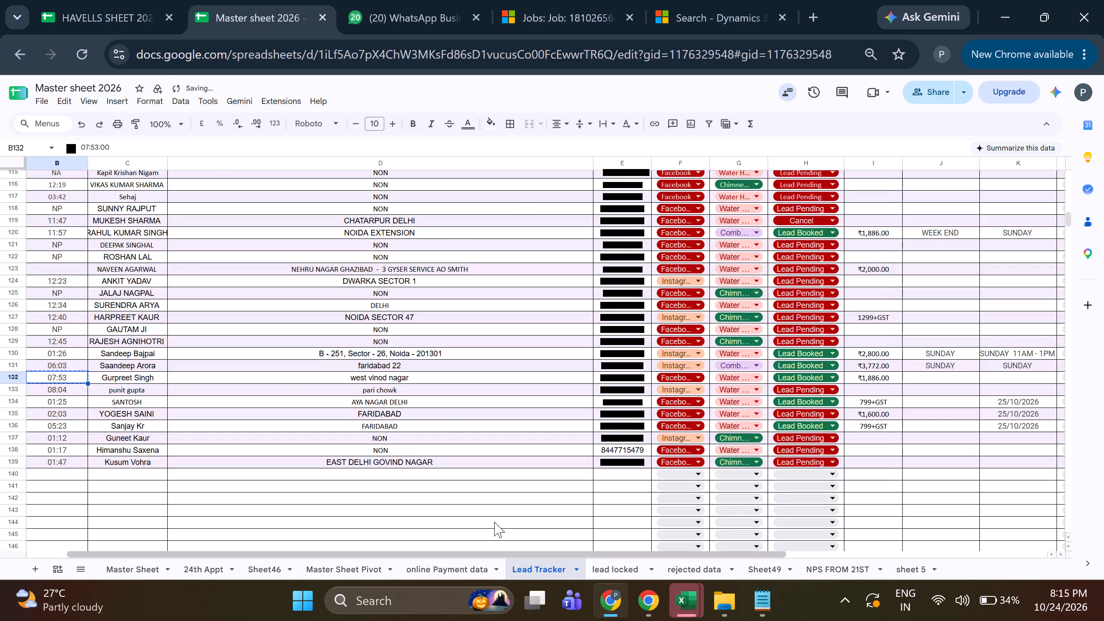
{"action": "key", "text": "Left"}
{"action": "key", "text": "ctrl+c"}
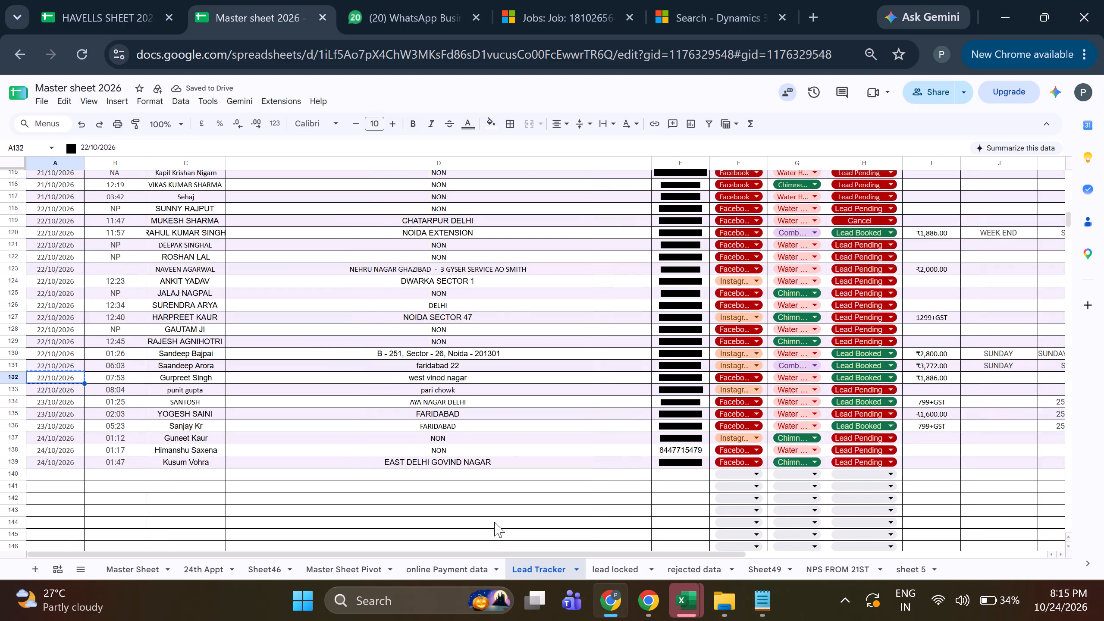
{"action": "left_click", "coordinate": [614, 561]}
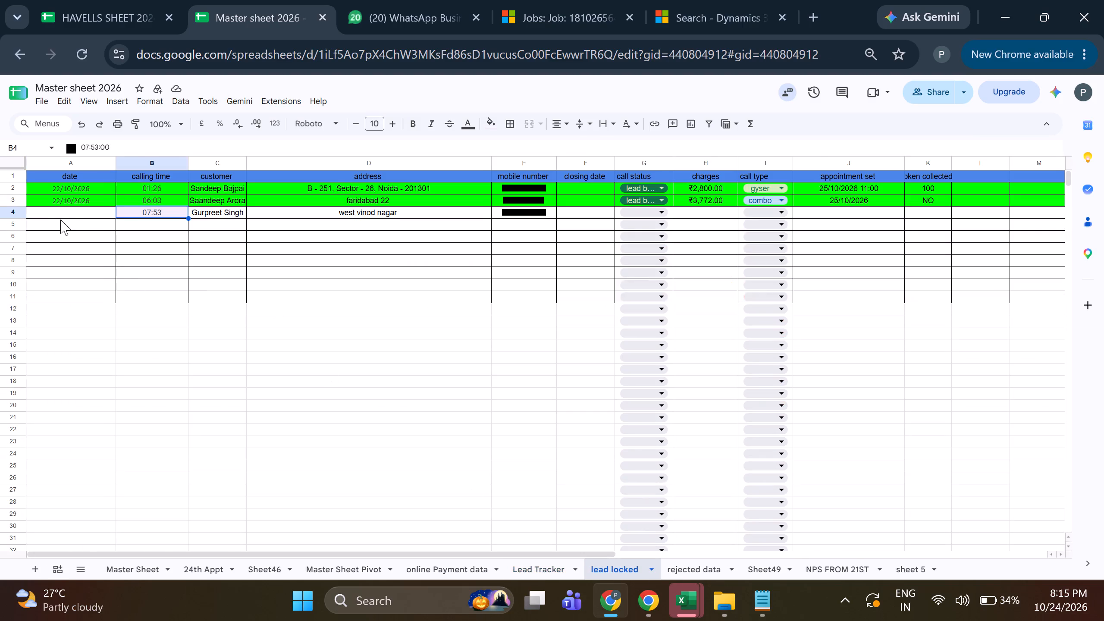
{"action": "left_click", "coordinate": [58, 217]}
{"action": "key", "text": "ctrl+v"}
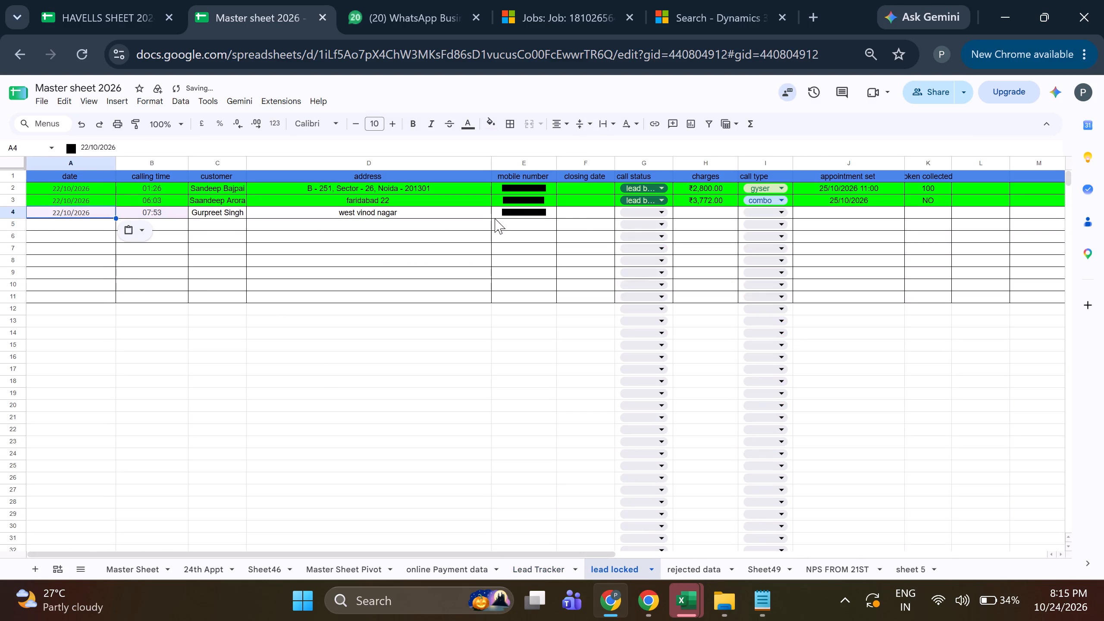
Set the call status in G4 to "lead booked".
{"action": "left_click", "coordinate": [579, 217]}
{"action": "left_click", "coordinate": [645, 209]}
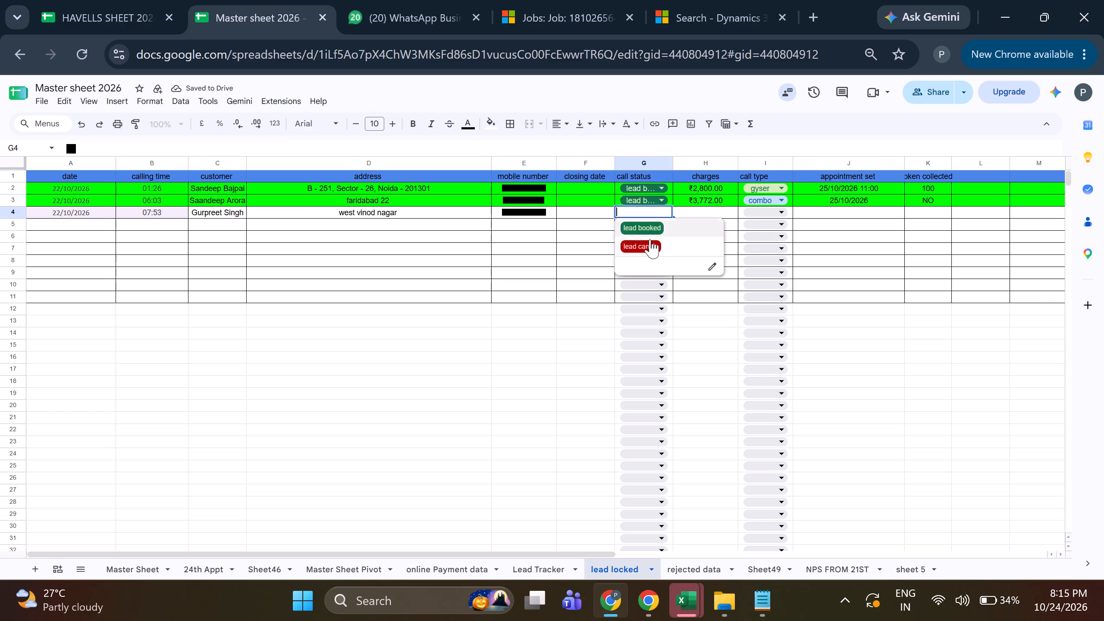
{"action": "left_click", "coordinate": [648, 226]}
Copy the ₹1,886.00 charge from I132 of Lead Tracker into H4 of "lead locked".
{"action": "left_click", "coordinate": [693, 216]}
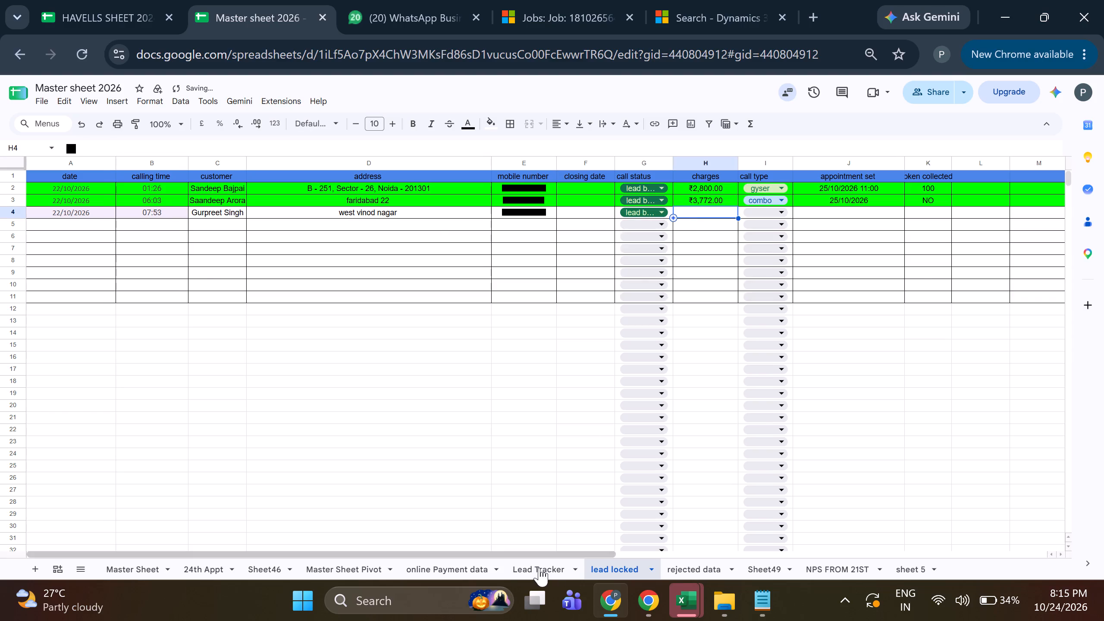
{"action": "left_click", "coordinate": [538, 568]}
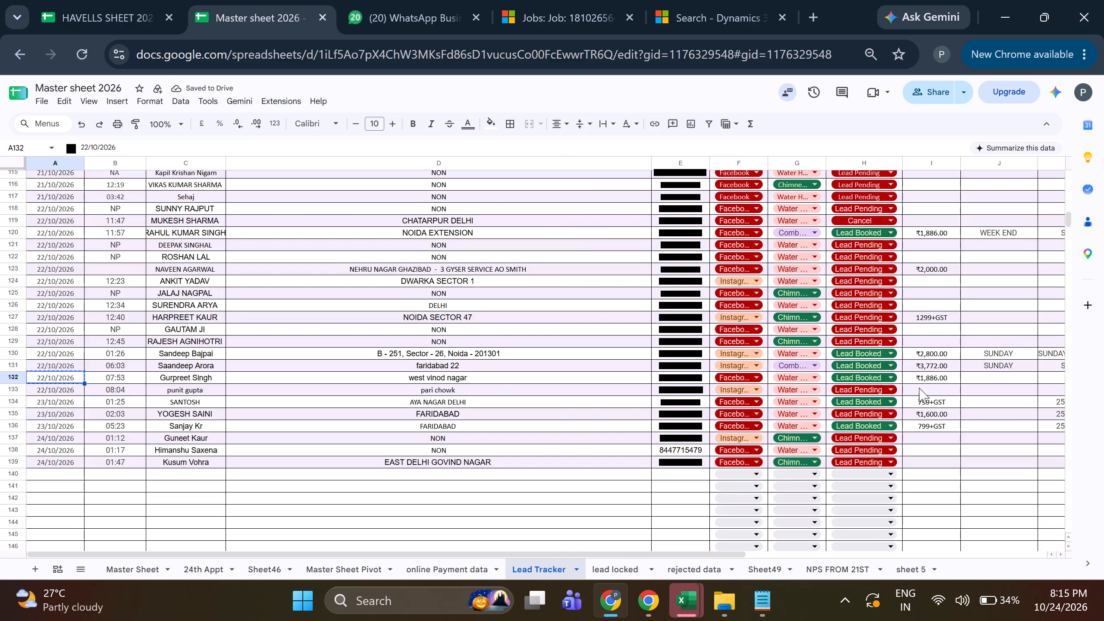
{"action": "left_click", "coordinate": [919, 376]}
{"action": "key", "text": "ctrl+c"}
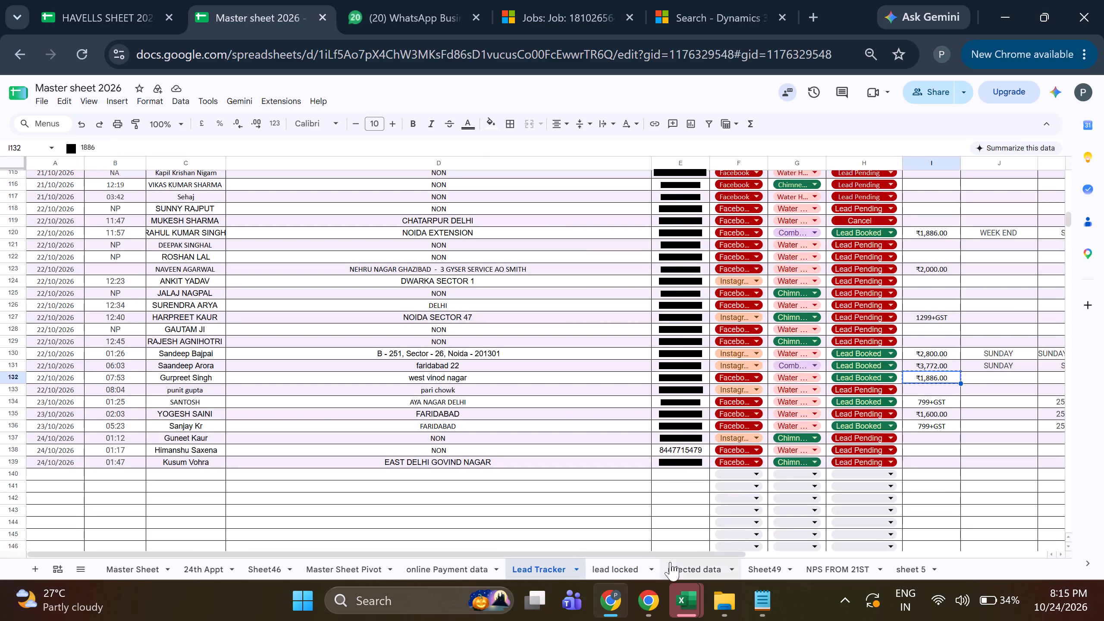
{"action": "left_click", "coordinate": [607, 563]}
{"action": "key", "text": "ctrl+v"}
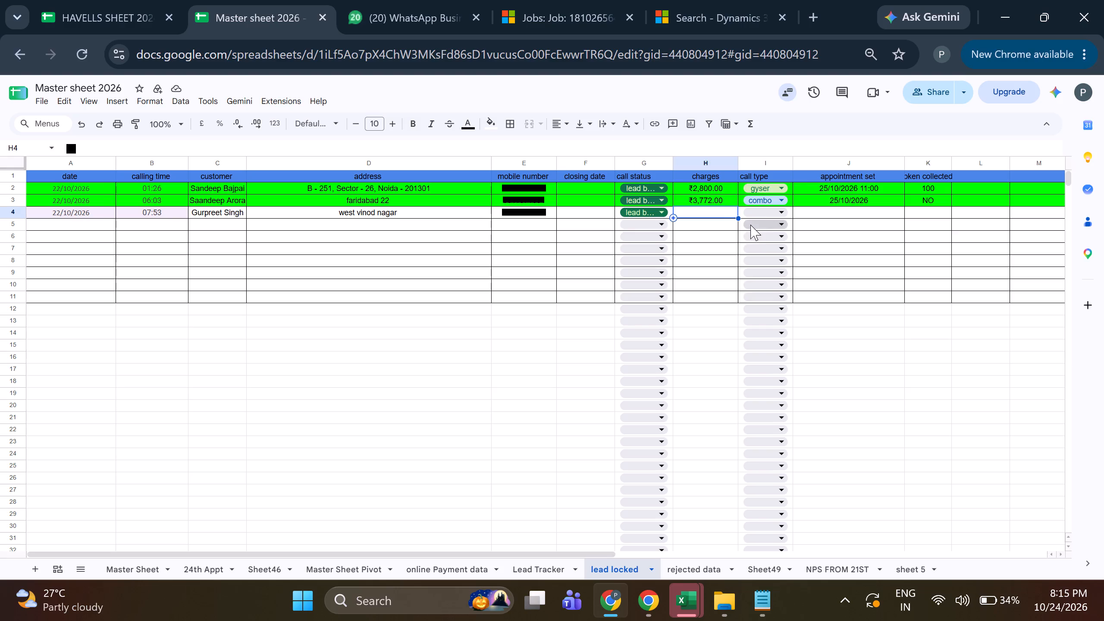
Copy the appointment date 25/10/2026 from J3 into J4.
{"action": "left_click", "coordinate": [806, 215]}
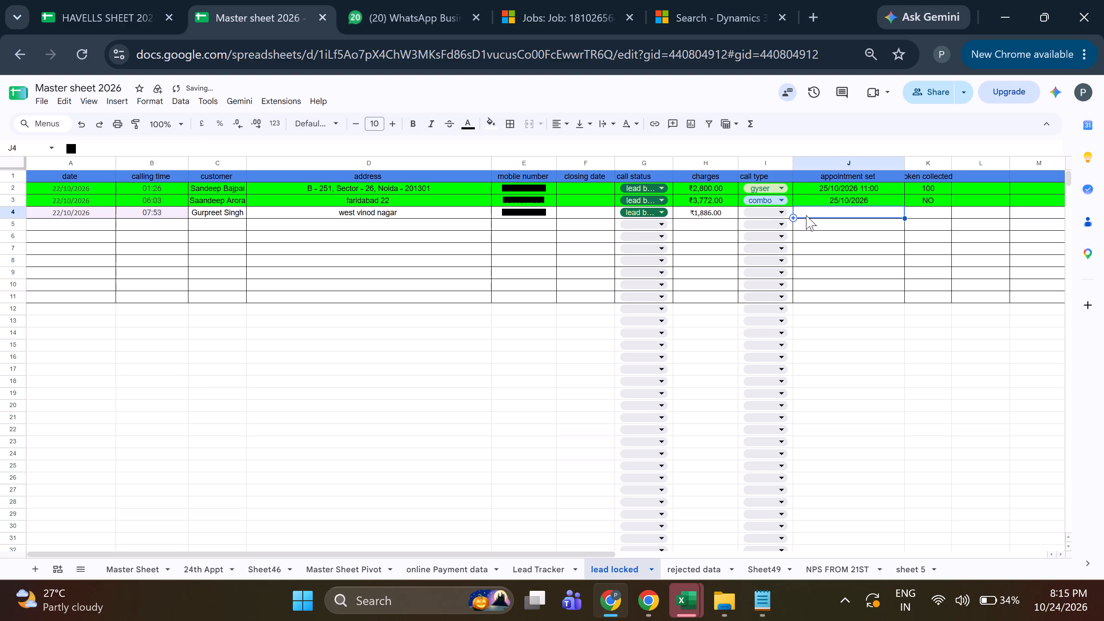
{"action": "key", "text": "Up"}
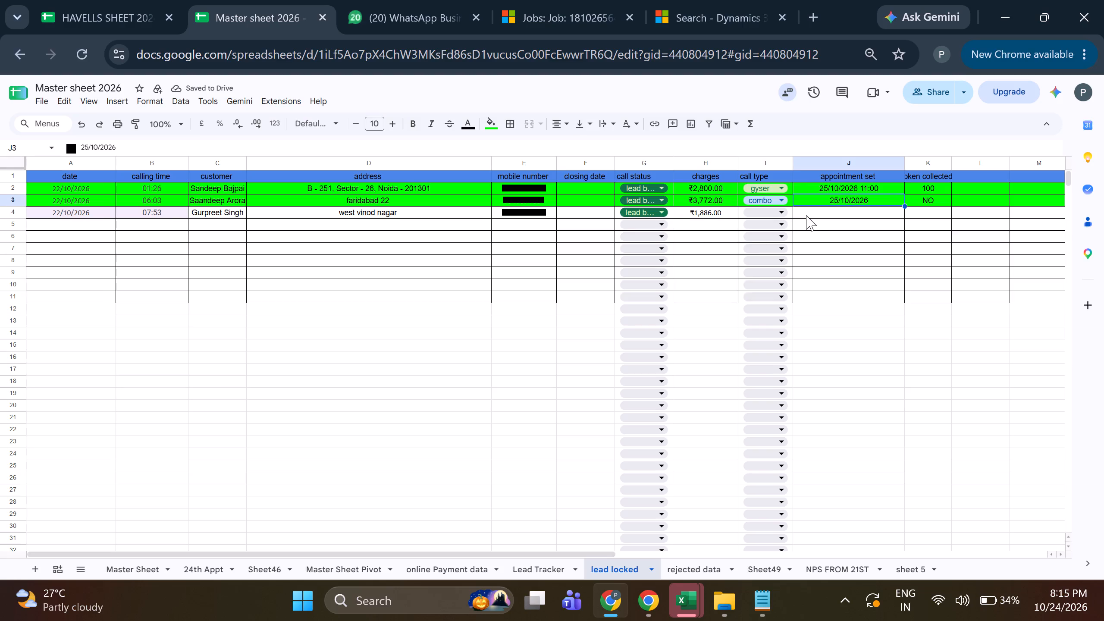
{"action": "key", "text": "ctrl+c"}
{"action": "key", "text": "Down"}
{"action": "key", "text": "ctrl+v"}
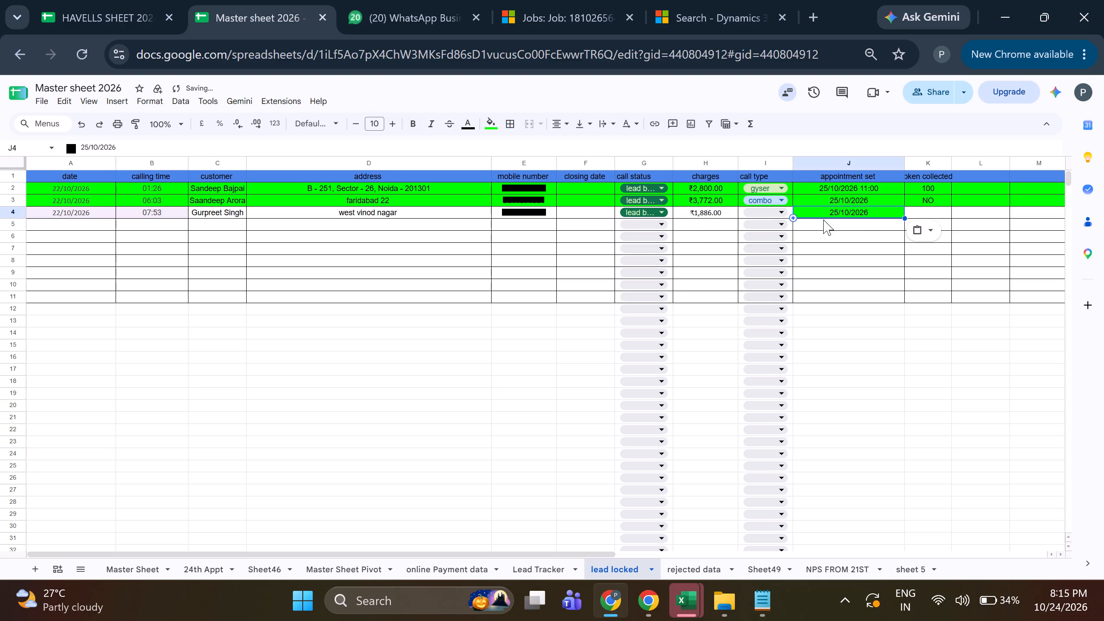
Add the time 12PM after the date in the J4 appointment.
{"action": "double_click", "coordinate": [875, 213]}
{"action": "key", "text": "space"}
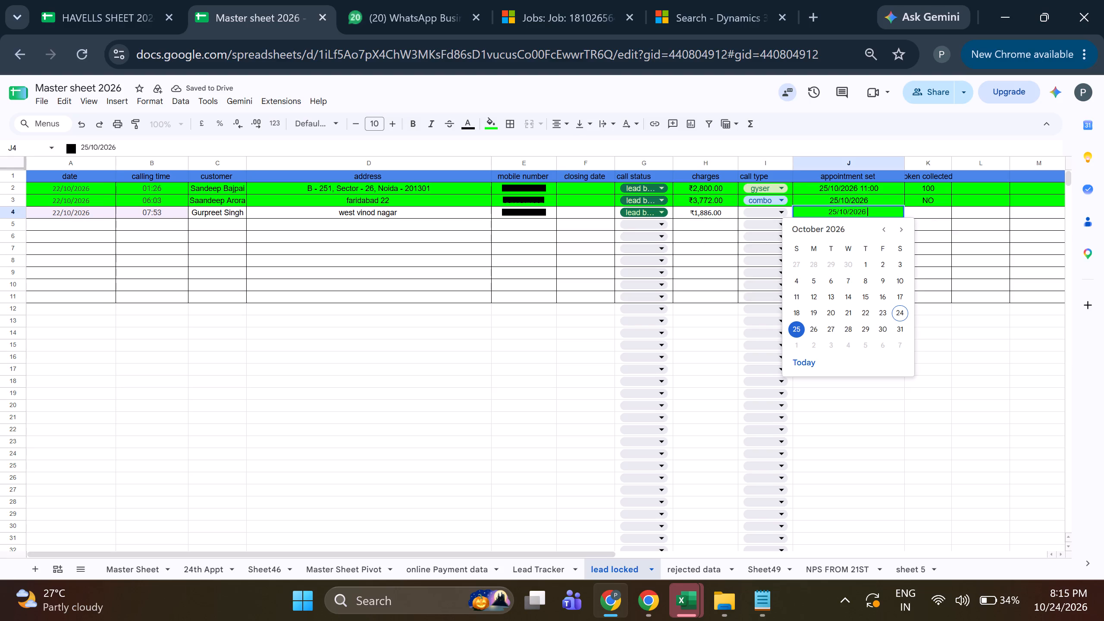
{"action": "key", "text": "space"}
{"action": "key", "text": "Left"}
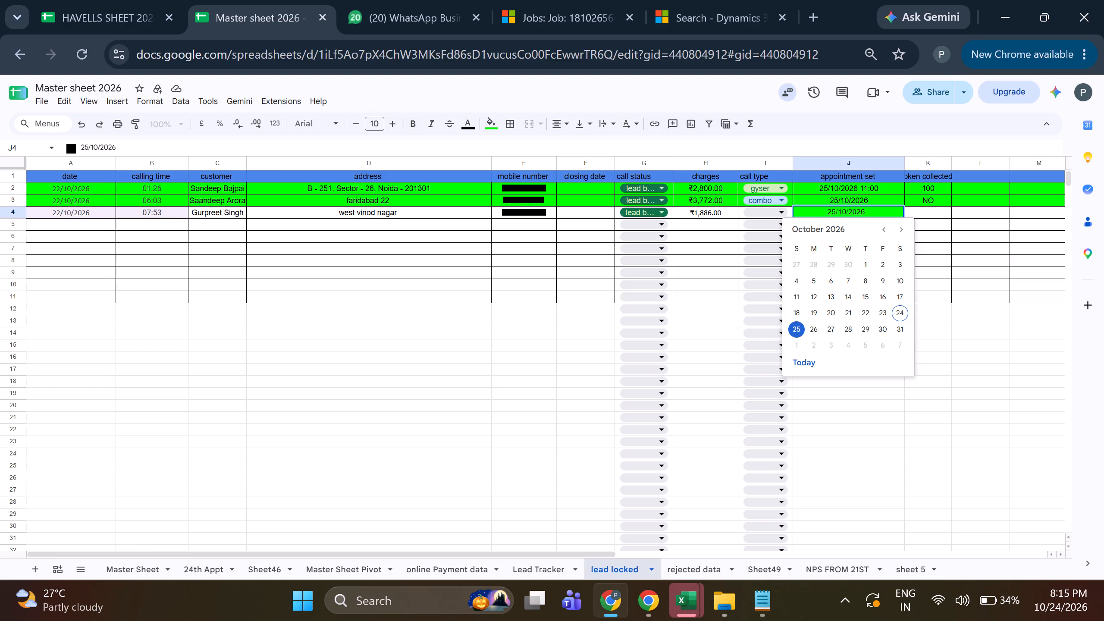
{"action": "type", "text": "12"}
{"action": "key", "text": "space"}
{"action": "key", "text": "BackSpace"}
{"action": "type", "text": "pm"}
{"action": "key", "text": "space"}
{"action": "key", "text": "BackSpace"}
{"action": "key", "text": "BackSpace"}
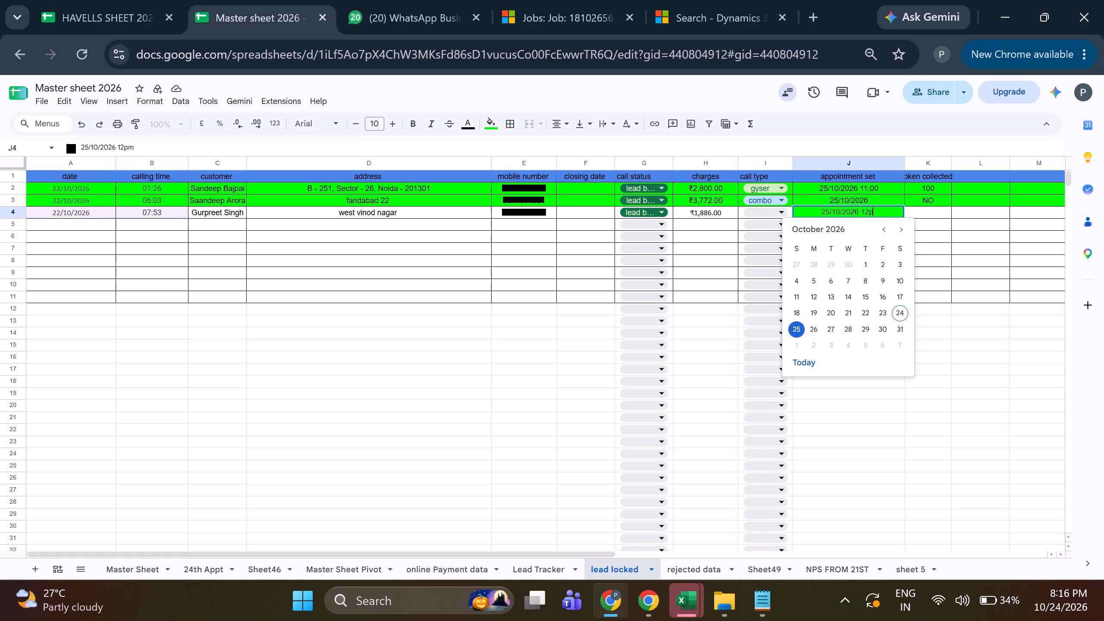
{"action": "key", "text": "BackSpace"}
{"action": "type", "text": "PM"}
Commit the appointment entry 25/10/2026 12pm in cell J4.
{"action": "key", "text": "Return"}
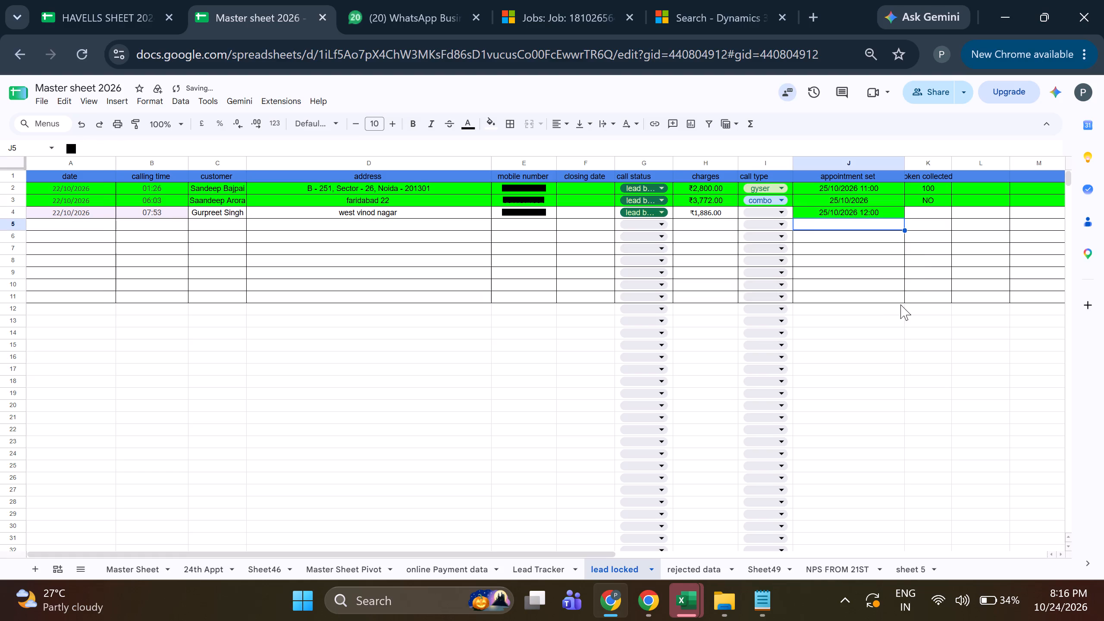
Open the fill colour choices for the whole of row 4, the west vinod nagar lead.
{"action": "left_click", "coordinate": [5, 214]}
{"action": "left_click", "coordinate": [492, 129]}
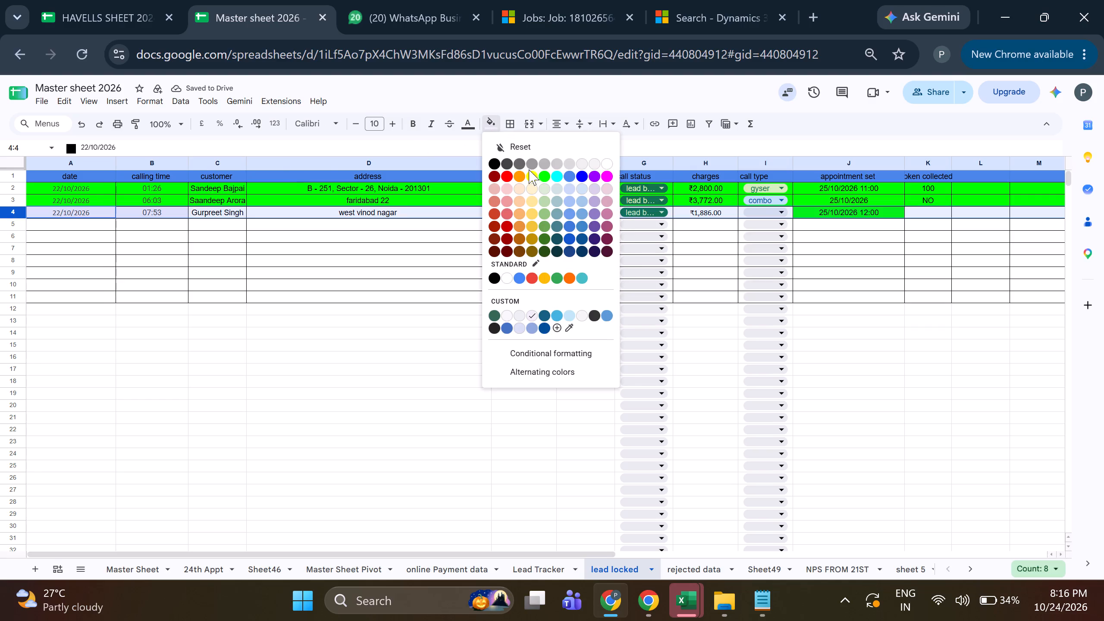
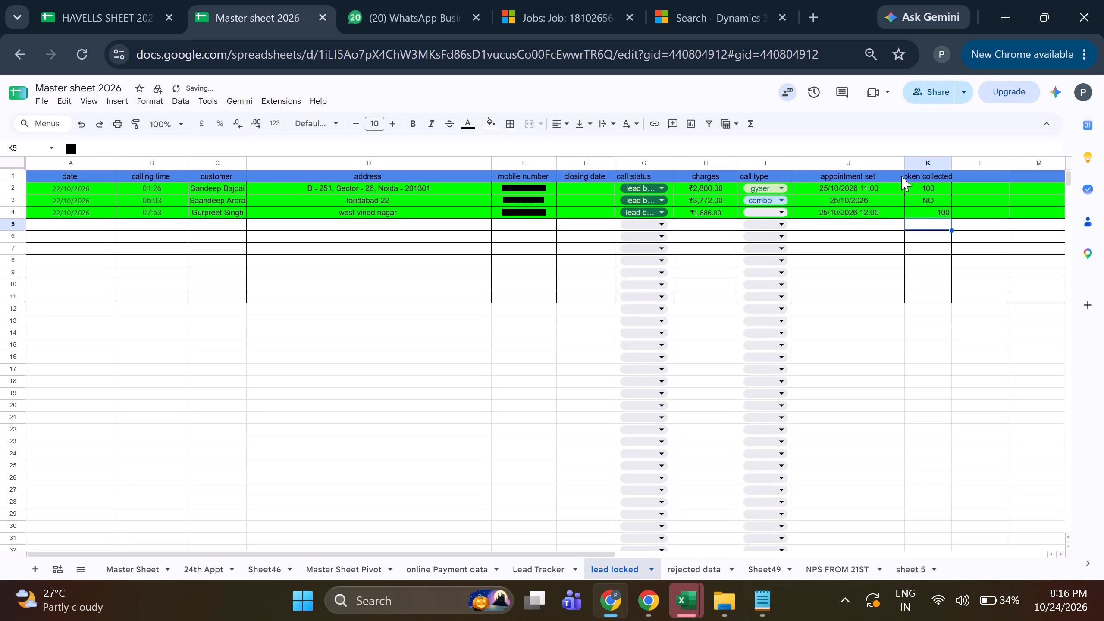
Centre-align the whole "token collected" column K horizontally in "lead locked".
{"action": "left_click", "coordinate": [908, 168]}
{"action": "left_click", "coordinate": [928, 156]}
{"action": "left_click", "coordinate": [922, 161]}
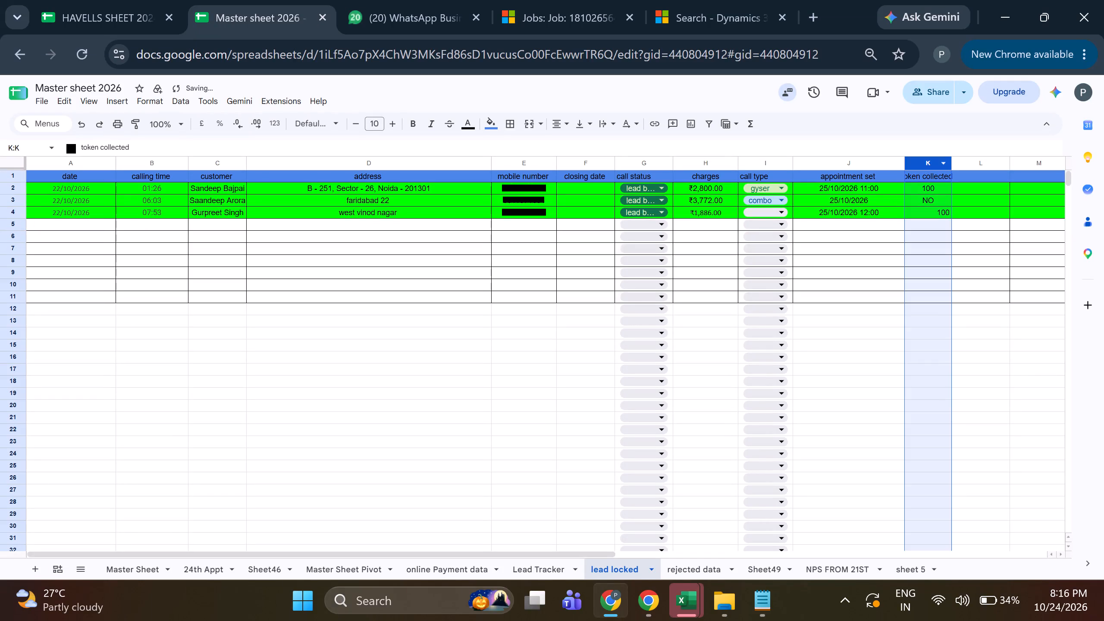
{"action": "left_click", "coordinate": [551, 127]}
{"action": "left_click", "coordinate": [576, 141]}
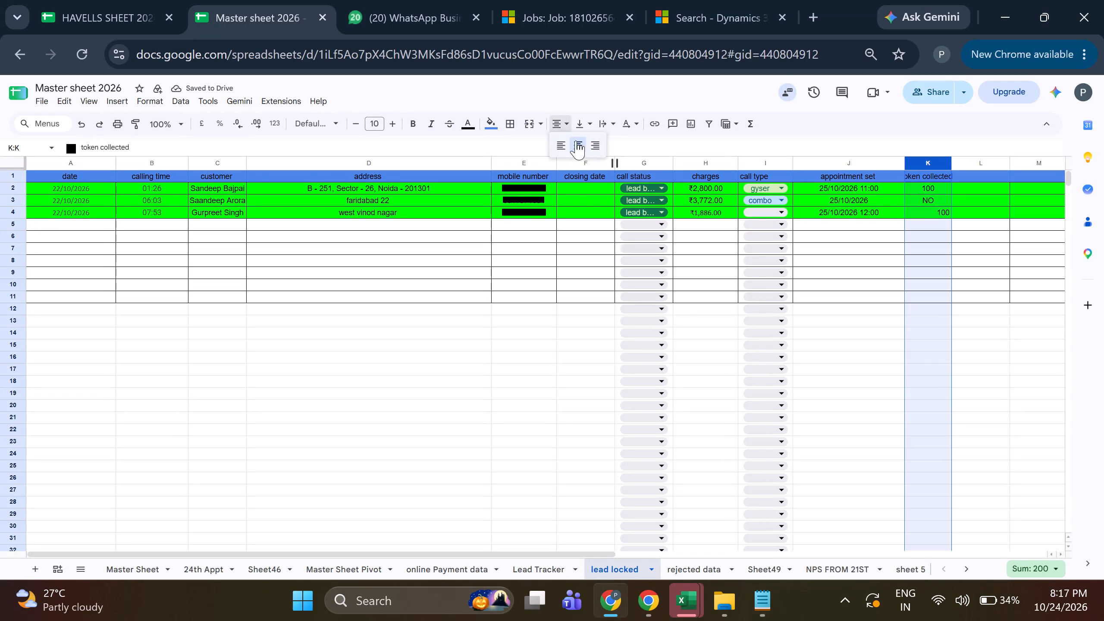
{"action": "left_click", "coordinate": [525, 376]}
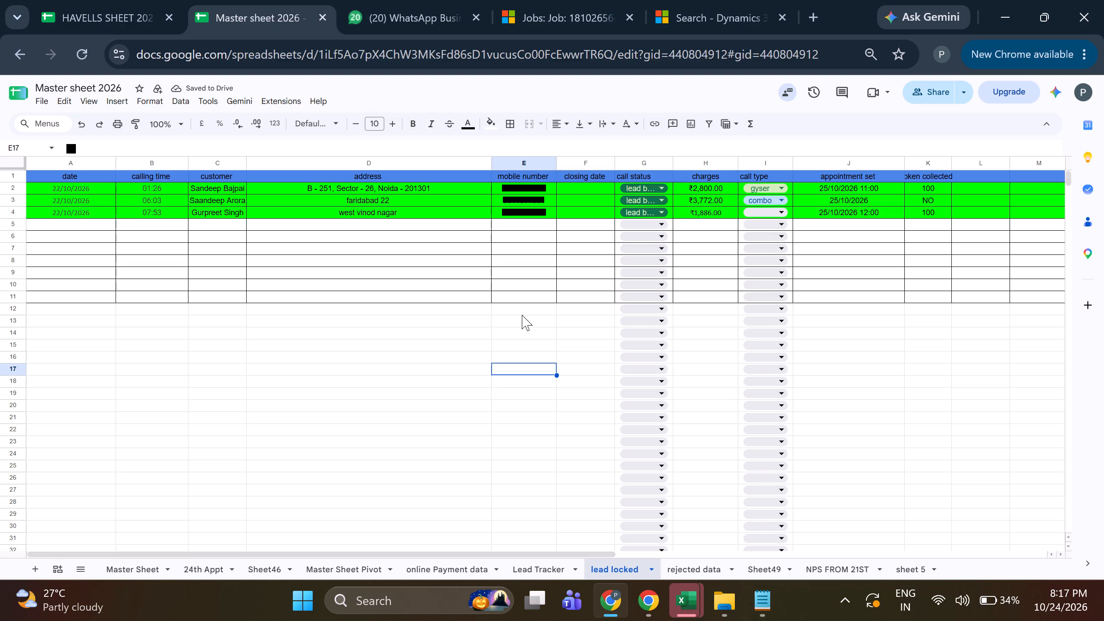
Set the call type in I4 of "lead locked" to "combo".
{"action": "left_click", "coordinate": [757, 210]}
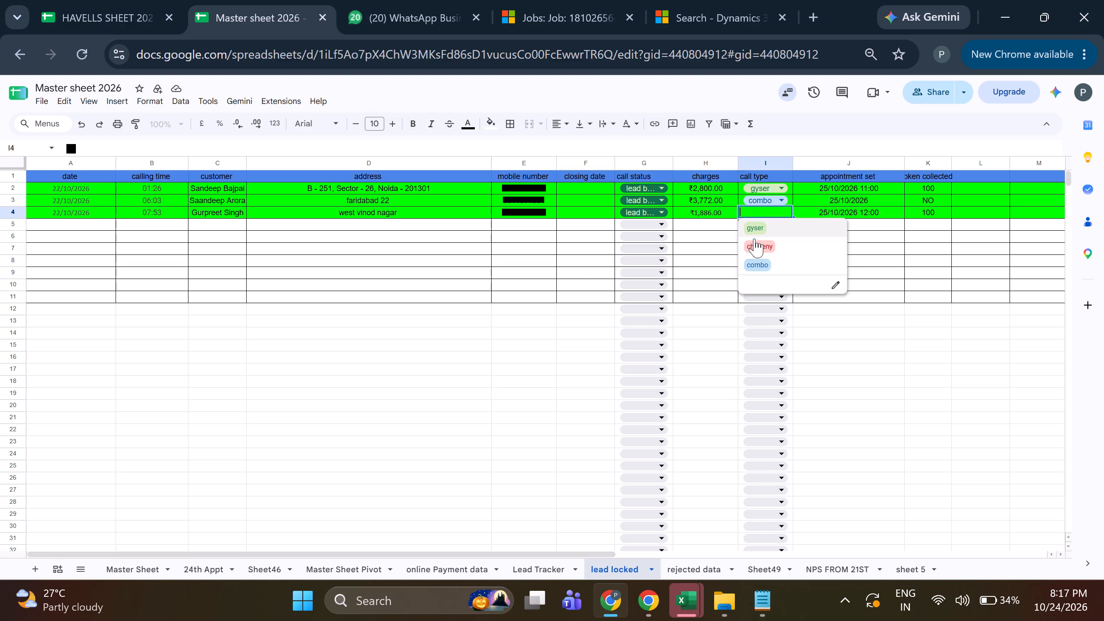
{"action": "left_click", "coordinate": [755, 262]}
{"action": "left_click", "coordinate": [481, 341]}
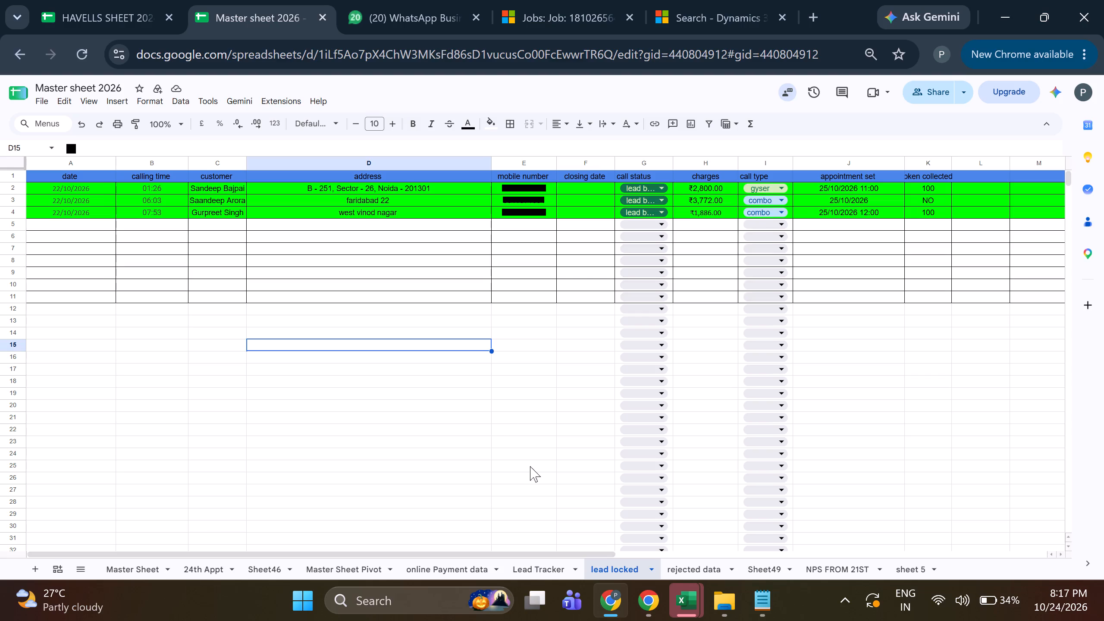
Copy the customer's mobile number from E134 of Lead Tracker into E5 of "lead locked".
{"action": "left_click", "coordinate": [543, 560]}
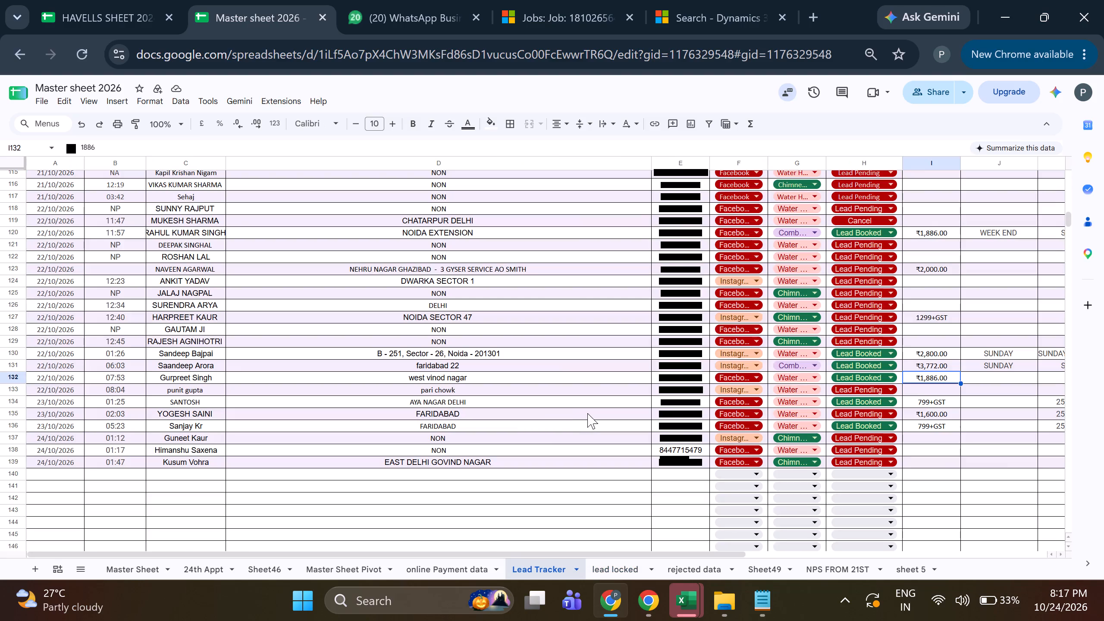
{"action": "left_click", "coordinate": [961, 401]}
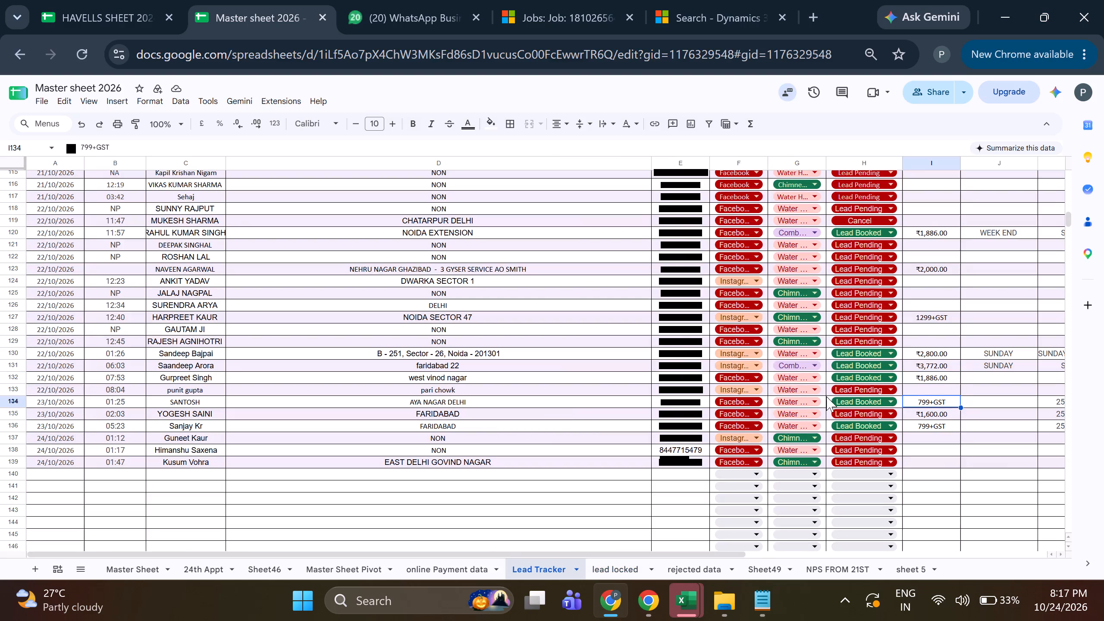
{"action": "left_click", "coordinate": [688, 402]}
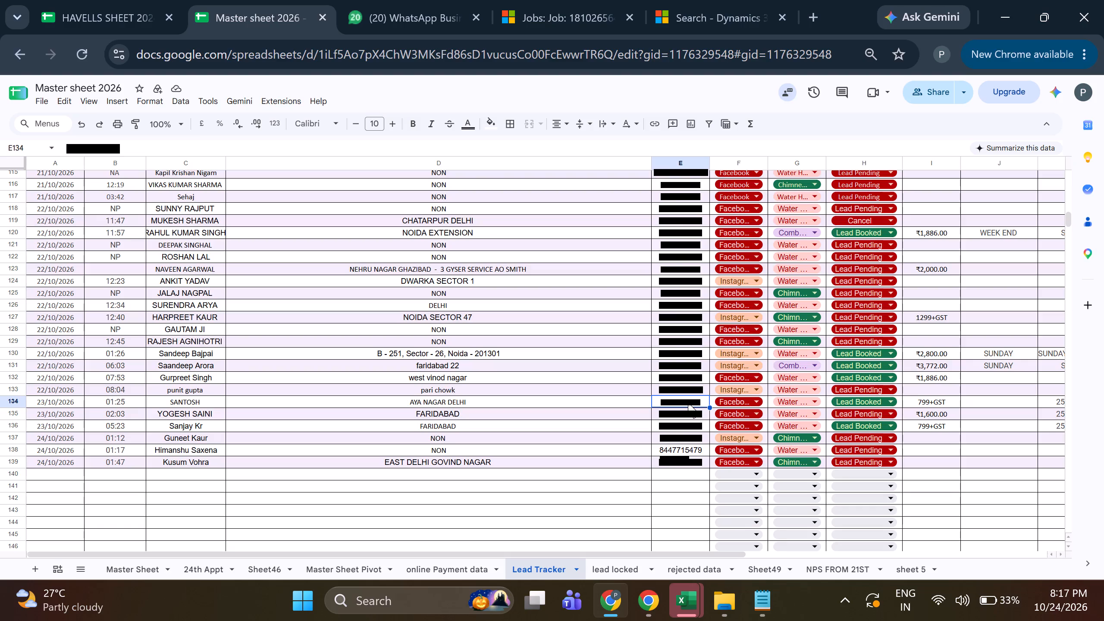
{"action": "key", "text": "ctrl+c"}
{"action": "left_click", "coordinate": [624, 572]}
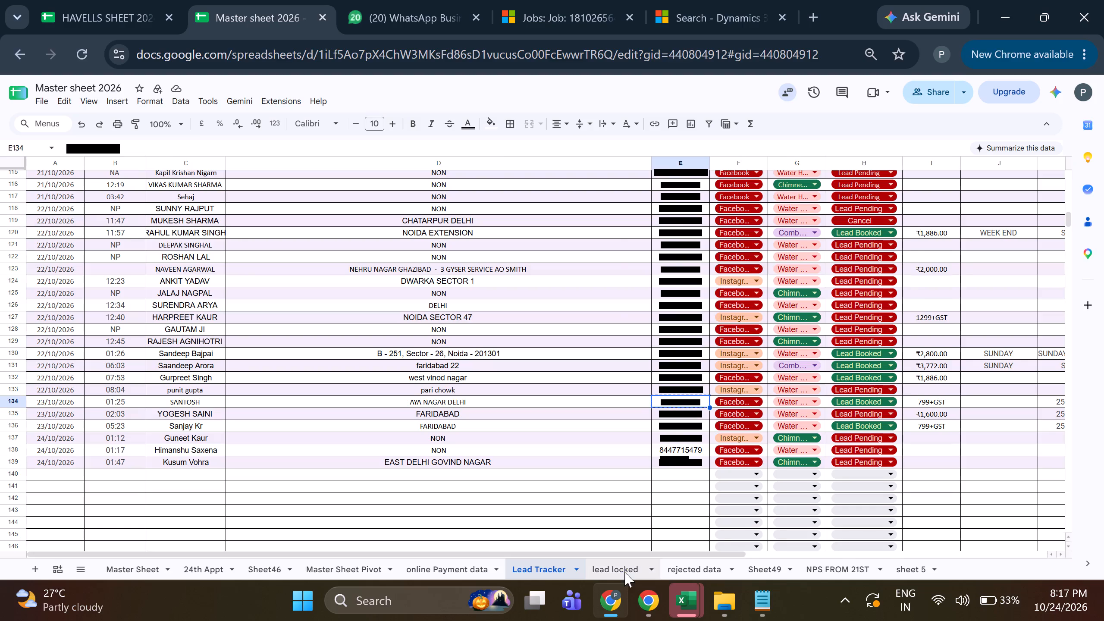
{"action": "left_click", "coordinate": [530, 225]}
{"action": "key", "text": "ctrl+v"}
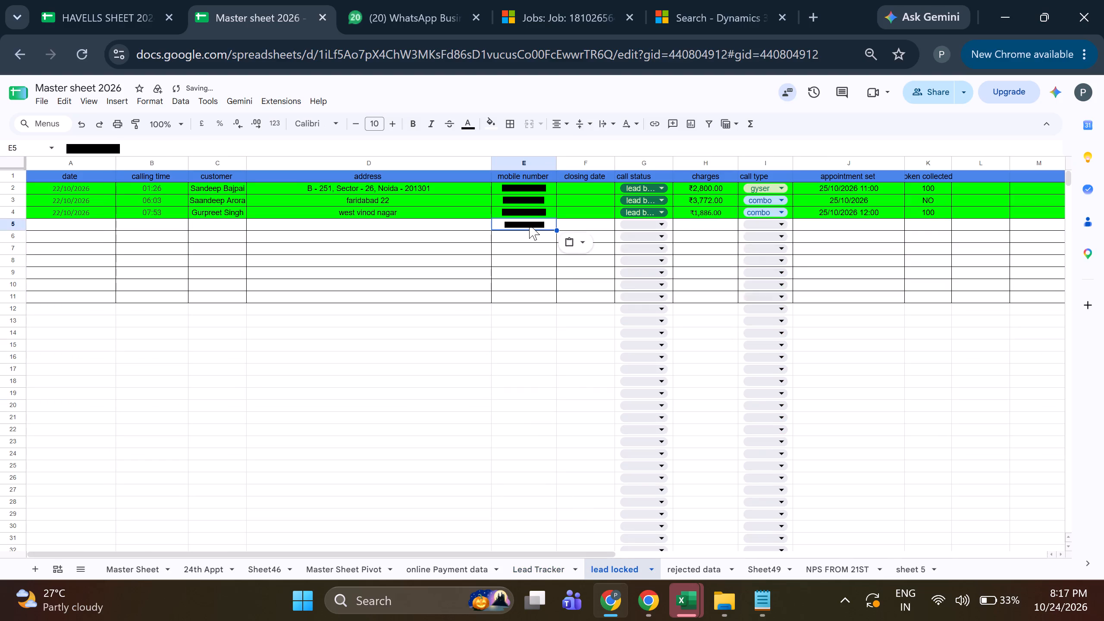
Copy the customer's address from D134 of Lead Tracker into D5 of "lead locked".
{"action": "left_click", "coordinate": [554, 563]}
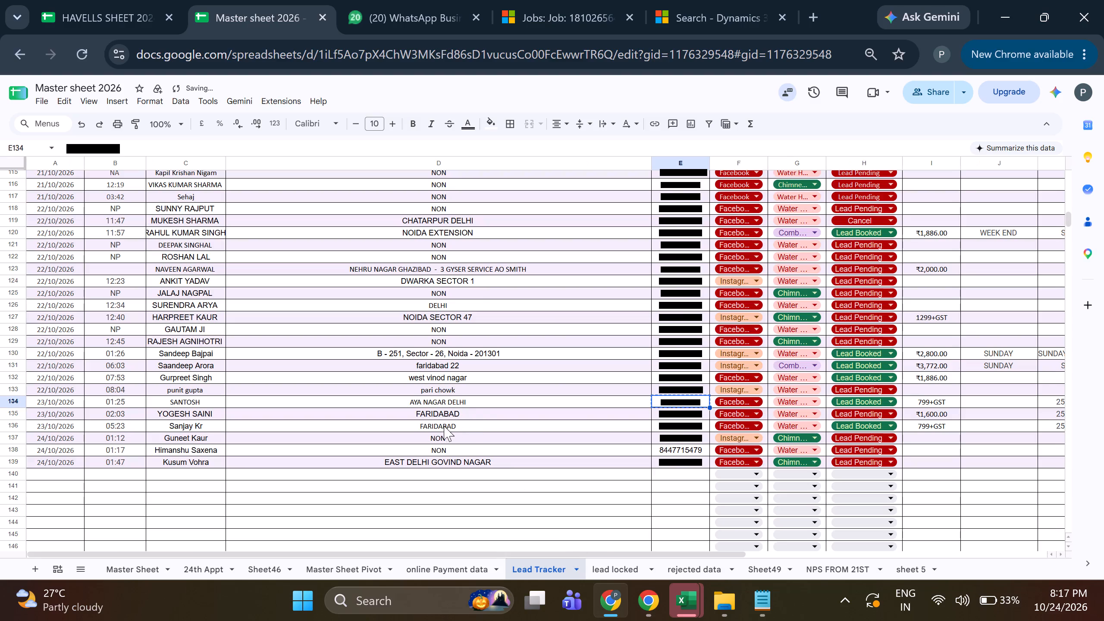
{"action": "left_click", "coordinate": [477, 404]}
{"action": "key", "text": "ctrl+c"}
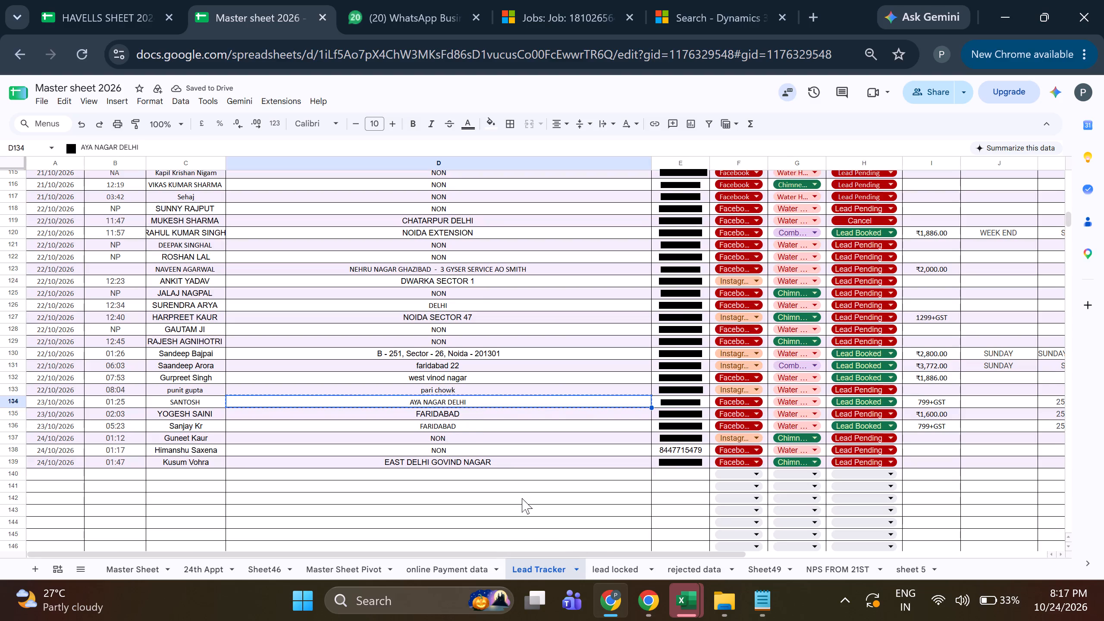
{"action": "left_click", "coordinate": [604, 573]}
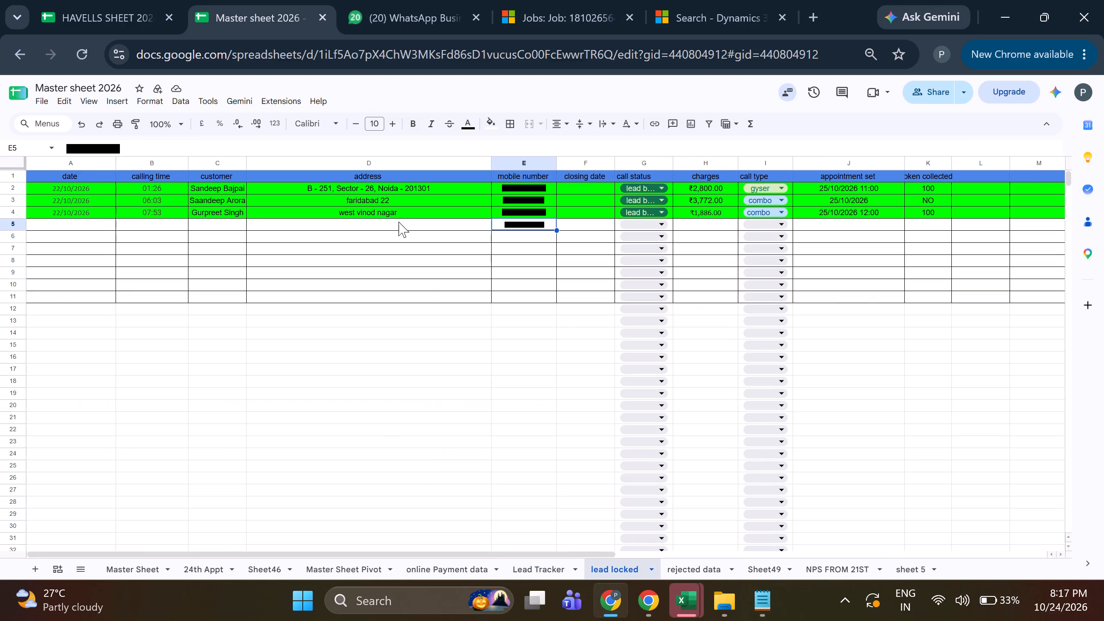
{"action": "left_click", "coordinate": [398, 222]}
{"action": "key", "text": "ctrl+v"}
Copy the customer name from C134 of Lead Tracker into C5 of "lead locked".
{"action": "left_click", "coordinate": [564, 572]}
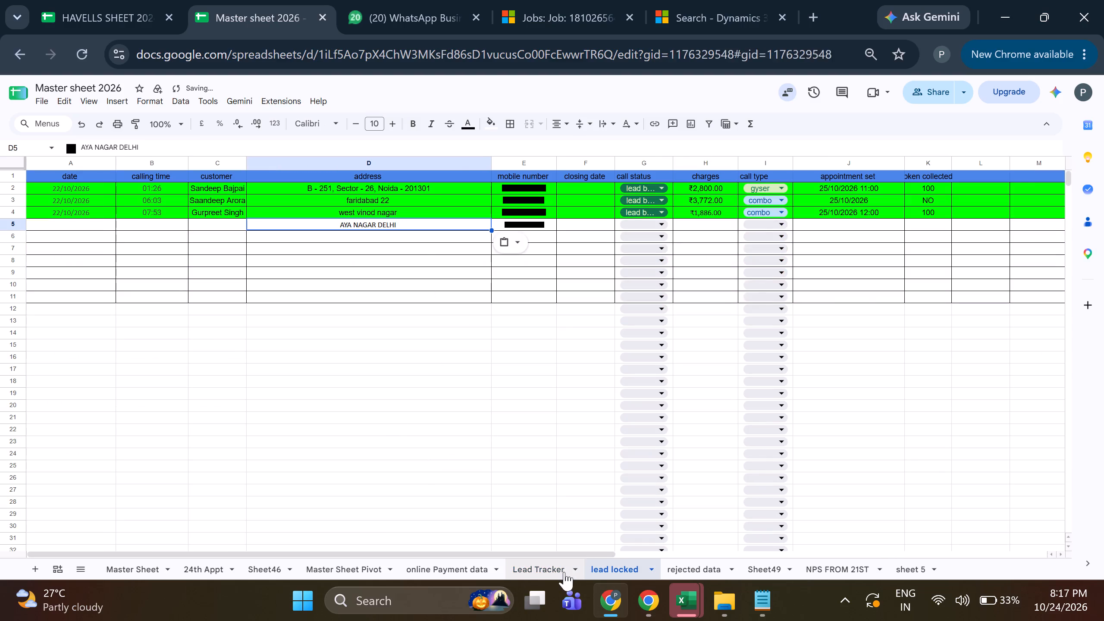
{"action": "left_click", "coordinate": [194, 400]}
{"action": "key", "text": "ctrl+c"}
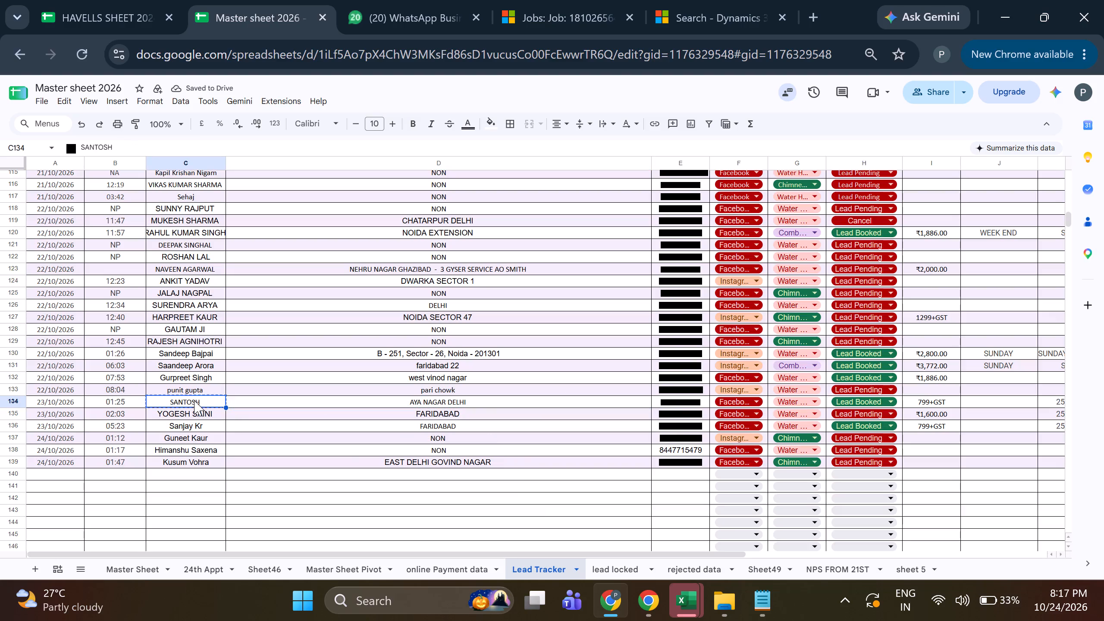
{"action": "left_click", "coordinate": [608, 572]}
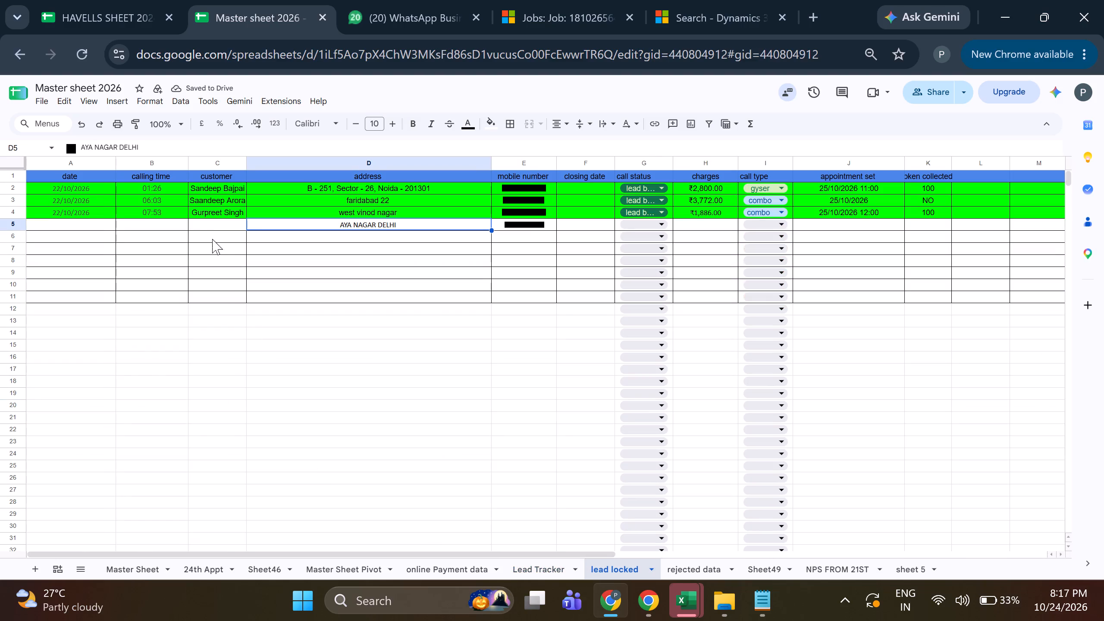
{"action": "left_click", "coordinate": [213, 227]}
{"action": "key", "text": "ctrl+v"}
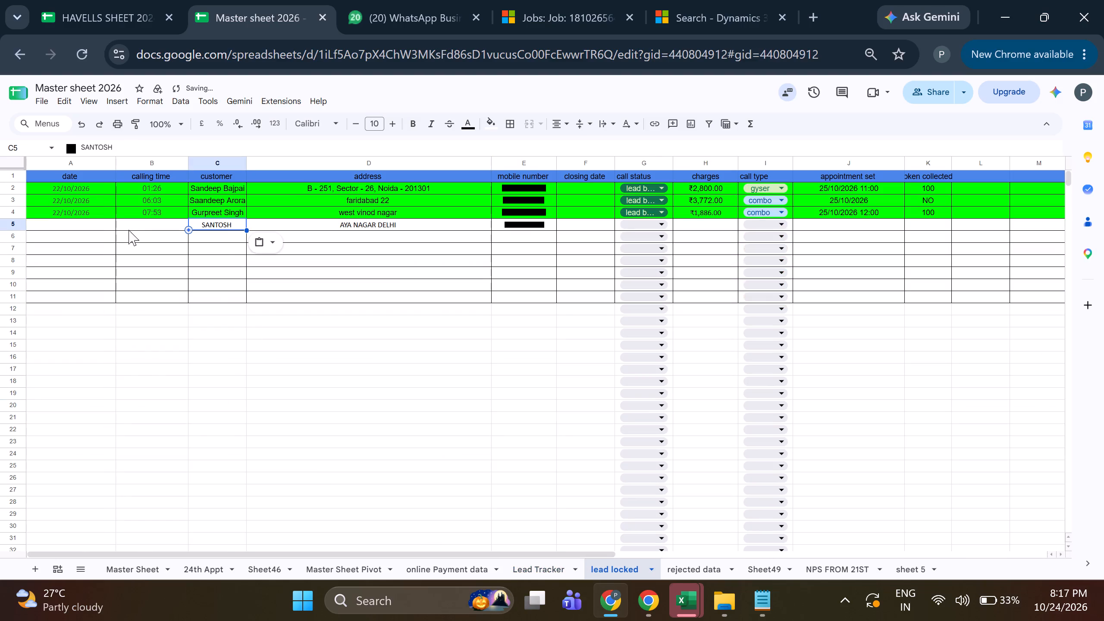
Copy the calling time 01:25 from B134 of Lead Tracker into B5 of "lead locked".
{"action": "left_click", "coordinate": [130, 229]}
{"action": "left_click", "coordinate": [561, 572]}
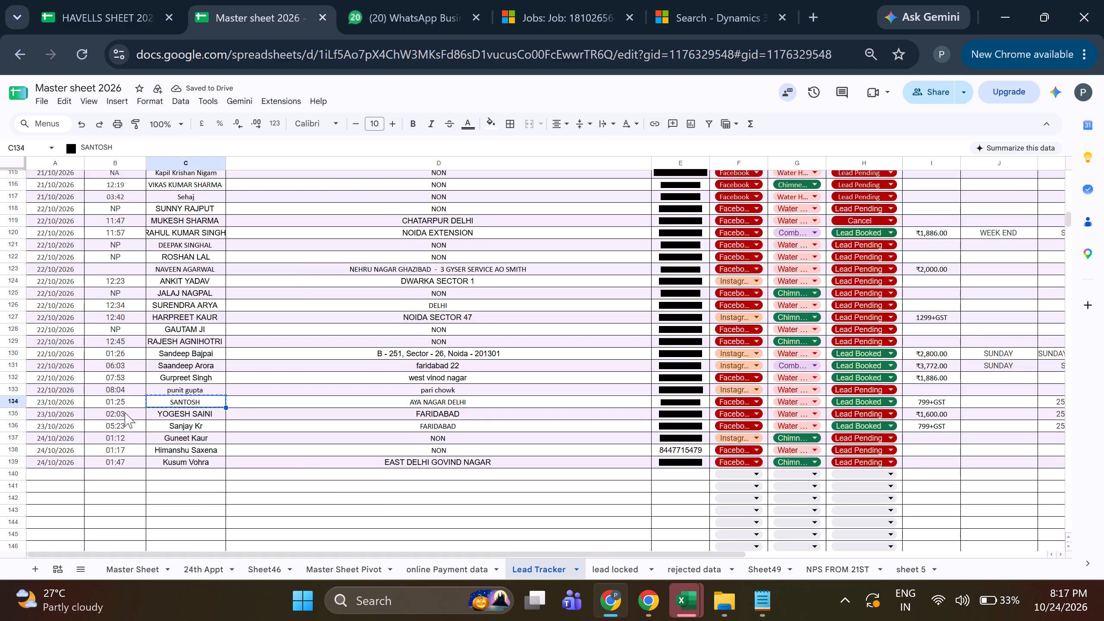
{"action": "left_click", "coordinate": [122, 398]}
{"action": "key", "text": "ctrl+c"}
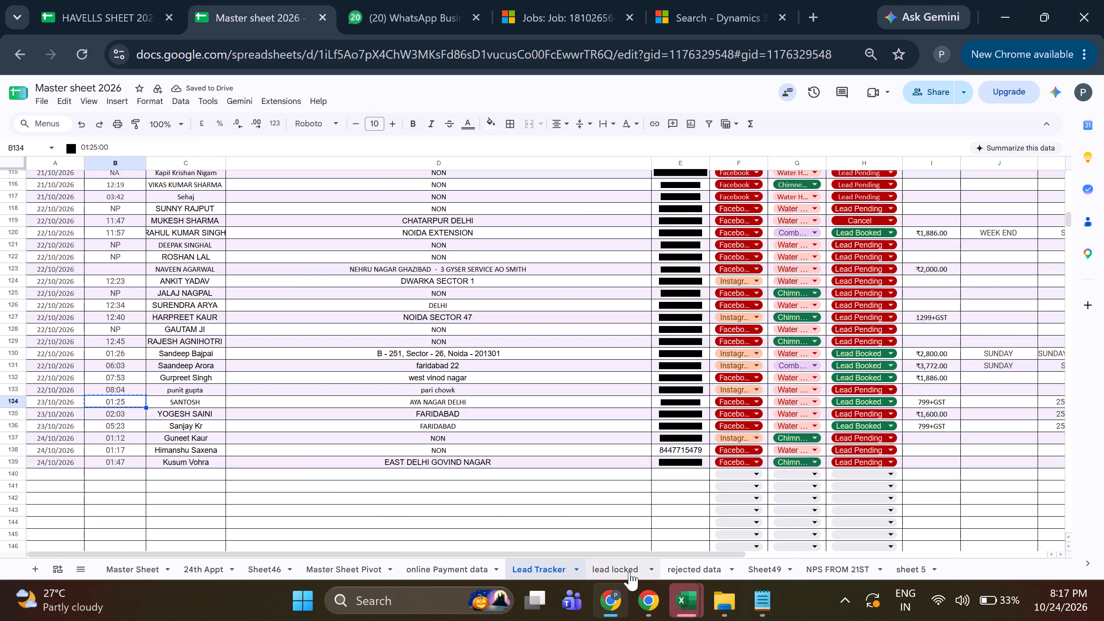
{"action": "left_click", "coordinate": [629, 572]}
{"action": "left_click", "coordinate": [154, 228]}
{"action": "key", "text": "ctrl+v"}
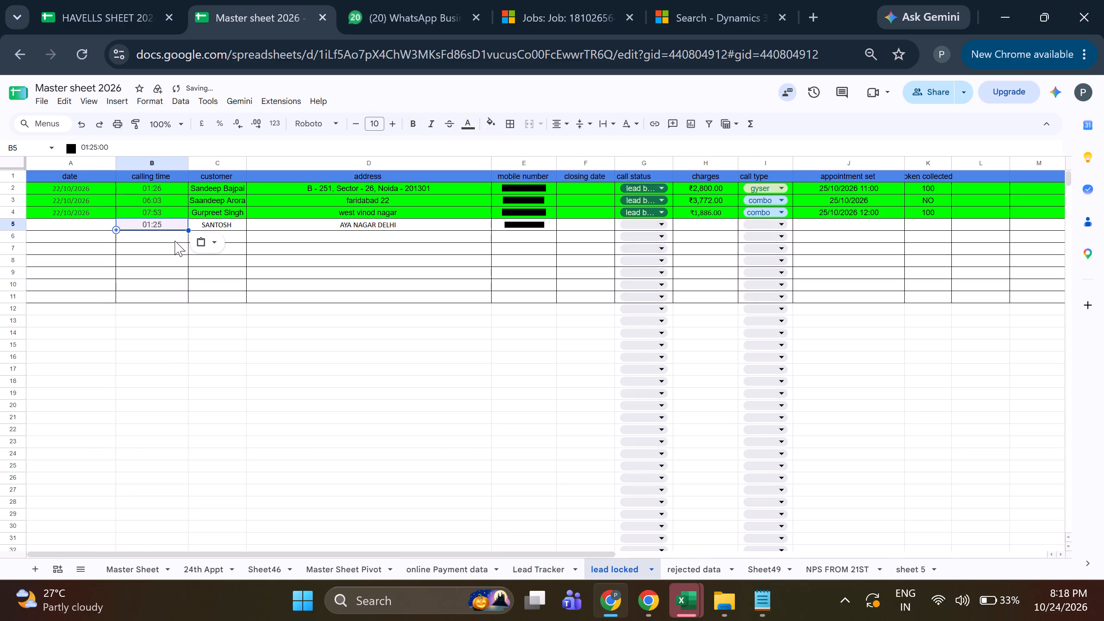
Copy the date 23/10/2026 from A134 of Lead Tracker into A5 of "lead locked".
{"action": "left_click", "coordinate": [547, 568]}
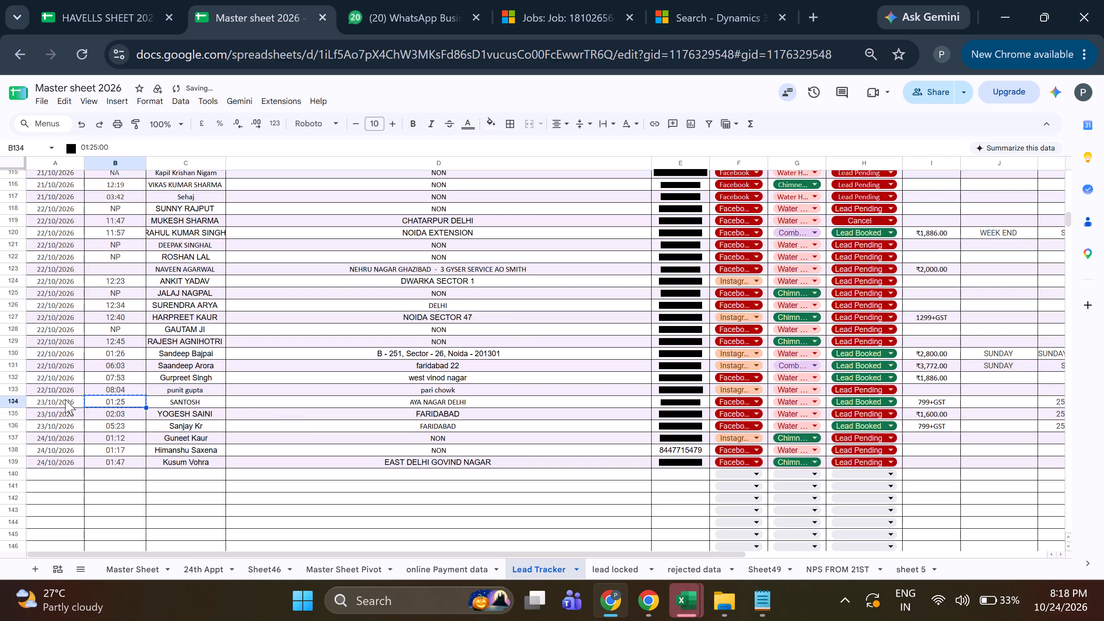
{"action": "left_click", "coordinate": [53, 404]}
{"action": "key", "text": "ctrl+c"}
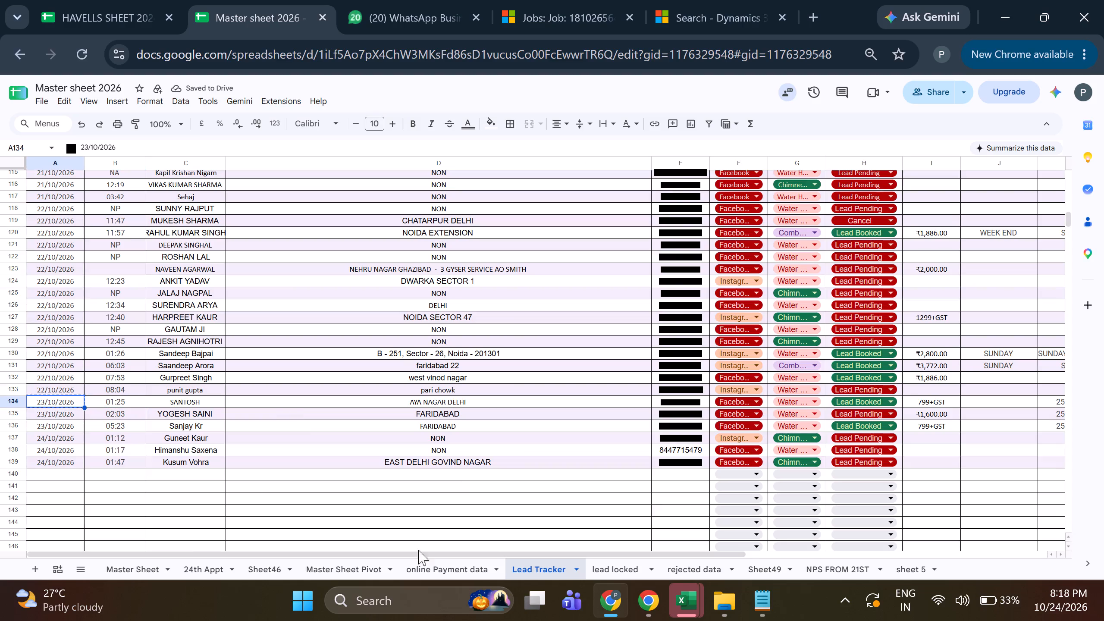
{"action": "left_click", "coordinate": [612, 561]}
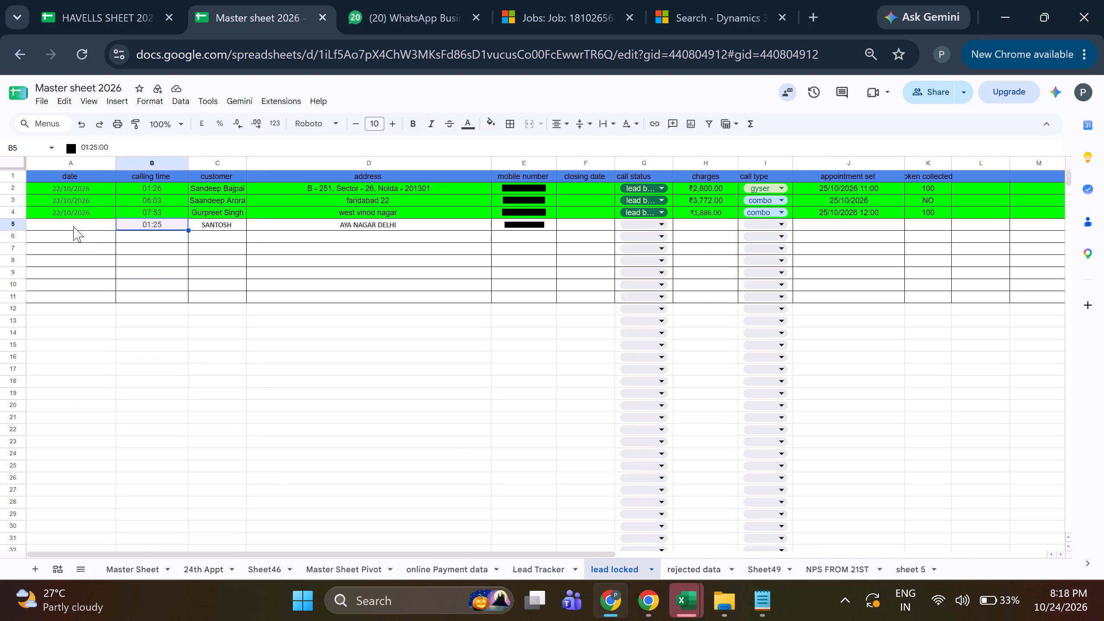
{"action": "left_click", "coordinate": [73, 226]}
{"action": "key", "text": "ctrl+v"}
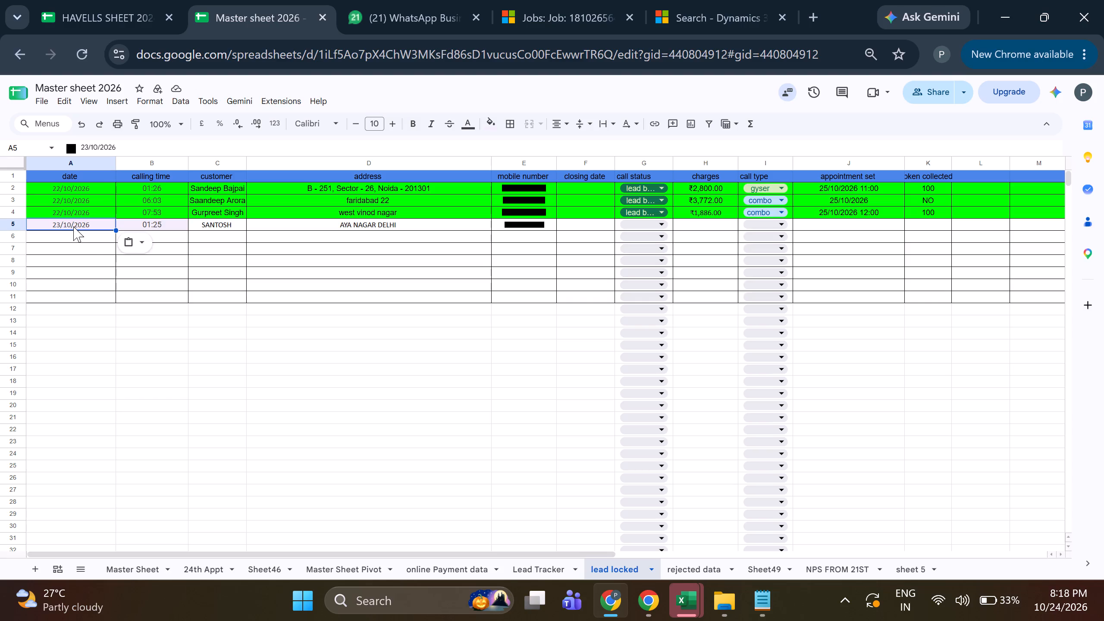
Set the call status in G5 to "lead booked".
{"action": "left_click", "coordinate": [694, 224]}
{"action": "left_click", "coordinate": [642, 220]}
{"action": "left_click", "coordinate": [643, 224]}
{"action": "left_click", "coordinate": [646, 238]}
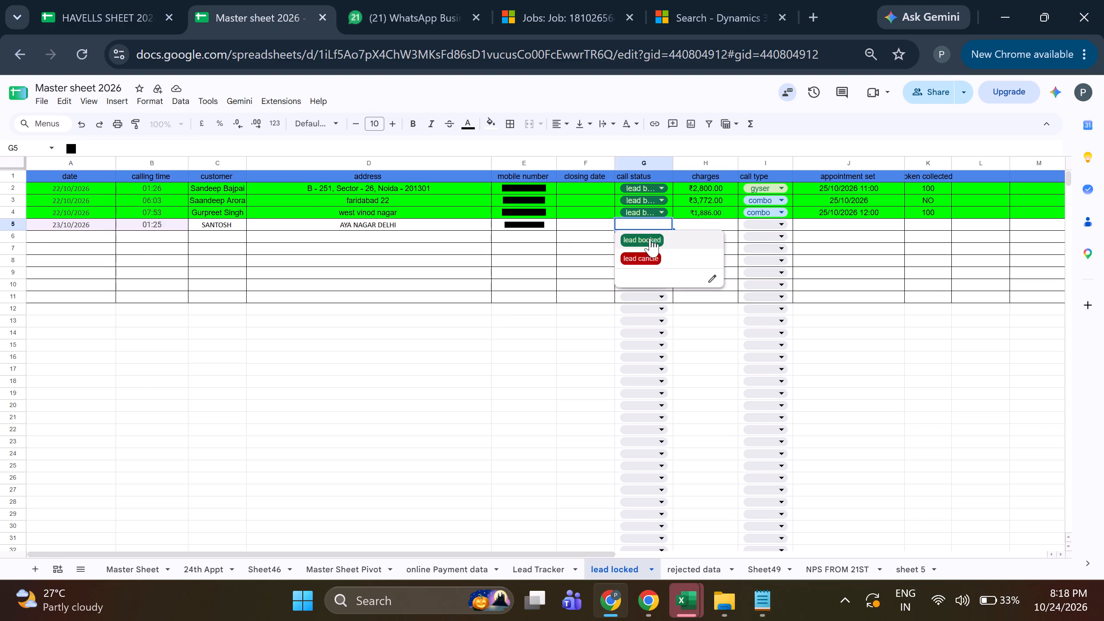
Copy the 799+GST charge from I134 of Lead Tracker into H5 of "lead locked".
{"action": "left_click", "coordinate": [689, 226]}
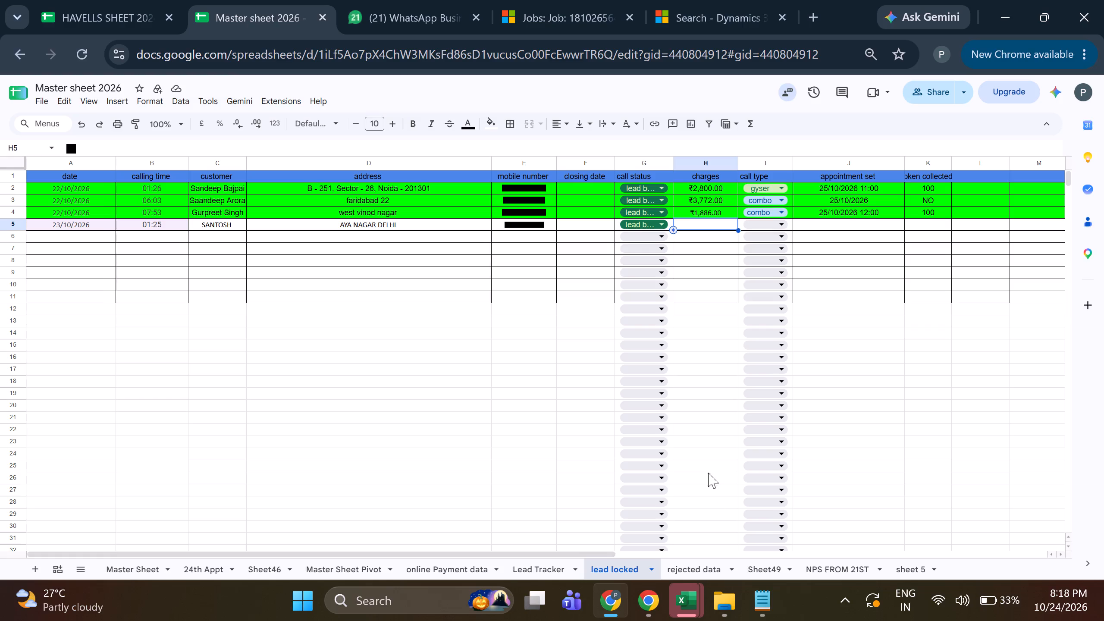
{"action": "left_click", "coordinate": [579, 569]}
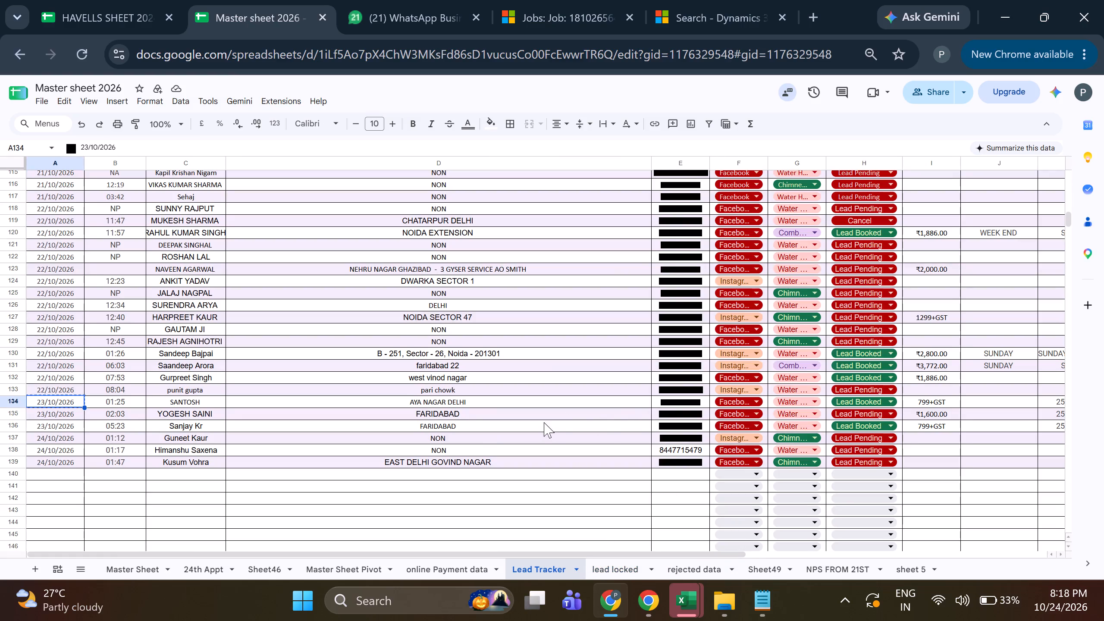
{"action": "left_click", "coordinate": [920, 402]}
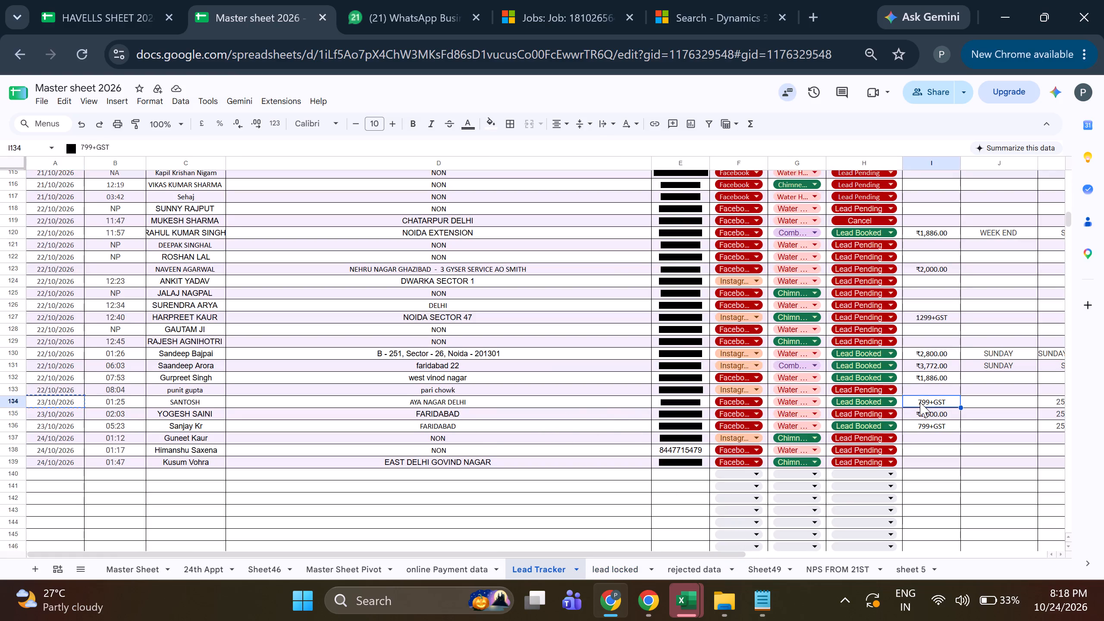
{"action": "key", "text": "ctrl+c"}
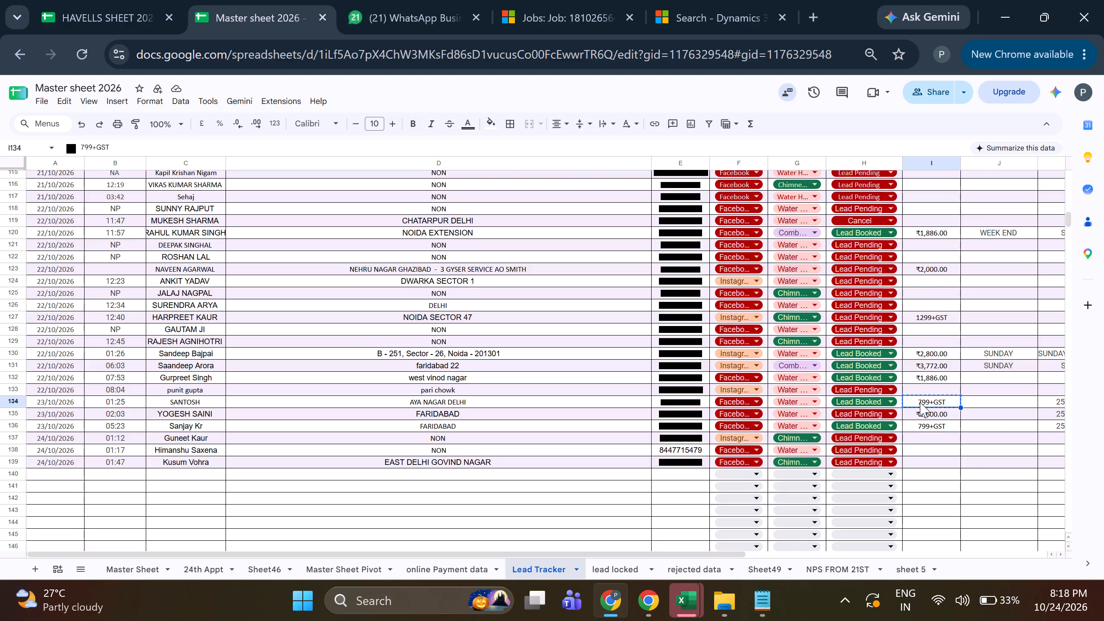
{"action": "left_click", "coordinate": [609, 567]}
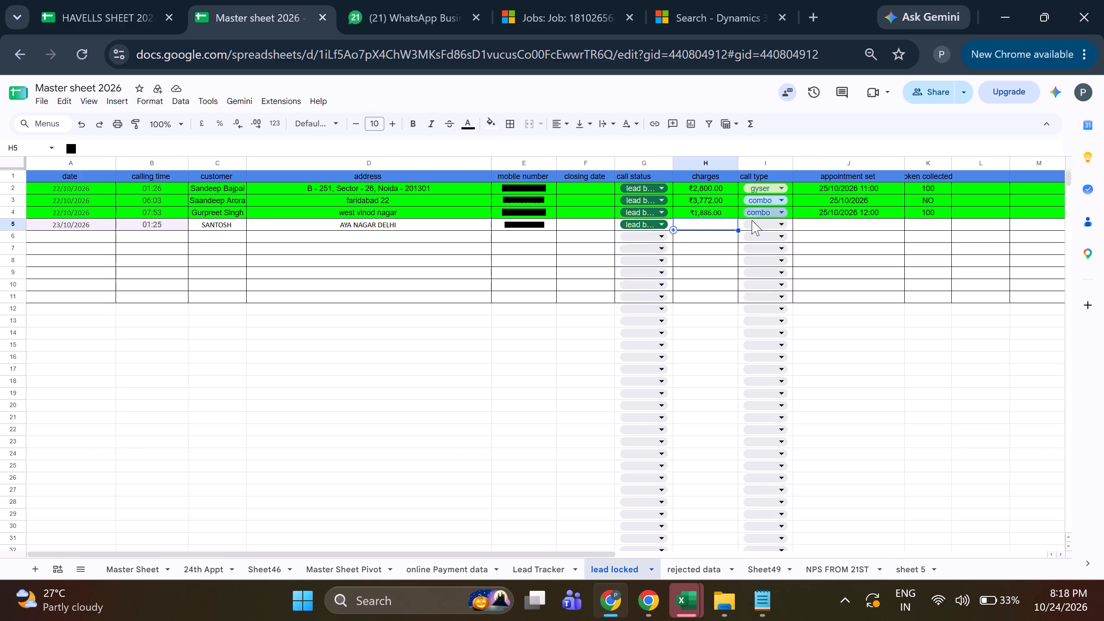
{"action": "left_click", "coordinate": [709, 228]}
{"action": "key", "text": "ctrl+v"}
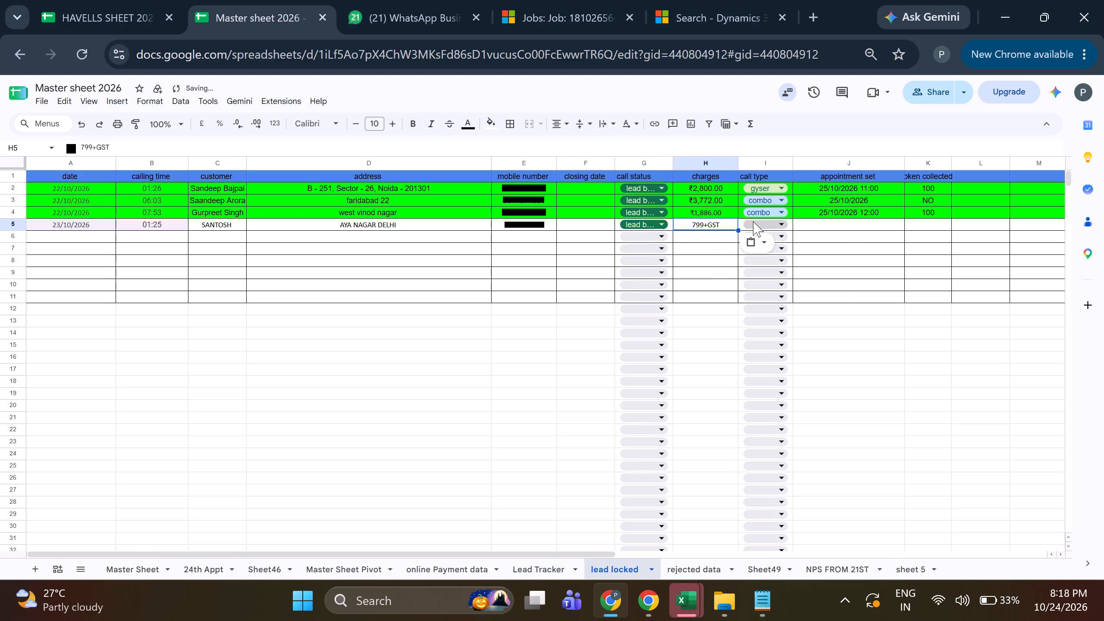
Set the call type in I5 to "gyser".
{"action": "left_click", "coordinate": [761, 221]}
{"action": "left_click", "coordinate": [759, 242]}
Copy the 25/10/2026 12:00 appointment from J4 into J5.
{"action": "left_click", "coordinate": [814, 225]}
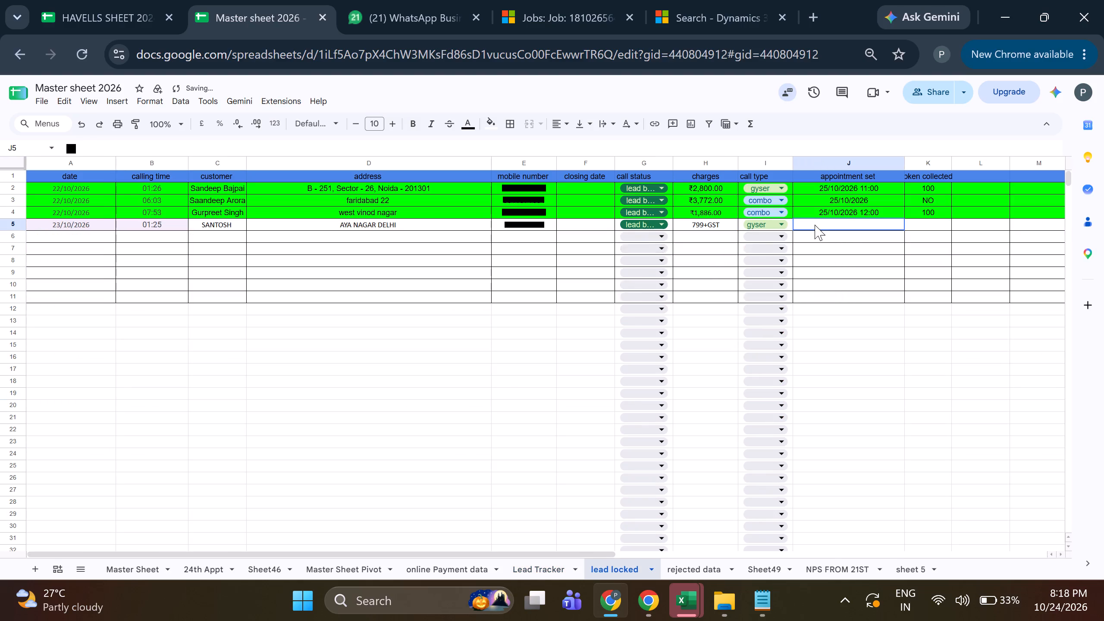
{"action": "key", "text": "Up"}
{"action": "key", "text": "ctrl+c"}
{"action": "key", "text": "Down"}
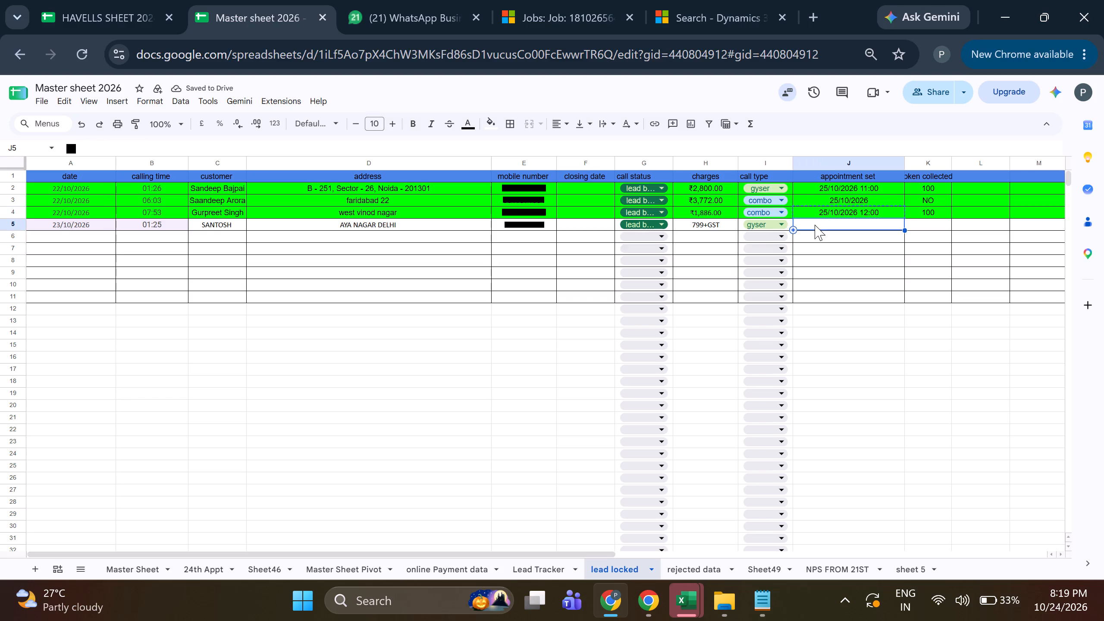
{"action": "key", "text": "ctrl+v"}
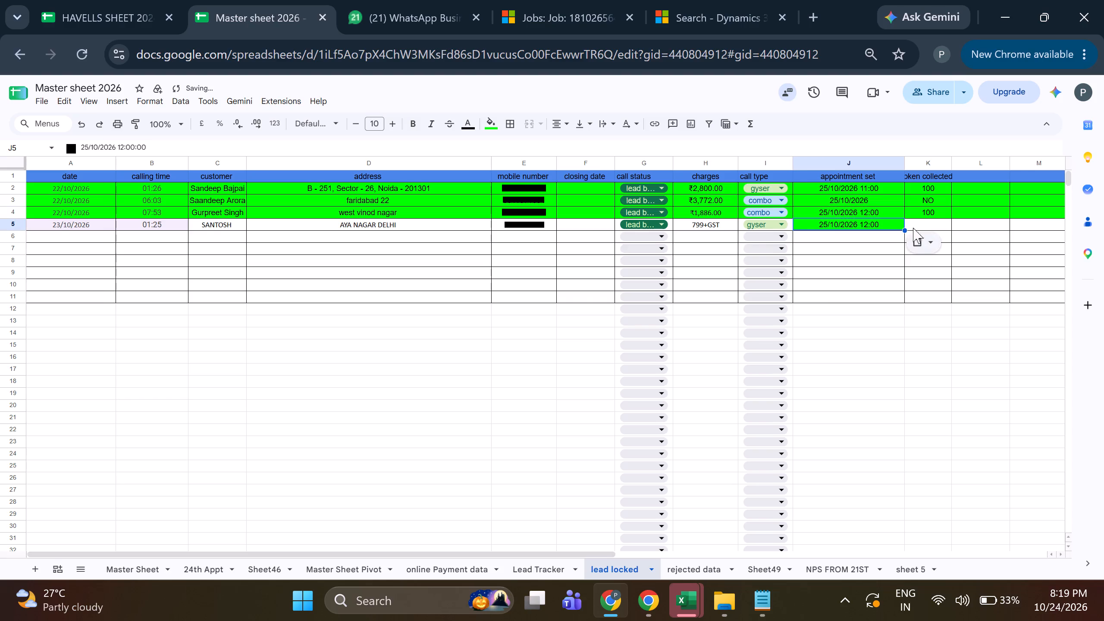
Remove the time from the J5 appointment, keeping only the date 25/10/2026.
{"action": "triple_click", "coordinate": [884, 223]}
{"action": "left_click", "coordinate": [884, 224]}
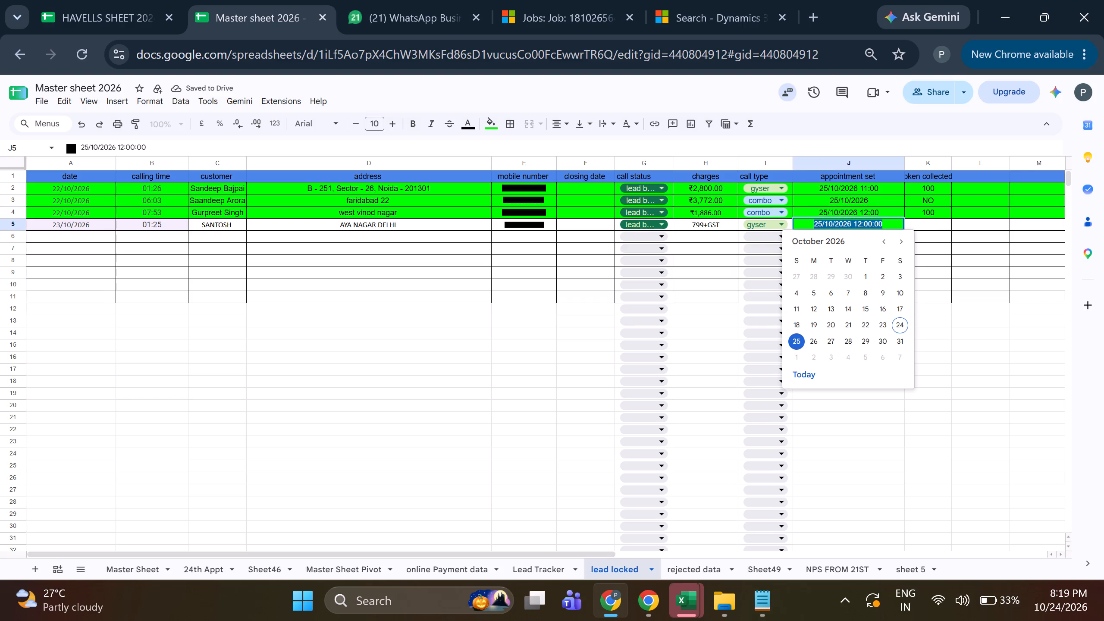
{"action": "left_click", "coordinate": [884, 224]}
{"action": "key", "text": "BackSpace"}
{"action": "key", "text": "BackSpace"}
{"action": "key", "text": "BackSpace"}
{"action": "key", "text": "BackSpace"}
{"action": "key", "text": "BackSpace"}
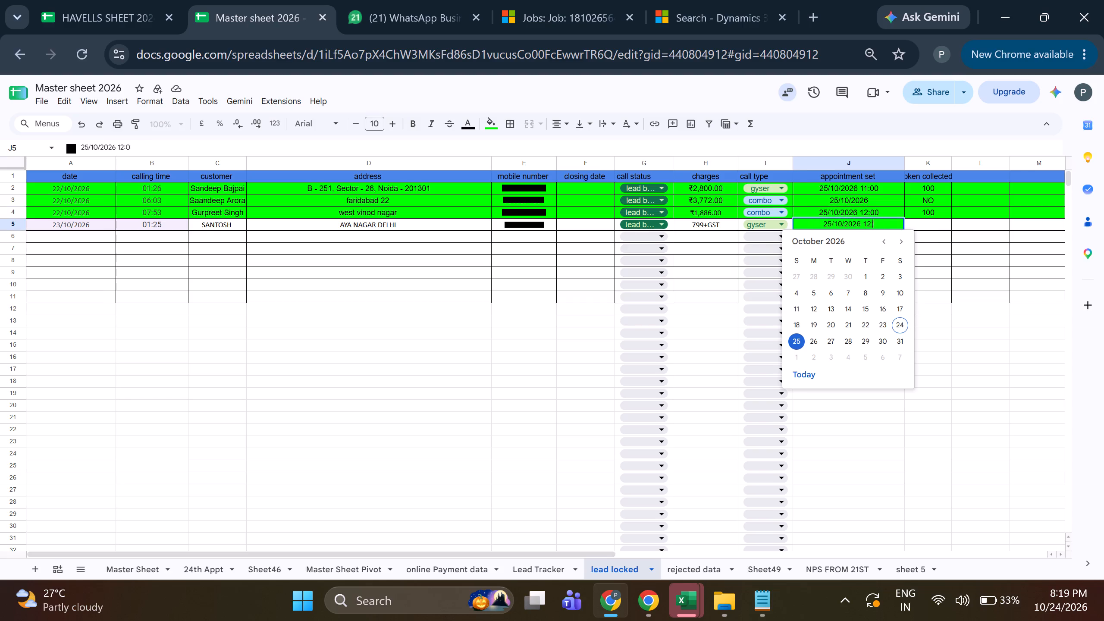
{"action": "key", "text": "BackSpace"}
{"action": "key", "text": "BackSpace"}
{"action": "key", "text": "BackSpace"}
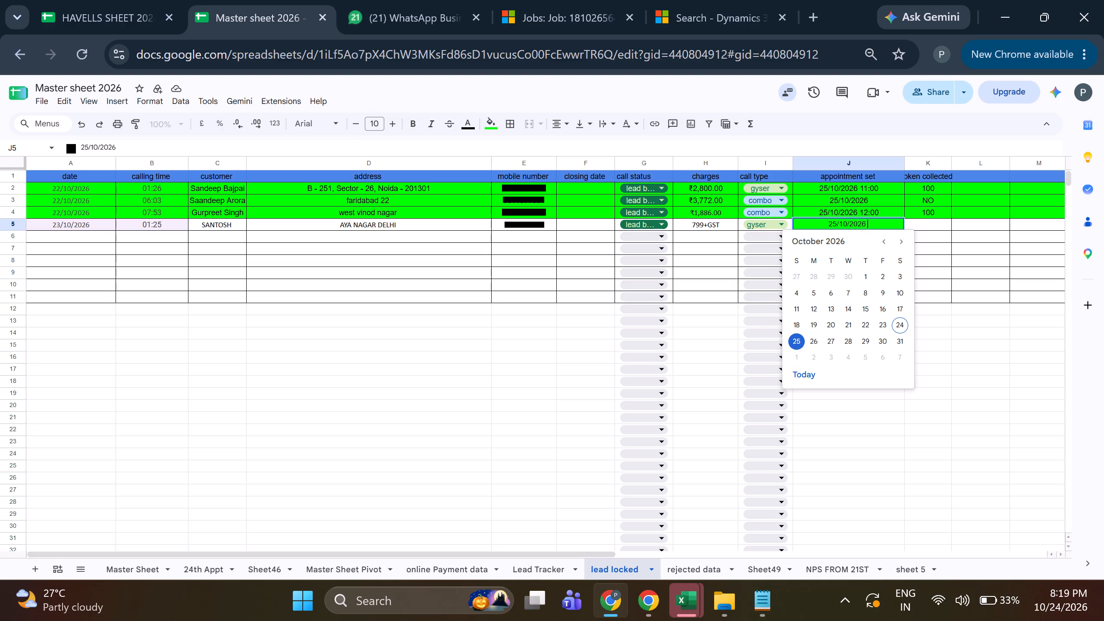
{"action": "left_click", "coordinate": [878, 458]}
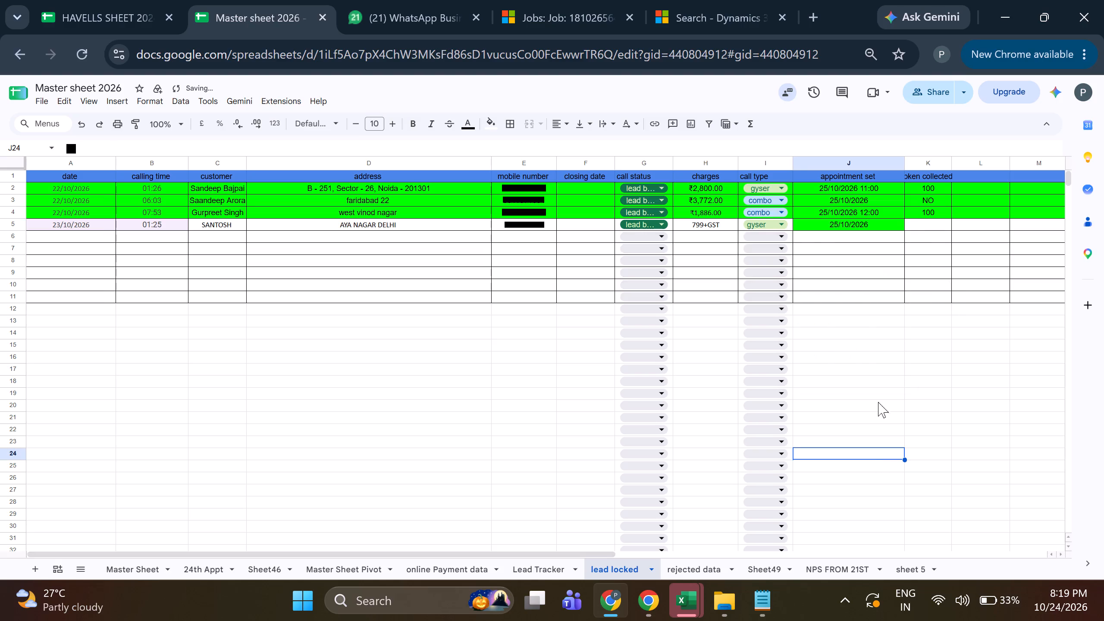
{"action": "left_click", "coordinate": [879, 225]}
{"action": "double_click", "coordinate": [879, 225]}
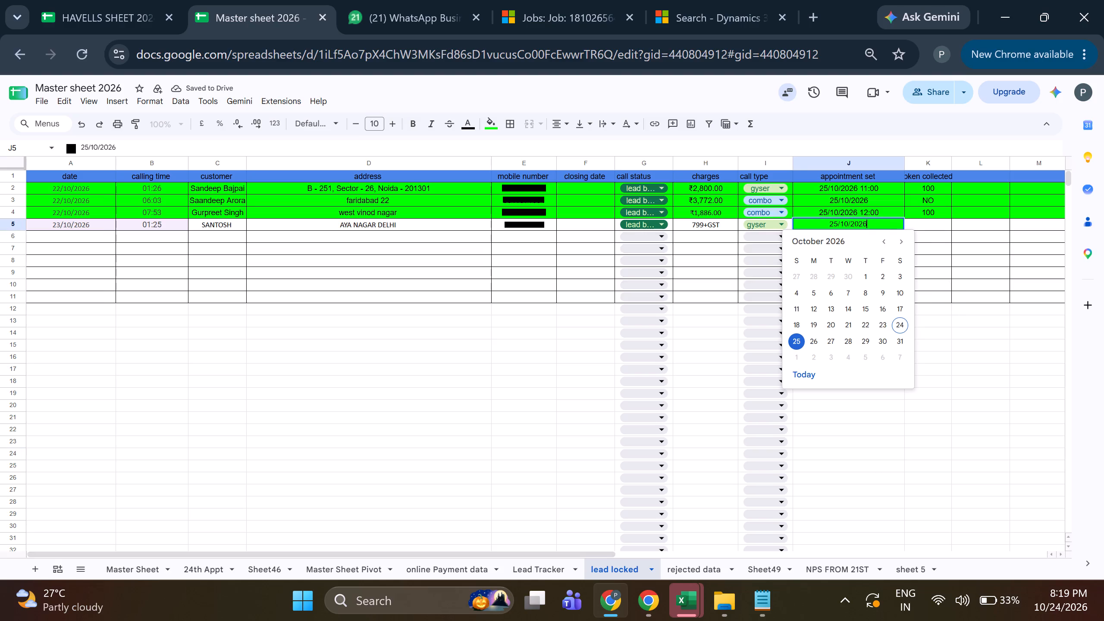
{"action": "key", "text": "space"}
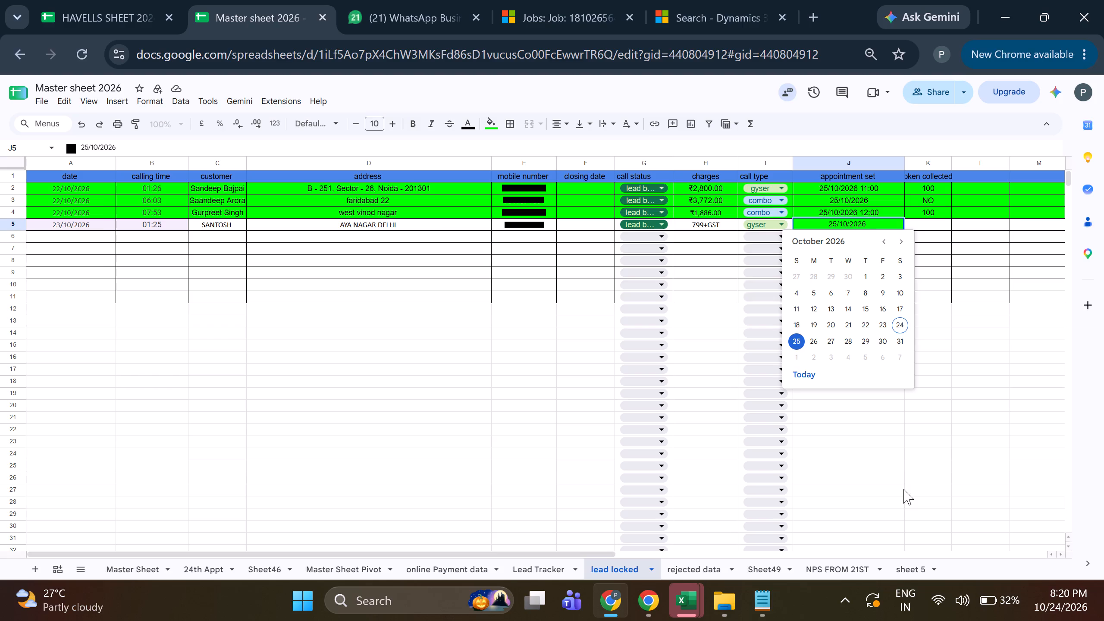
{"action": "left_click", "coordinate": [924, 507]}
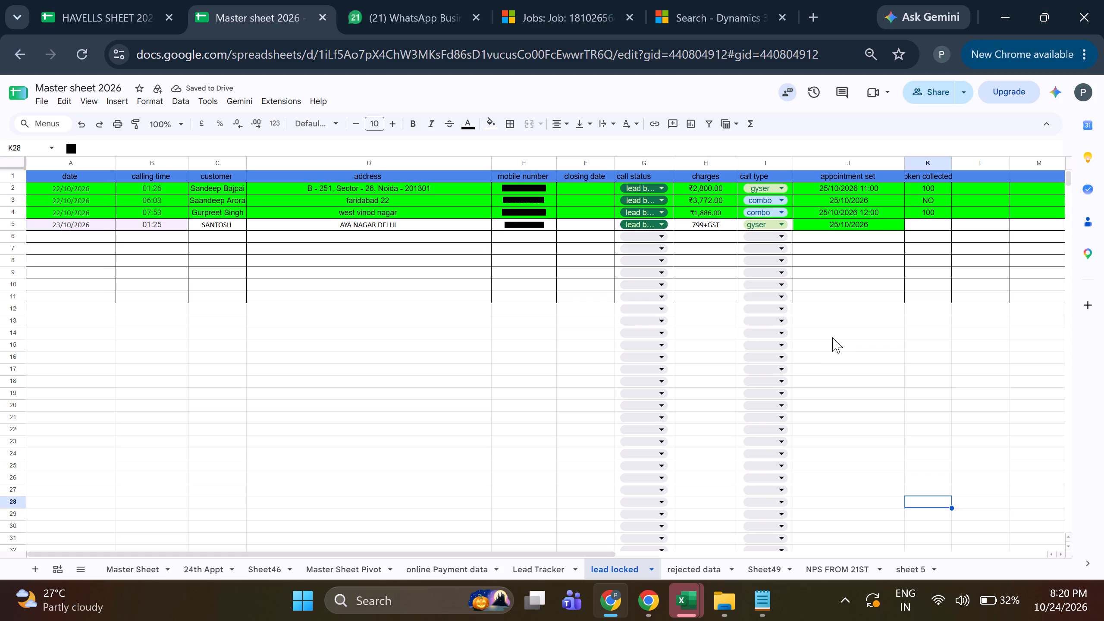
Open the J5 appointment for editing and add a space after the date.
{"action": "left_click", "coordinate": [880, 222]}
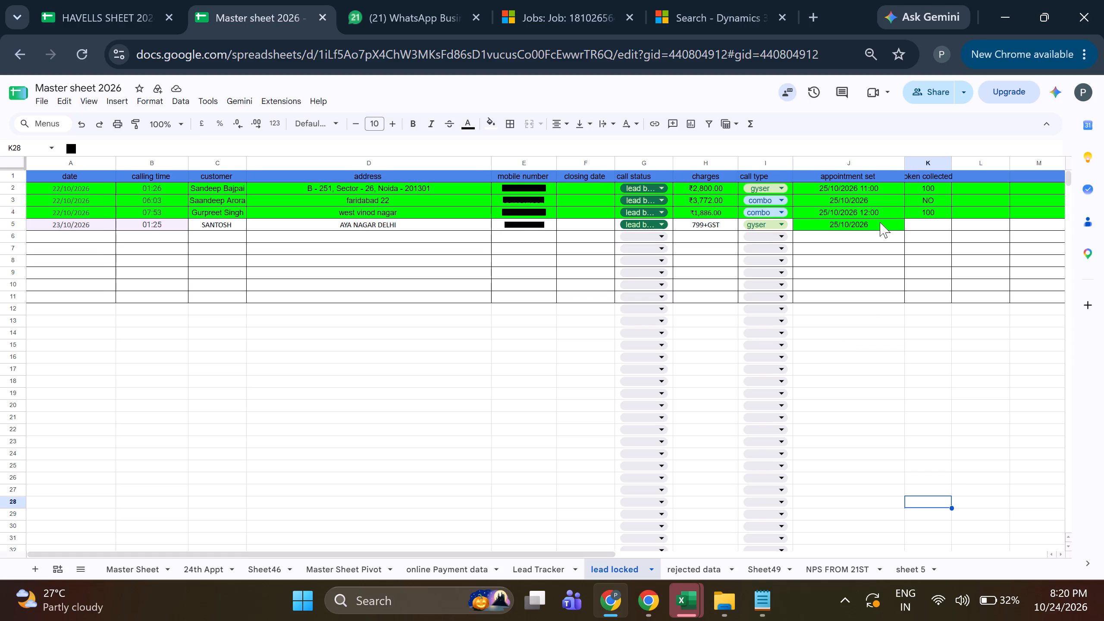
{"action": "double_click", "coordinate": [880, 222]}
{"action": "key", "text": "space"}
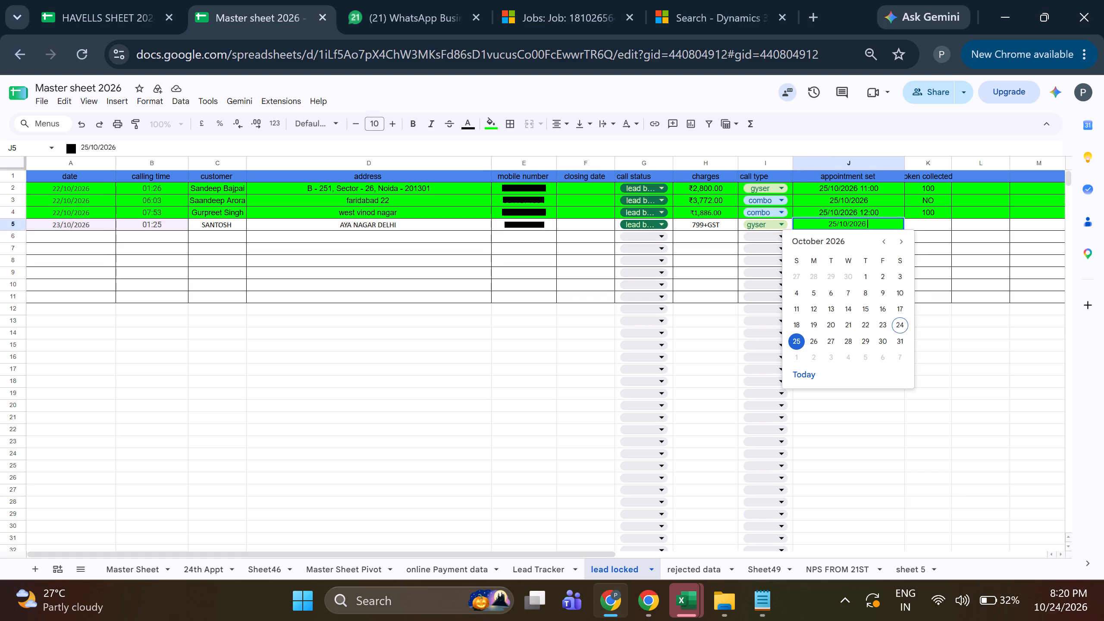
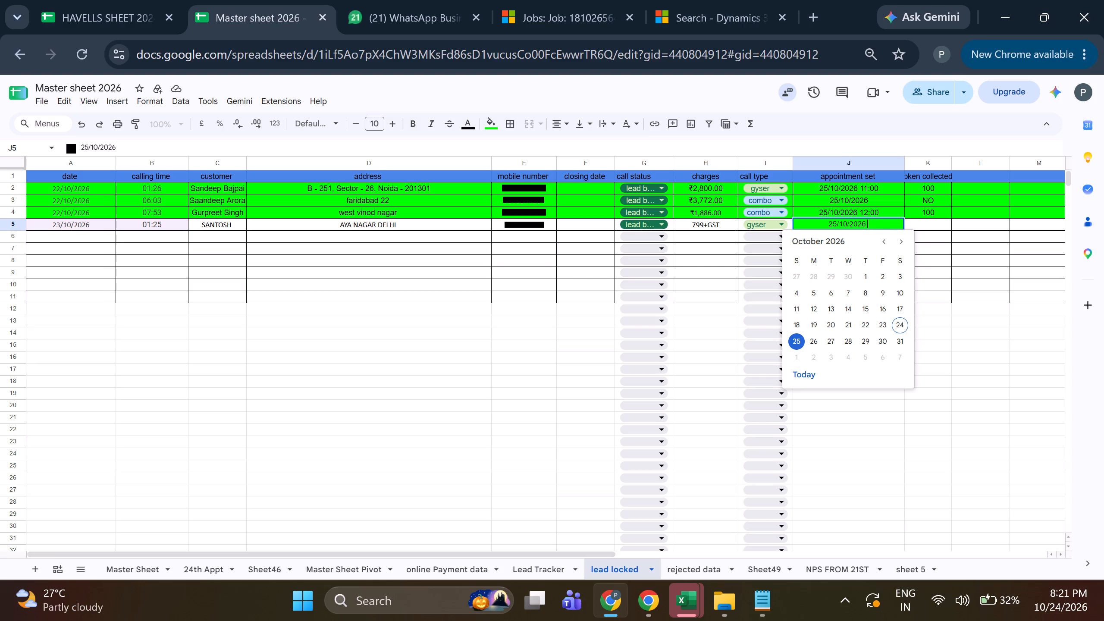
Add the time 3PM after the date in the J5 appointment.
{"action": "key", "text": "3"}
{"action": "type", "text": "PM"}
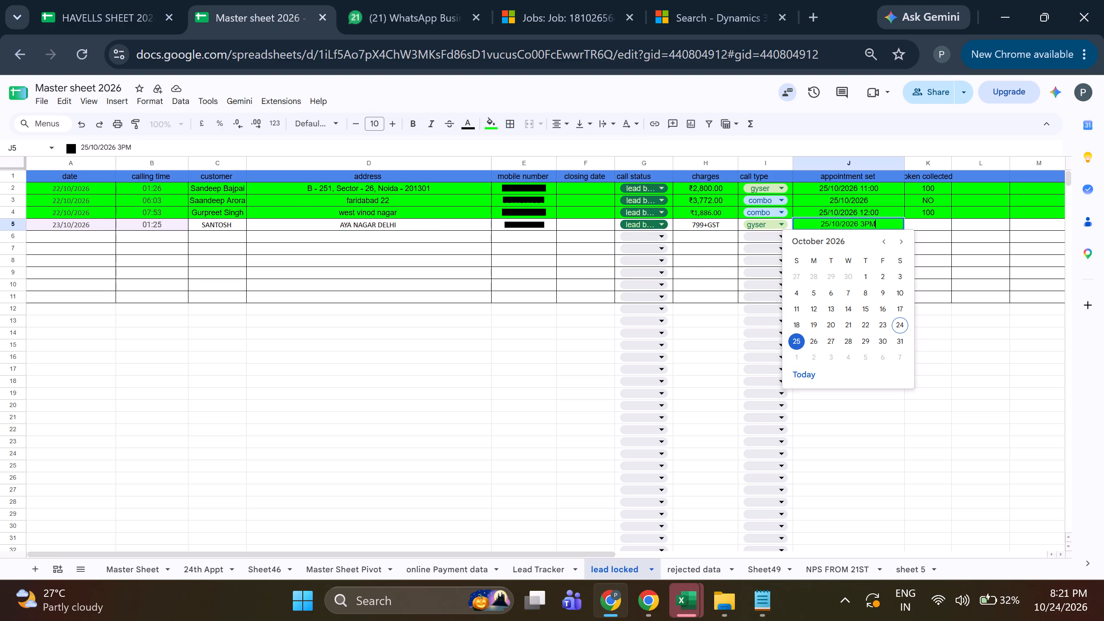
{"action": "key", "text": "space"}
{"action": "left_click", "coordinate": [927, 229]}
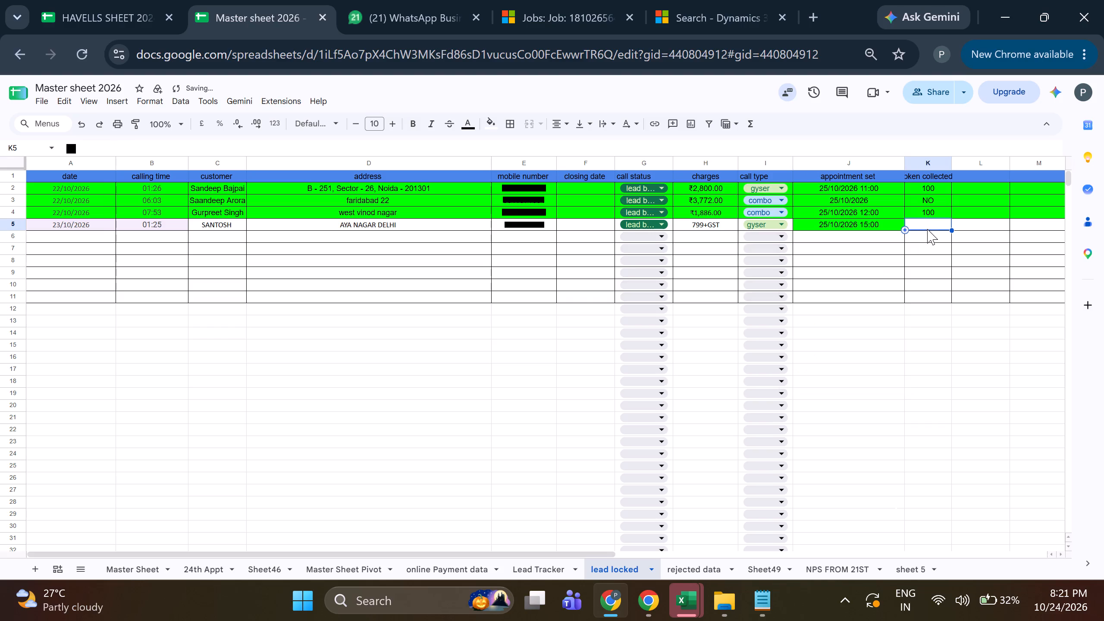
Fill the whole of row 5 with the same green as the lead rows above it.
{"action": "left_click", "coordinate": [929, 226]}
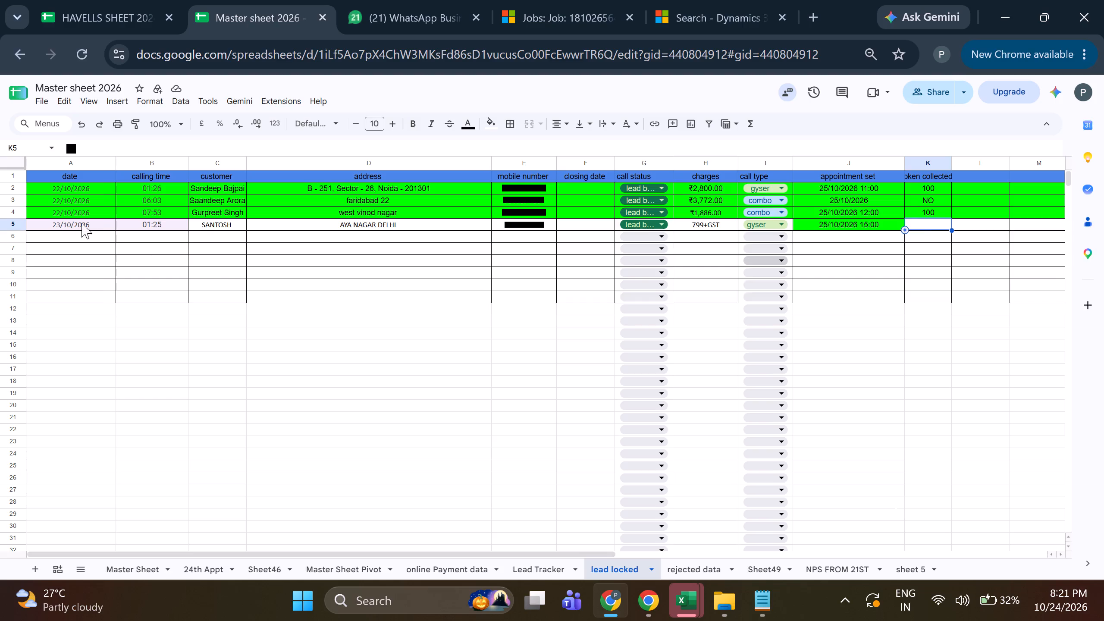
{"action": "left_click", "coordinate": [0, 226]}
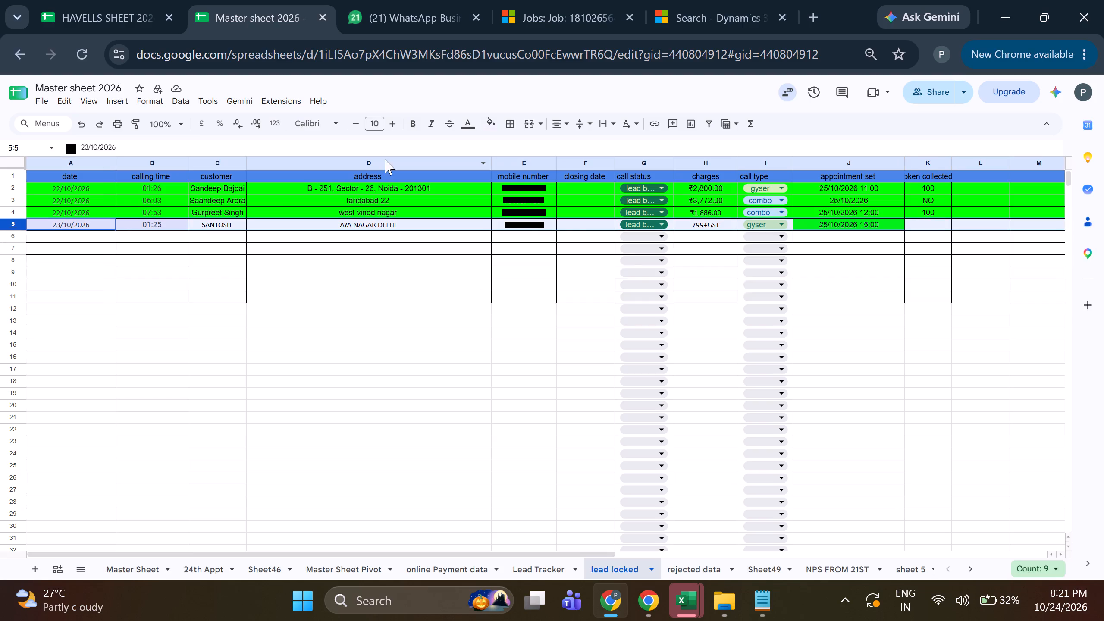
{"action": "left_click", "coordinate": [497, 118]}
{"action": "left_click", "coordinate": [544, 179]}
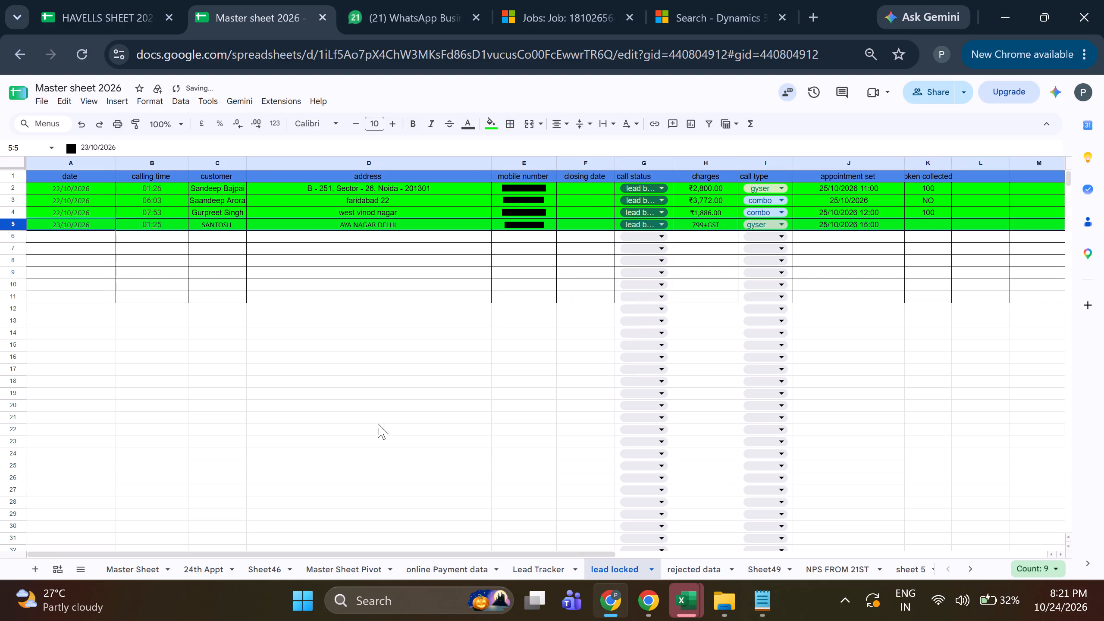
{"action": "left_click", "coordinate": [379, 420]}
Enter NO as the token collected in K5.
{"action": "left_click", "coordinate": [912, 224]}
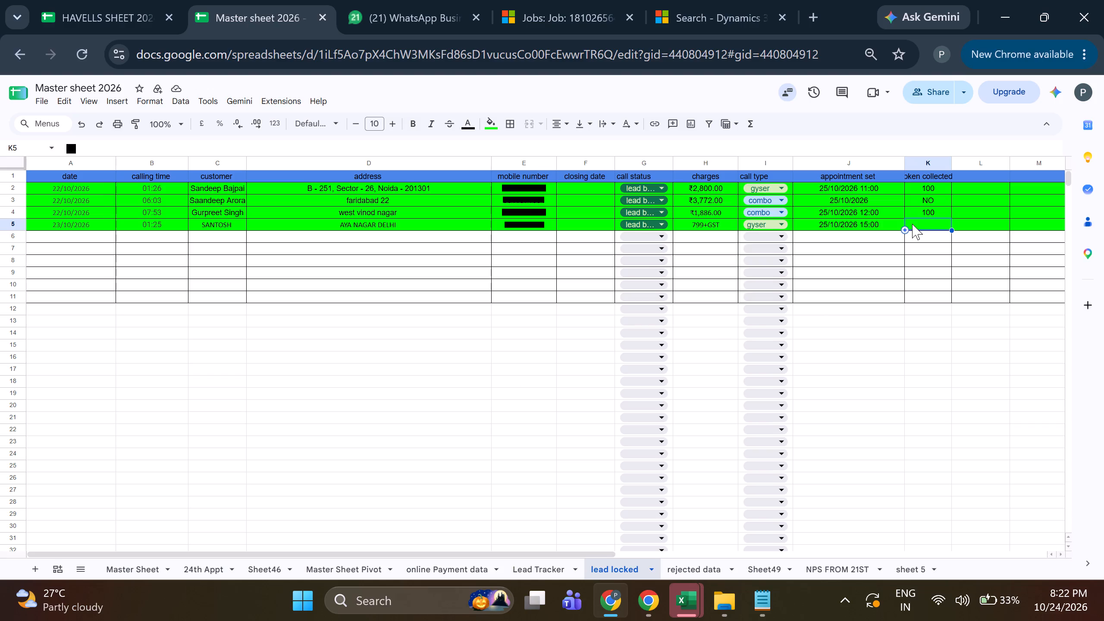
{"action": "type", "text": "NO"}
{"action": "key", "text": "Down"}
{"action": "key", "text": "Left"}
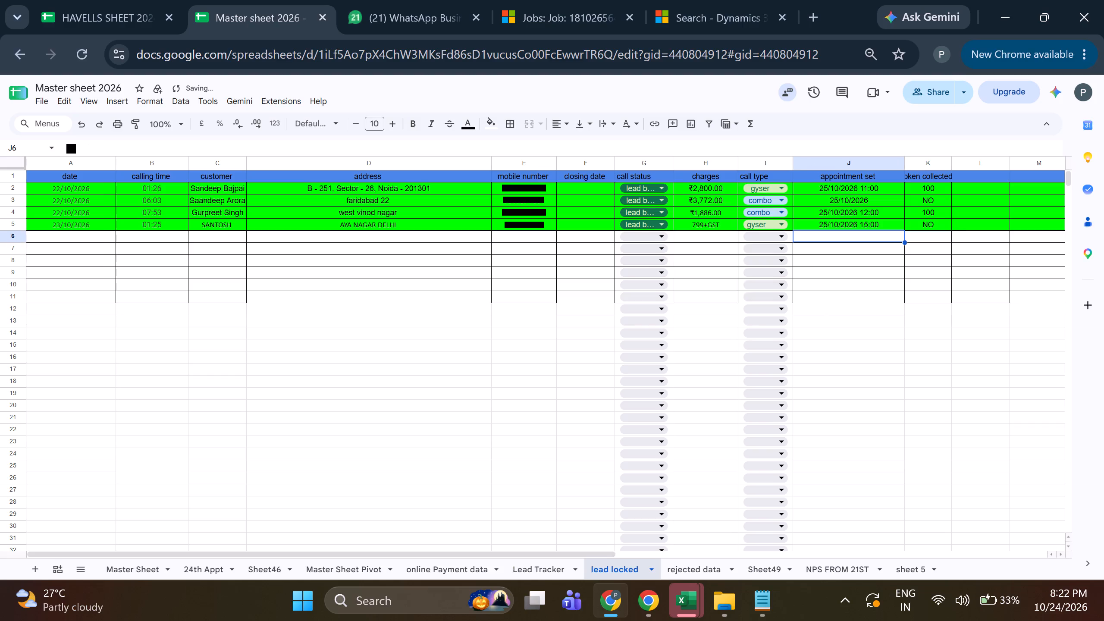
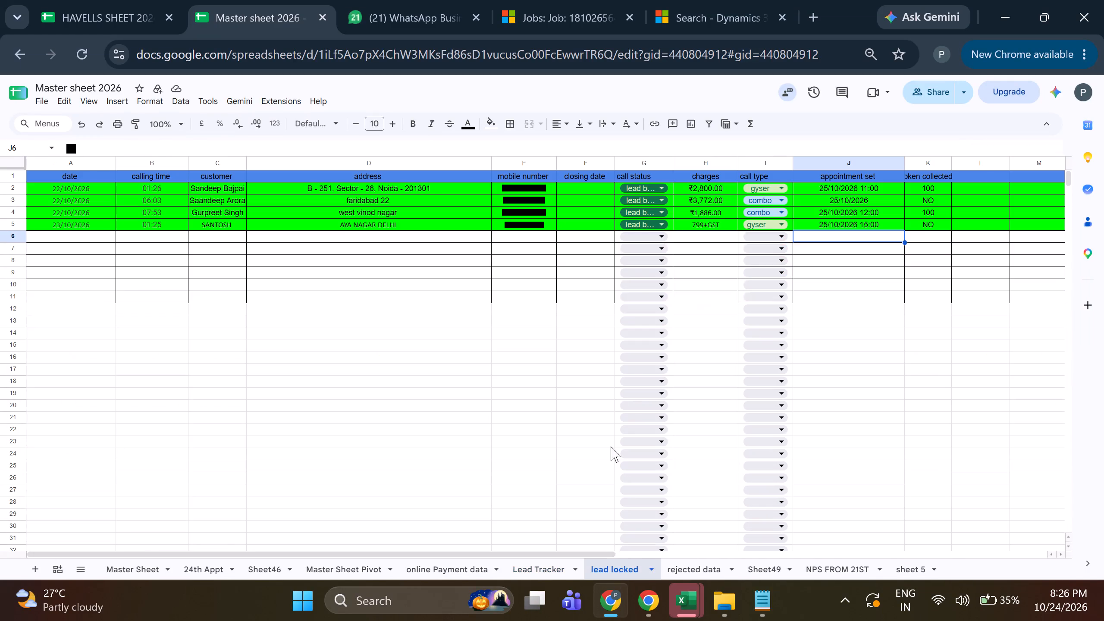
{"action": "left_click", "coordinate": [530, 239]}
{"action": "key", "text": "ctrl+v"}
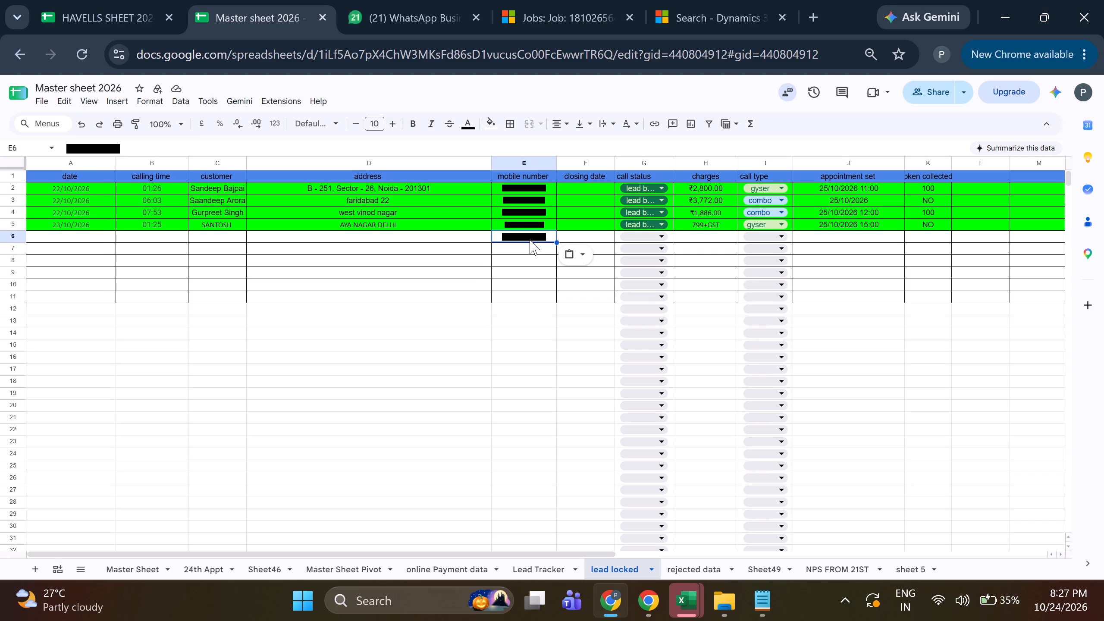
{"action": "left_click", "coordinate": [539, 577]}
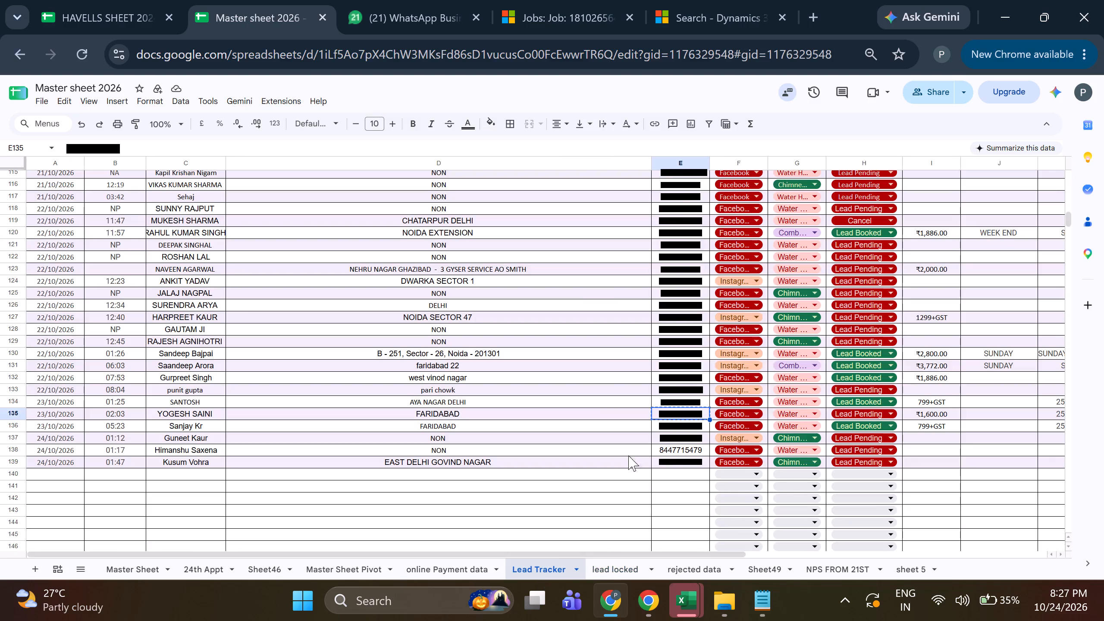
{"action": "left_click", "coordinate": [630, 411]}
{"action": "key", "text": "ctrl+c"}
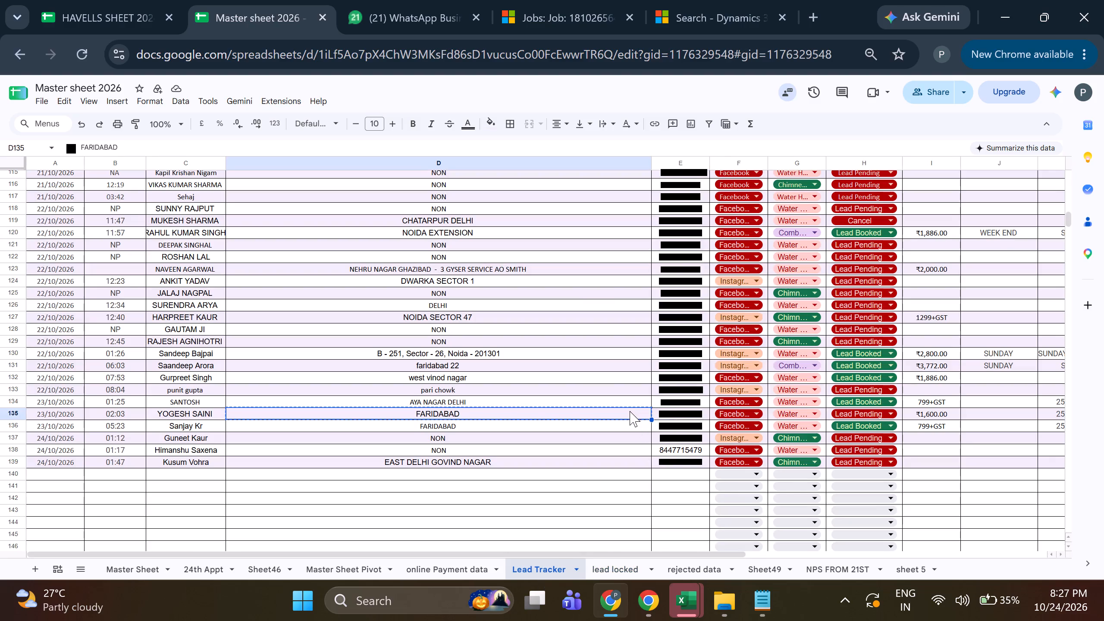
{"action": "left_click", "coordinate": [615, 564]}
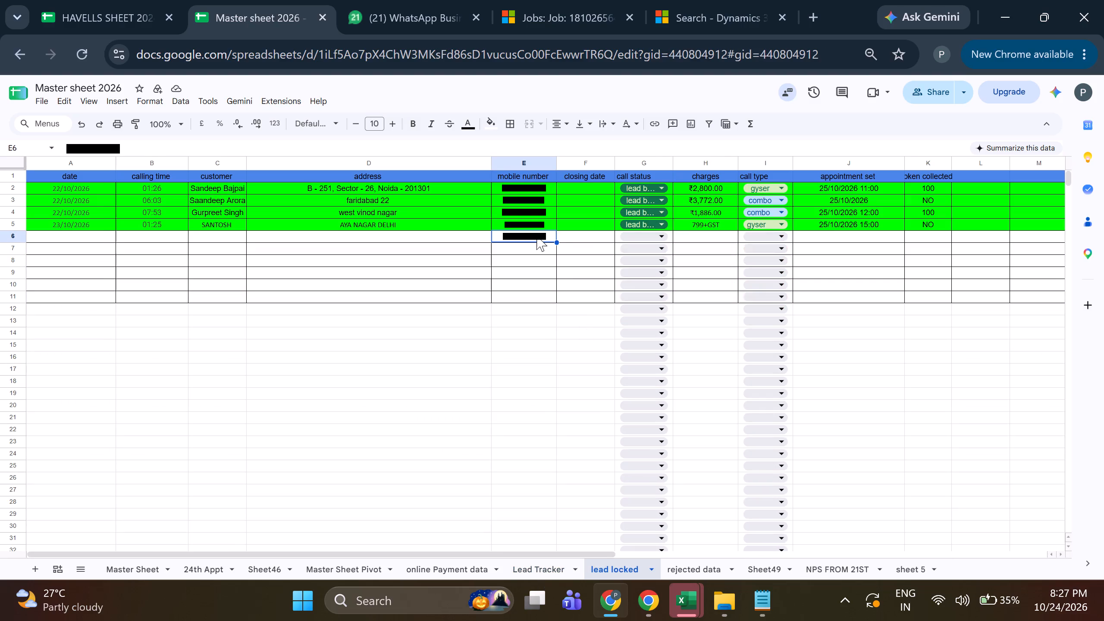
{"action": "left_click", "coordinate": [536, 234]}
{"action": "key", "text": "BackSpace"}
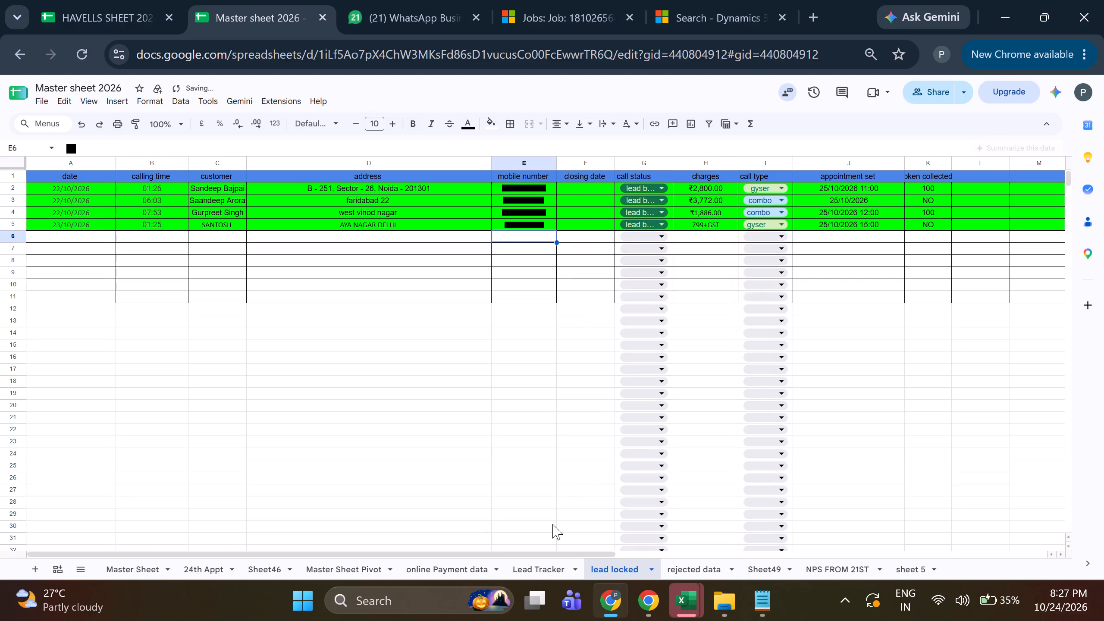
Check the mobile numbers of the booked leads in Lead Tracker rows 130 to 132 against the lead locked sheet.
{"action": "left_click", "coordinate": [552, 563]}
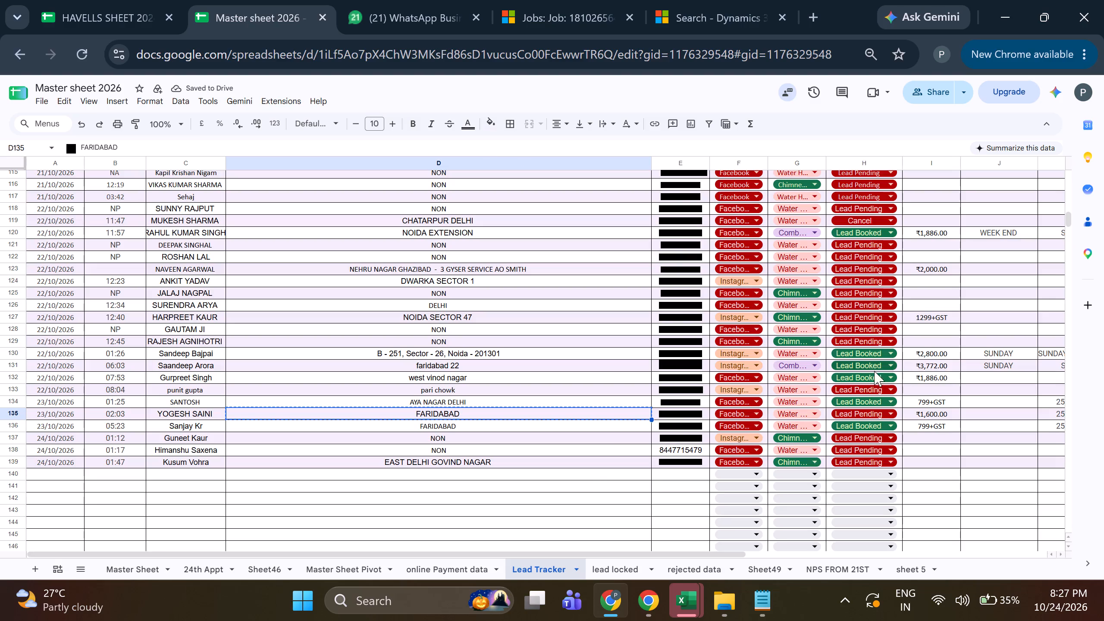
{"action": "left_click", "coordinate": [686, 355]}
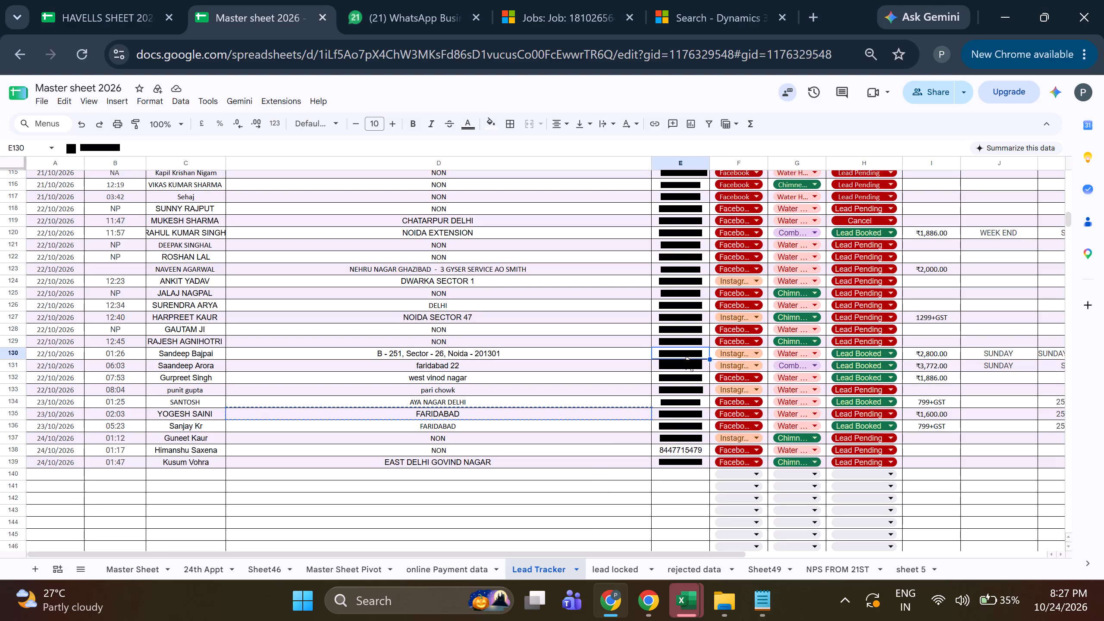
{"action": "left_click", "coordinate": [677, 369]}
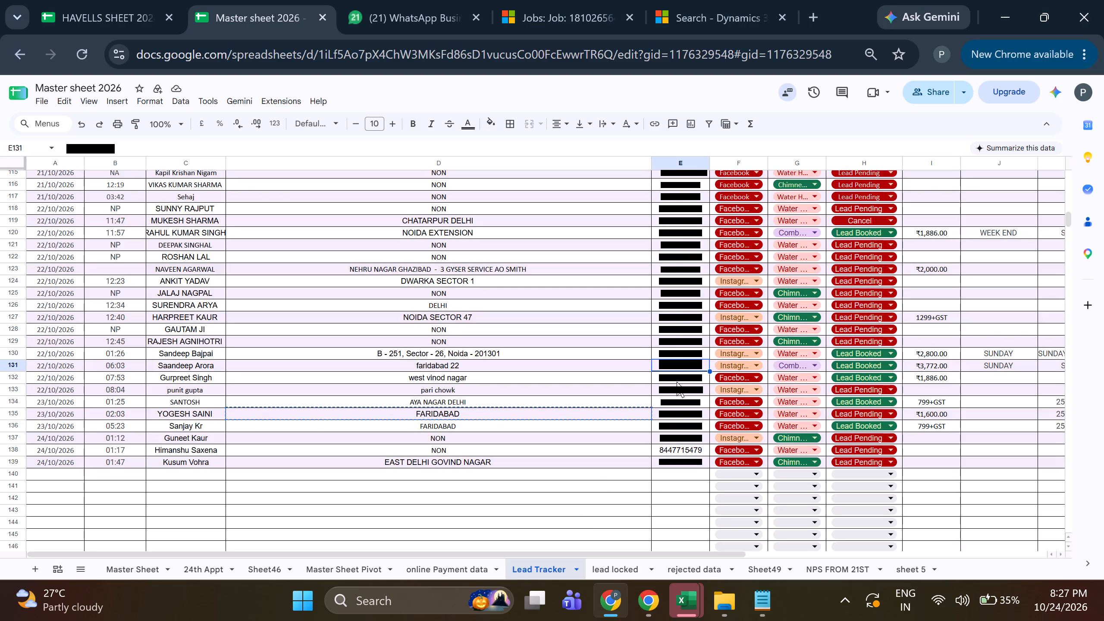
{"action": "left_click", "coordinate": [677, 382]}
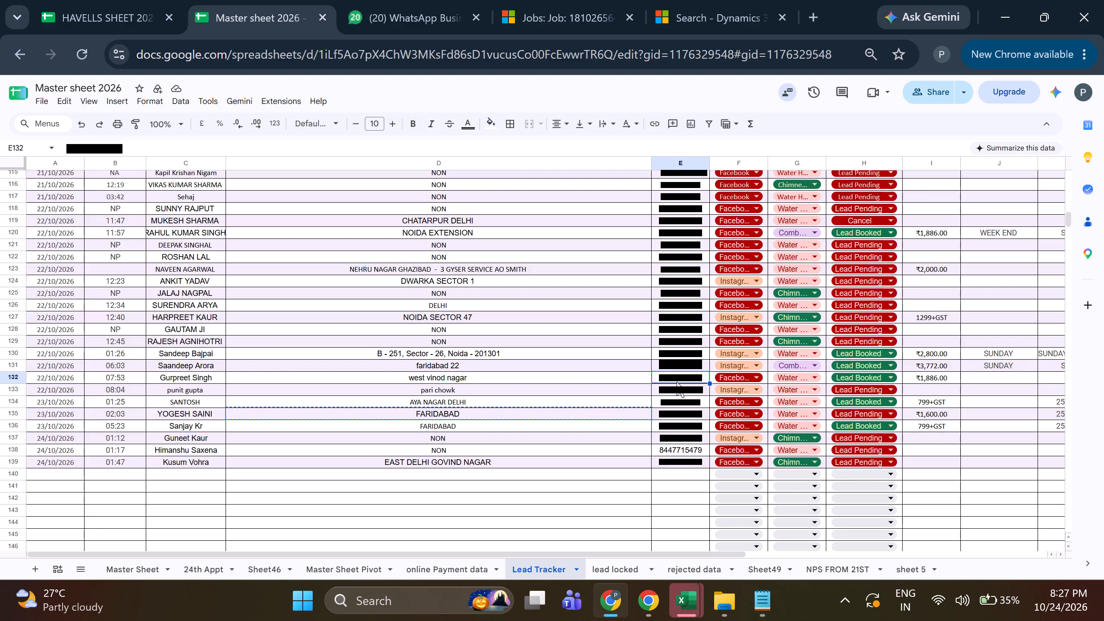
{"action": "left_click", "coordinate": [634, 576]}
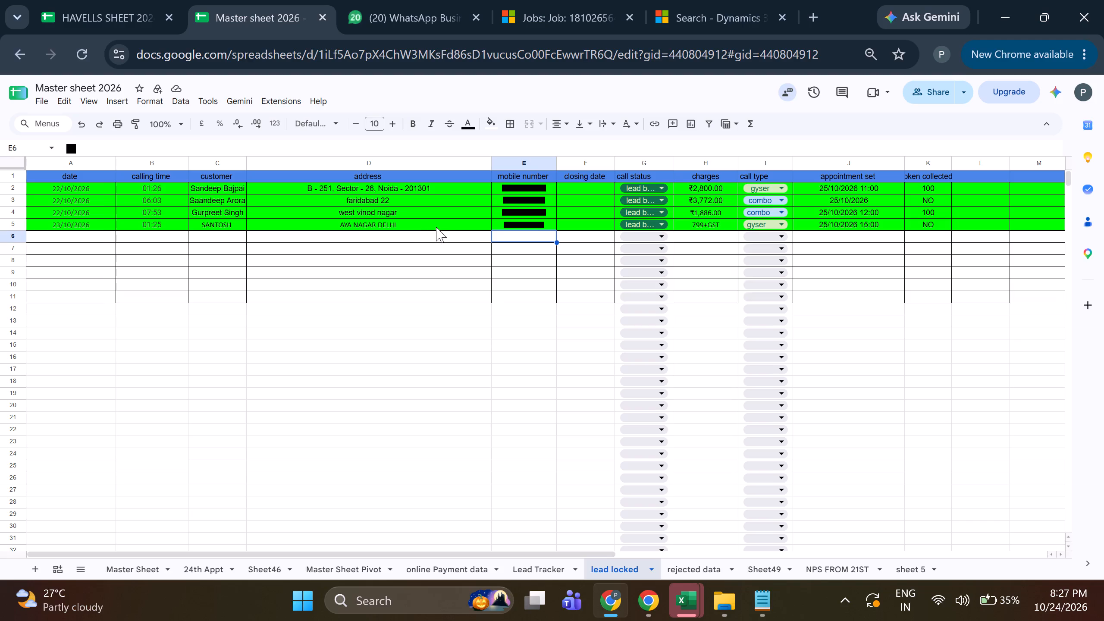
{"action": "left_click", "coordinate": [537, 574]}
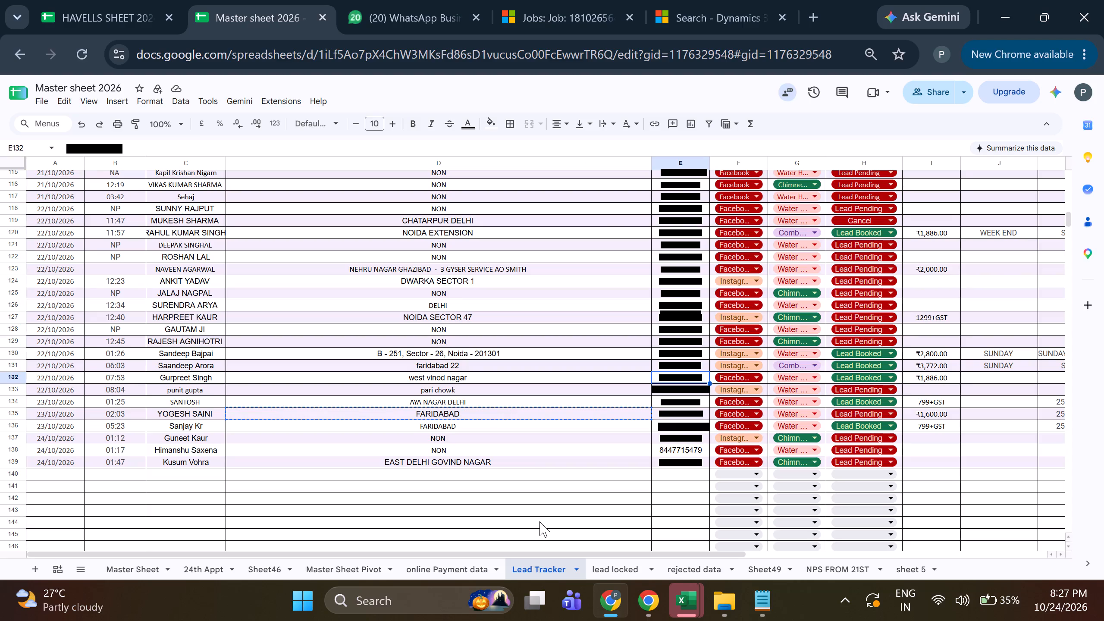
Find the lead in Lead Tracker by its mobile number's opening digits and set its status in H115 to Lead Booked.
{"action": "key", "text": "ctrl+f"}
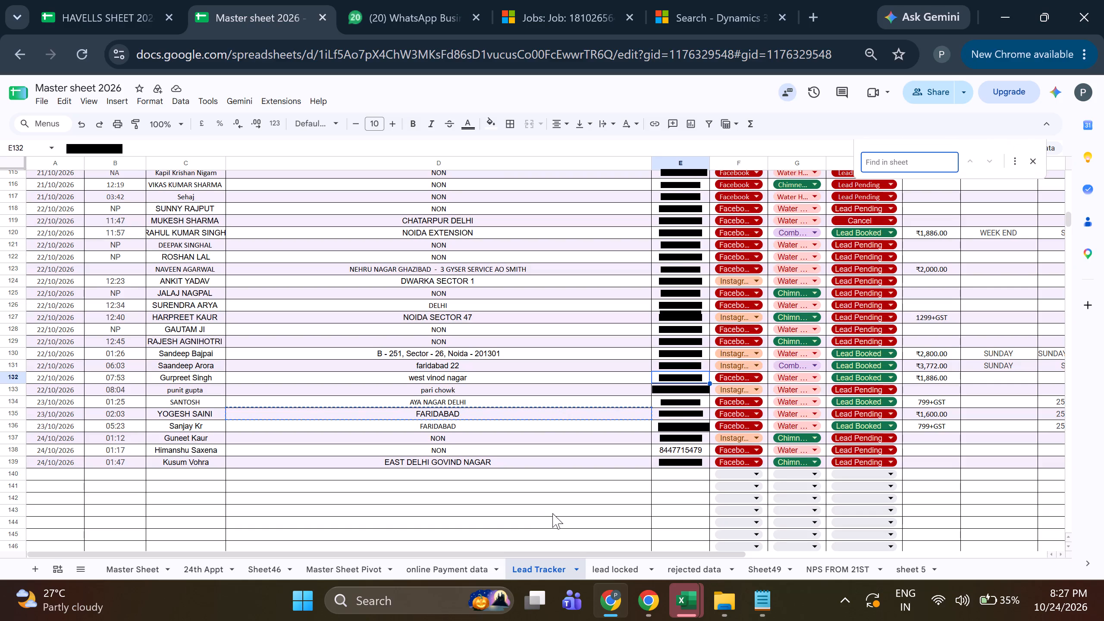
{"action": "type", "text": "981"}
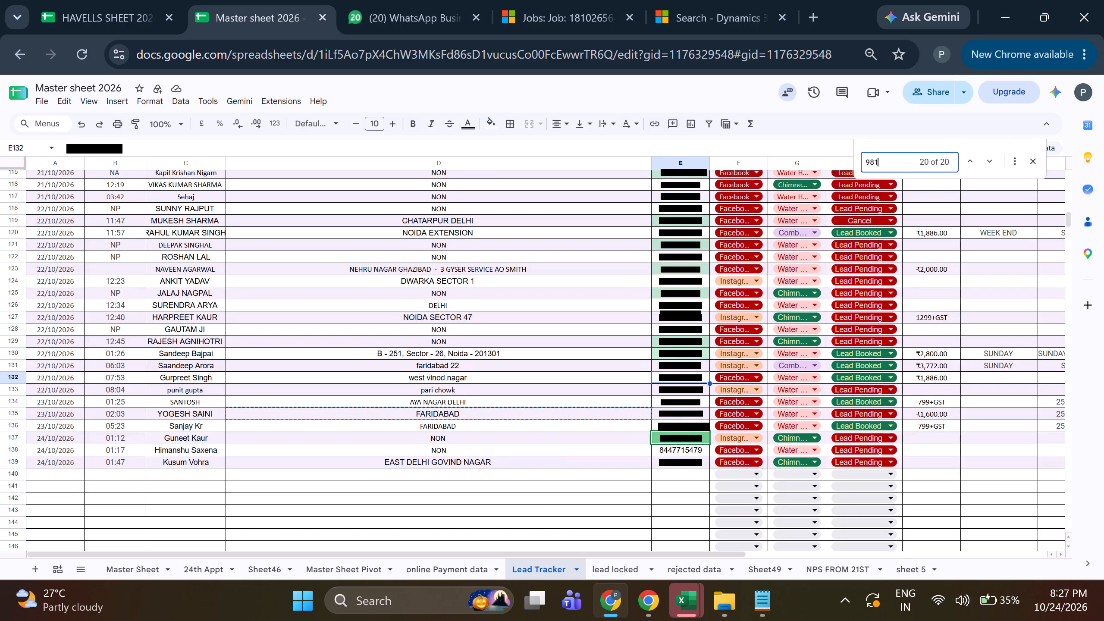
{"action": "type", "text": "93"}
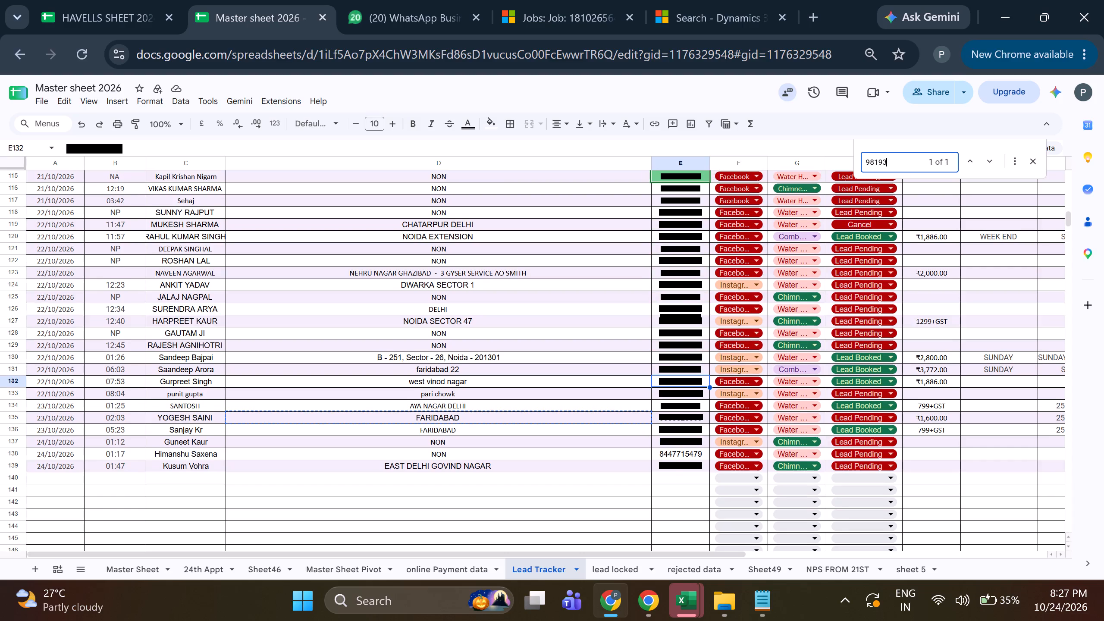
{"action": "scroll", "coordinate": [569, 580], "scroll_direction": "up", "scroll_amount": 2}
{"action": "scroll", "coordinate": [598, 418], "scroll_direction": "up", "scroll_amount": 1}
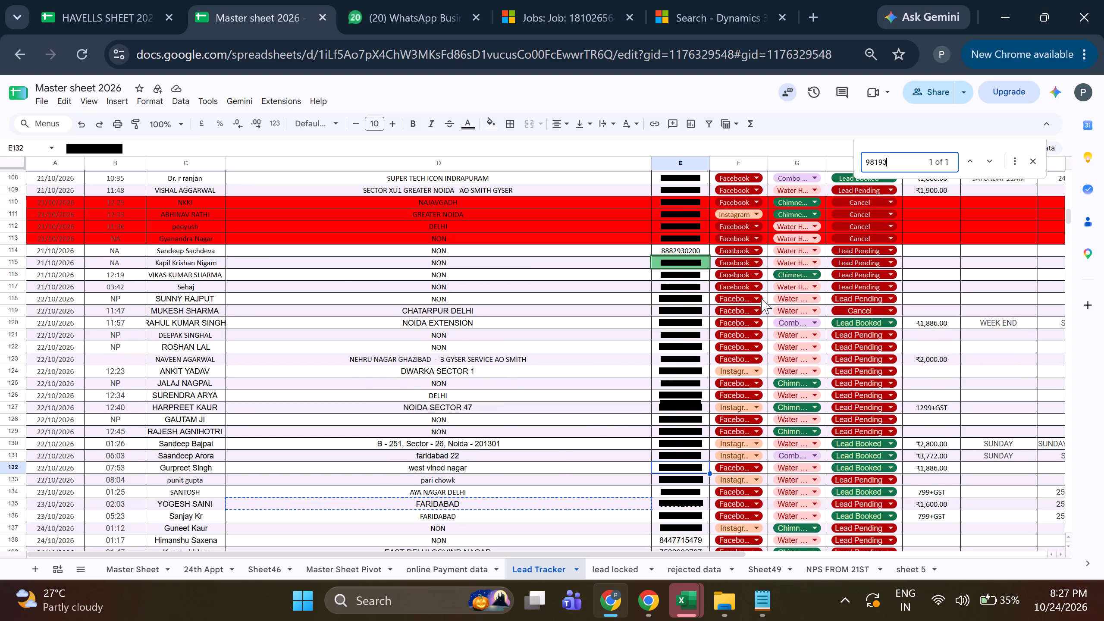
{"action": "left_click", "coordinate": [860, 262]}
{"action": "left_click", "coordinate": [856, 281]}
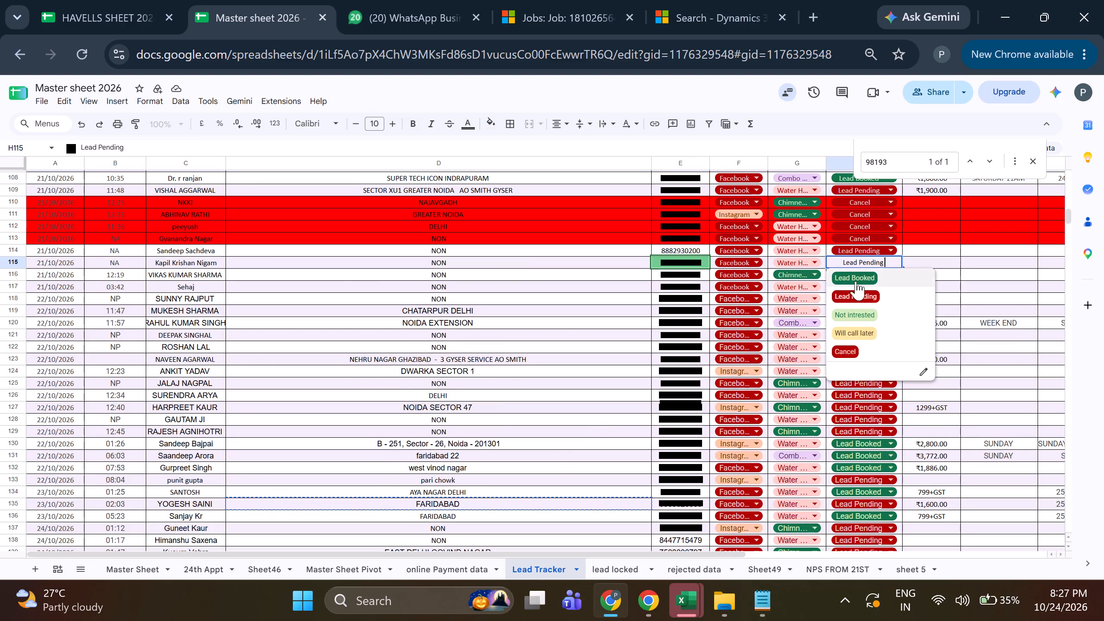
Enter 942 as the charge for the row 115 lead in I115.
{"action": "left_click", "coordinate": [914, 264]}
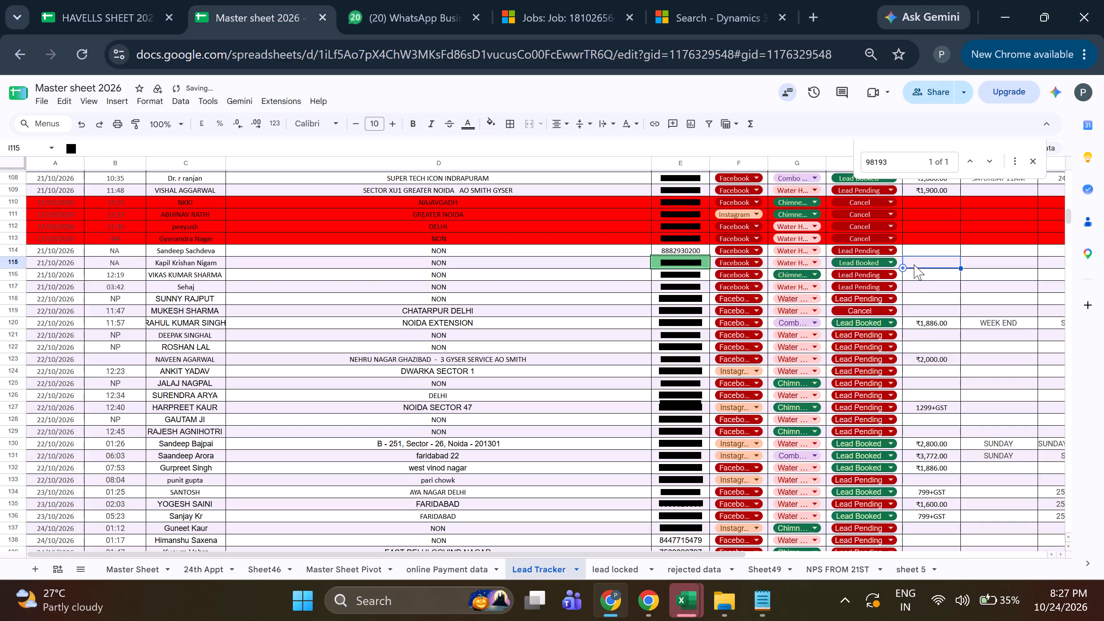
{"action": "type", "text": "799"}
{"action": "key", "text": "BackSpace"}
{"action": "key", "text": "BackSpace"}
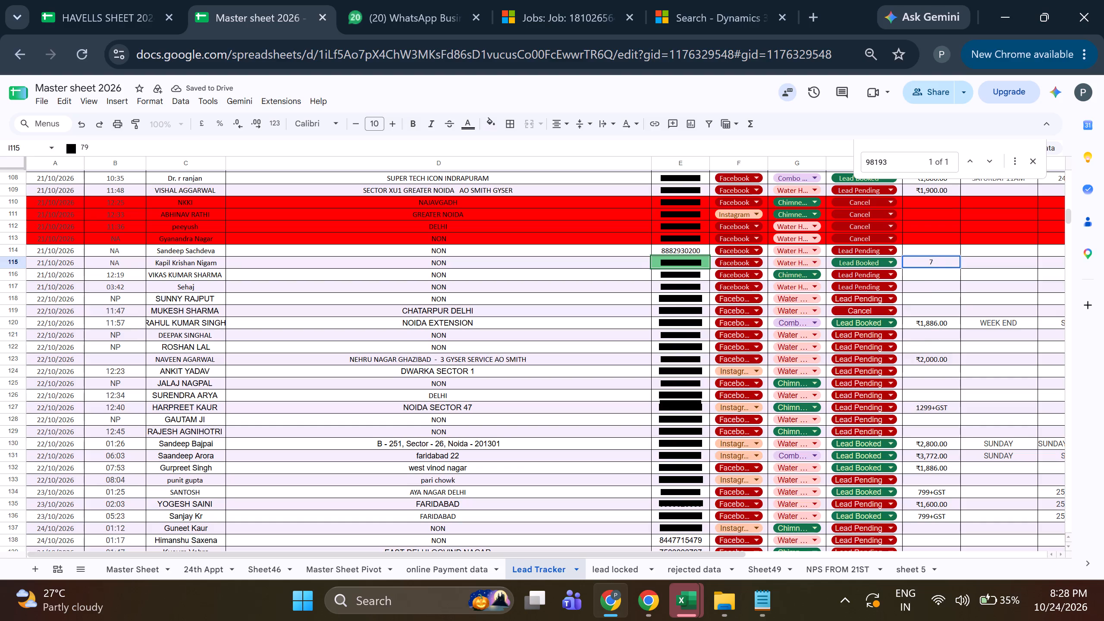
{"action": "key", "text": "BackSpace"}
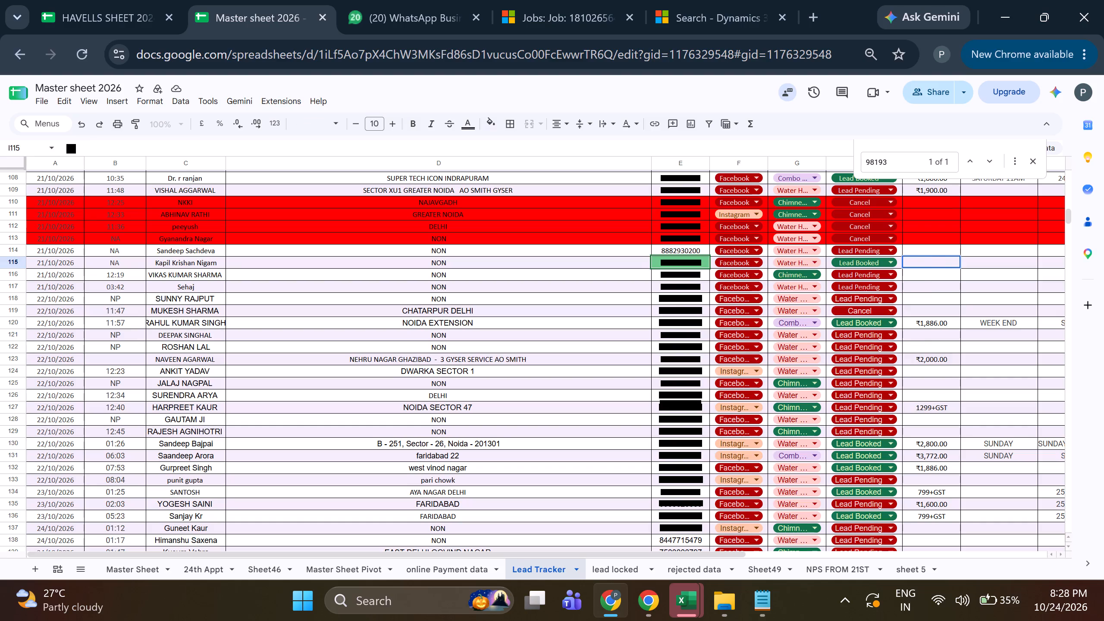
{"action": "type", "text": "942"}
{"action": "key", "text": "Return"}
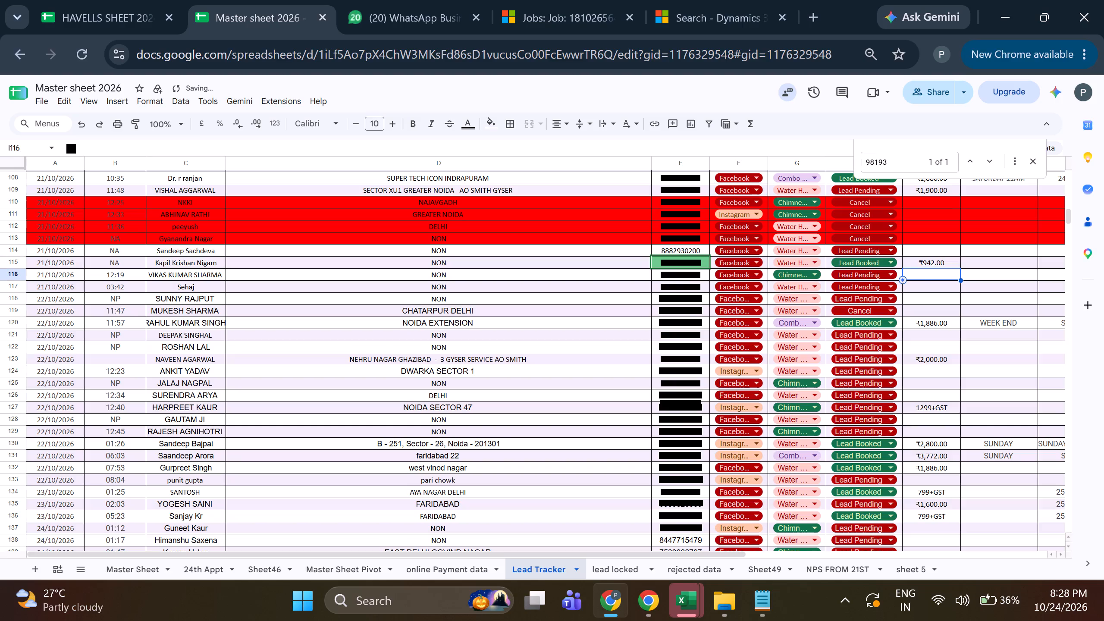
Copy the mobile number from Lead Tracker E115 into E6 of the lead locked sheet.
{"action": "left_click", "coordinate": [669, 263]}
{"action": "key", "text": "ctrl+c"}
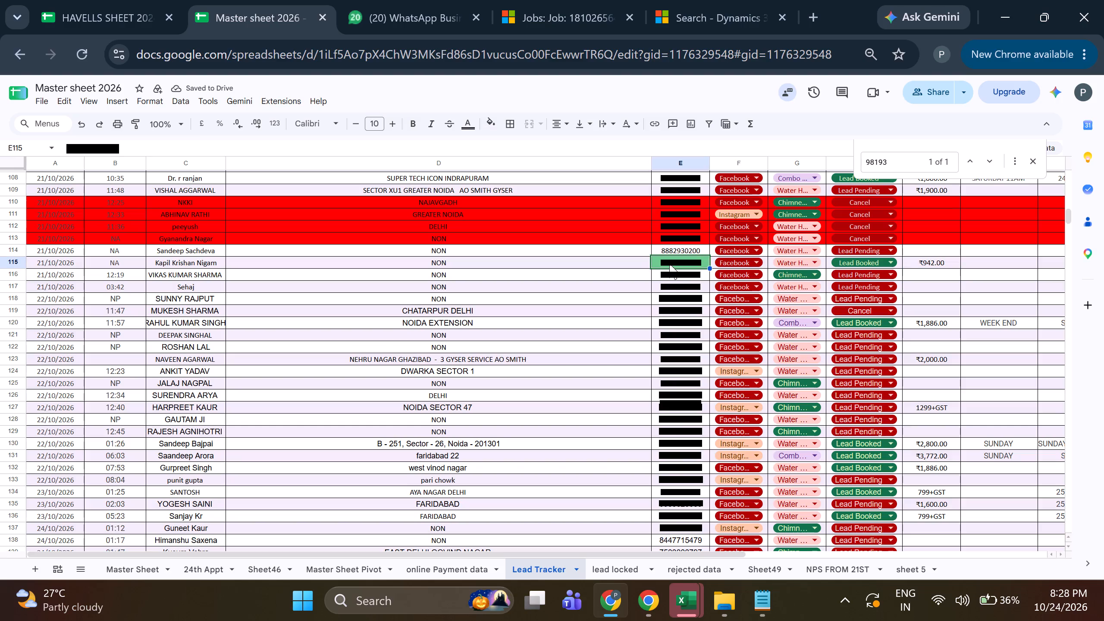
{"action": "left_click", "coordinate": [616, 569]}
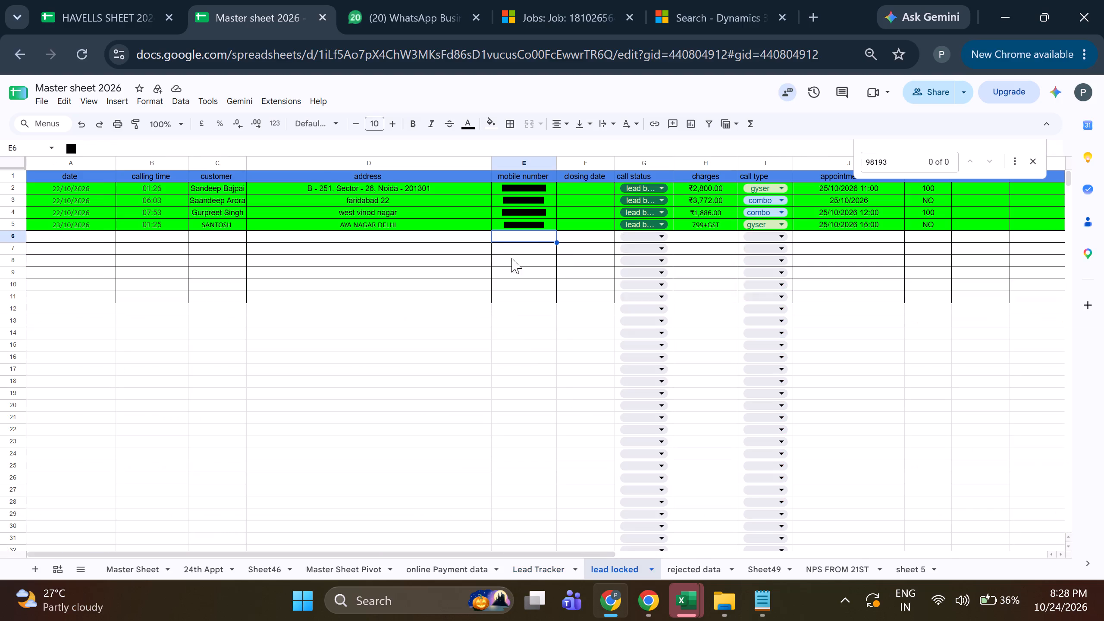
{"action": "left_click", "coordinate": [516, 238]}
{"action": "key", "text": "ctrl+v"}
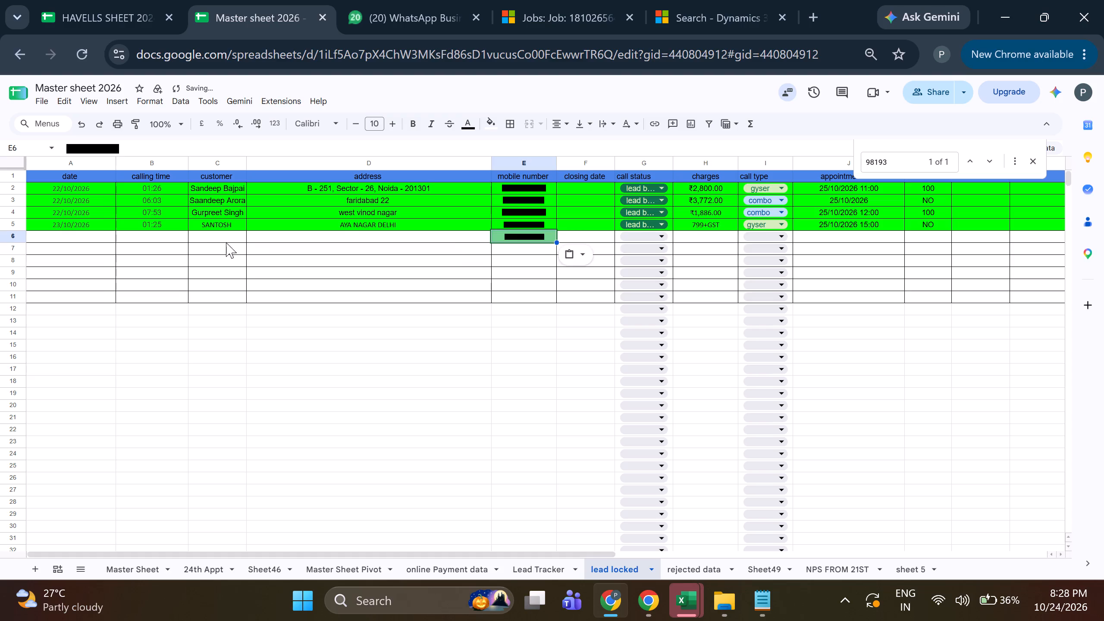
Copy the customer name from Lead Tracker C115 into C6 of the lead locked sheet.
{"action": "left_click", "coordinate": [216, 234]}
{"action": "left_click", "coordinate": [559, 578]}
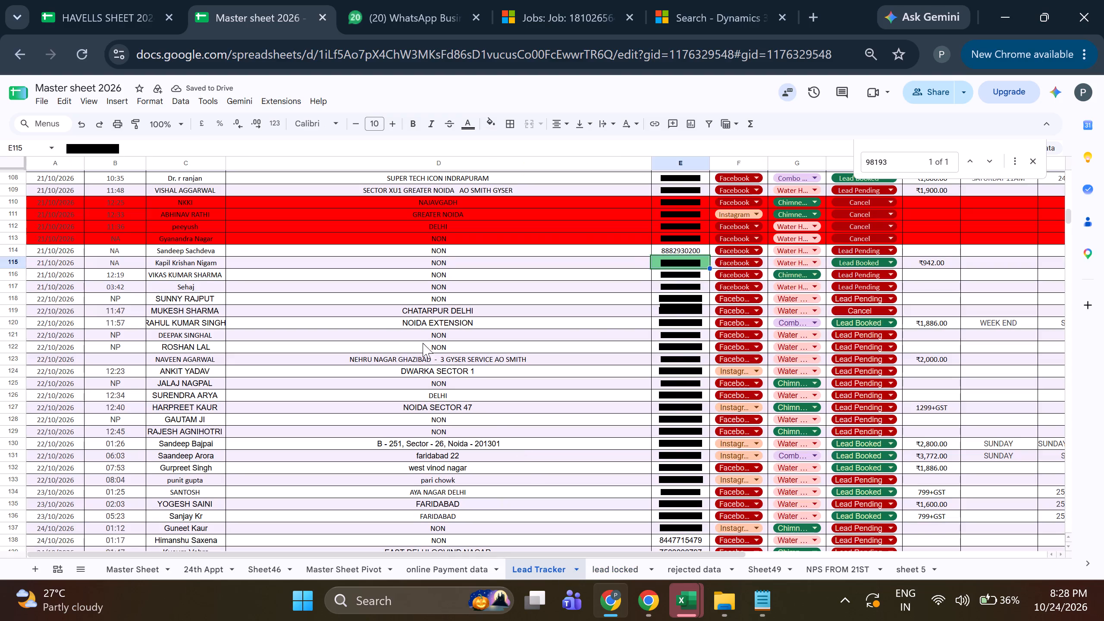
{"action": "left_click", "coordinate": [190, 260]}
{"action": "key", "text": "ctrl+c"}
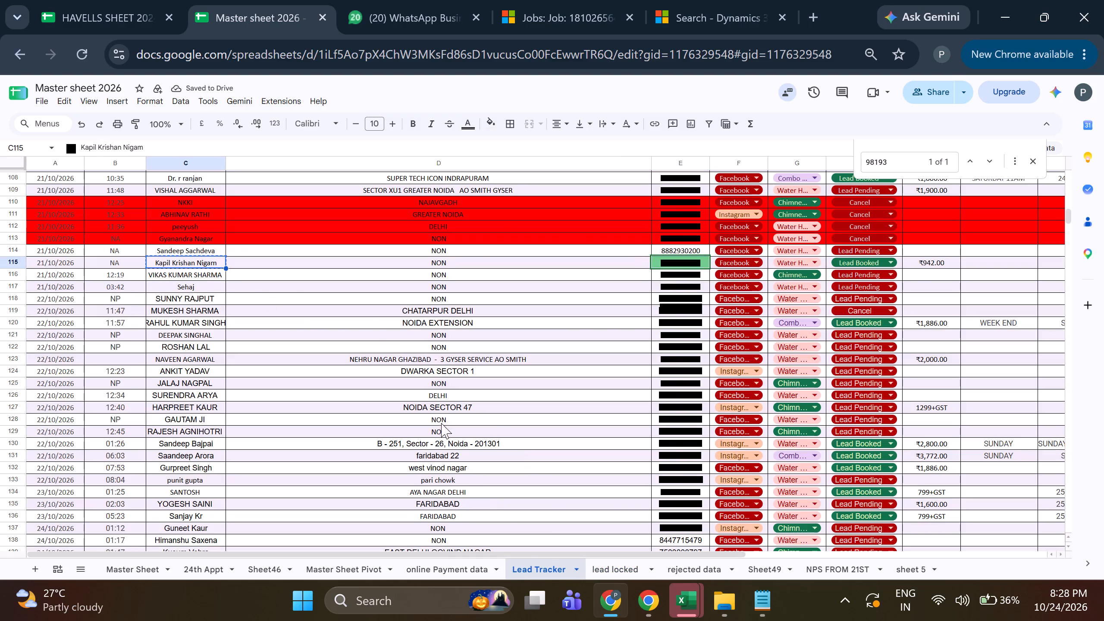
{"action": "left_click", "coordinate": [616, 576]}
{"action": "left_click", "coordinate": [204, 237]}
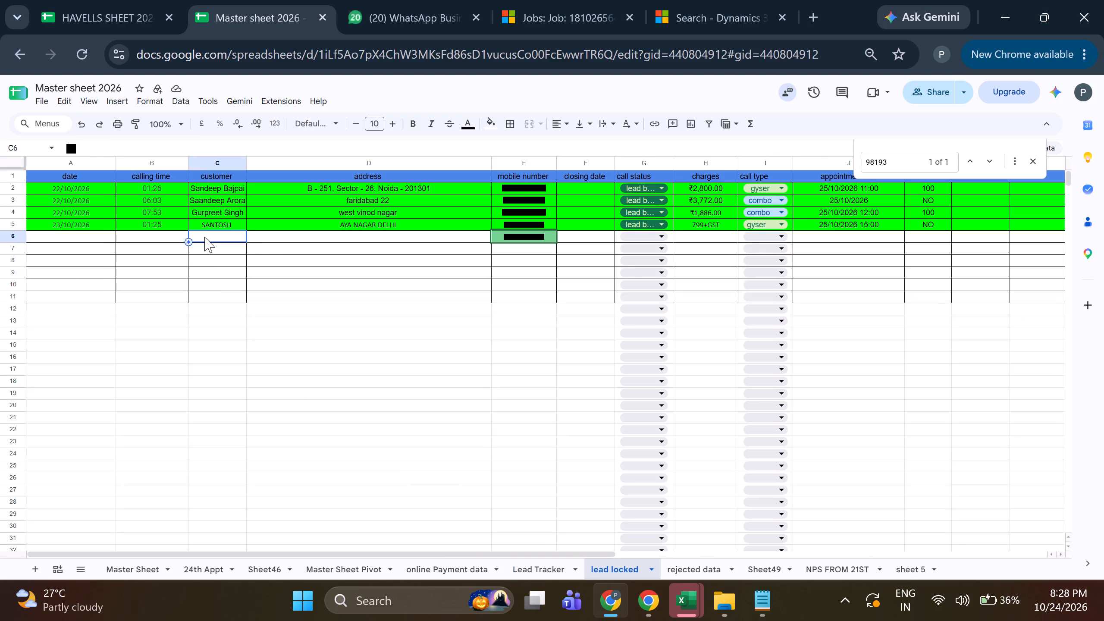
{"action": "key", "text": "ctrl+v"}
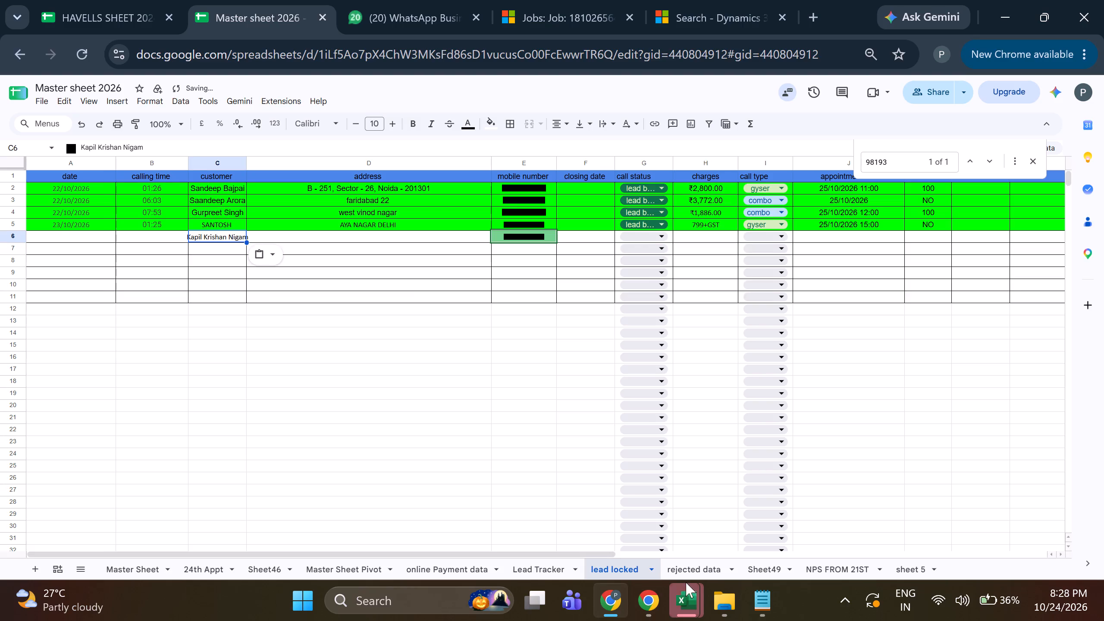
Check the row 115 lead's calling time in Lead Tracker and enter 7:30 in B6 of the lead locked sheet.
{"action": "left_click", "coordinate": [561, 561]}
{"action": "left_click", "coordinate": [125, 264]}
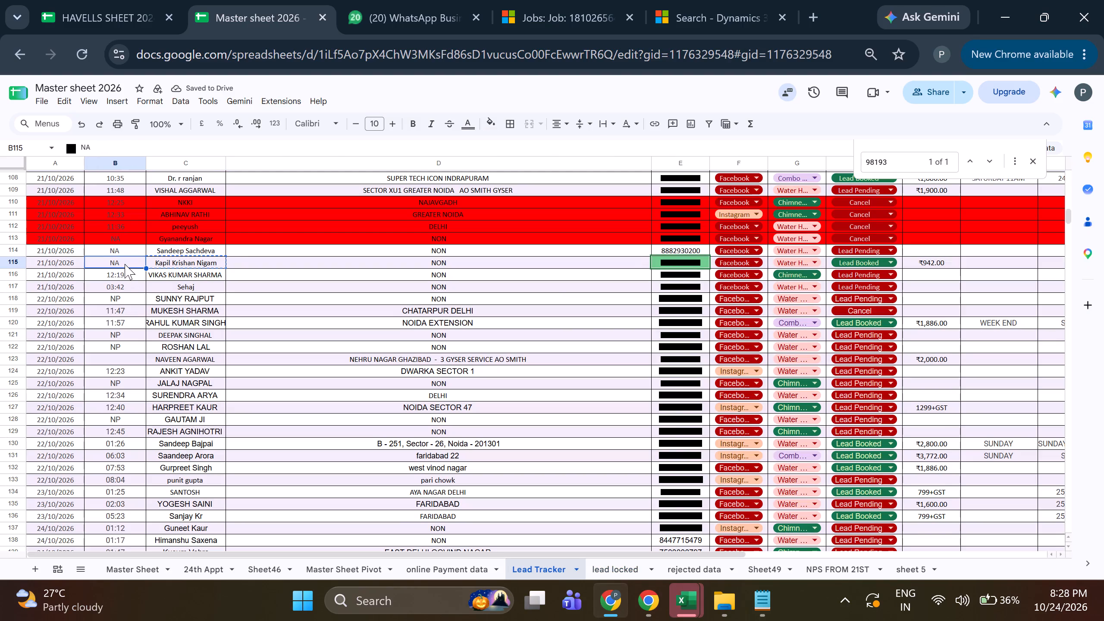
{"action": "left_click", "coordinate": [596, 574]}
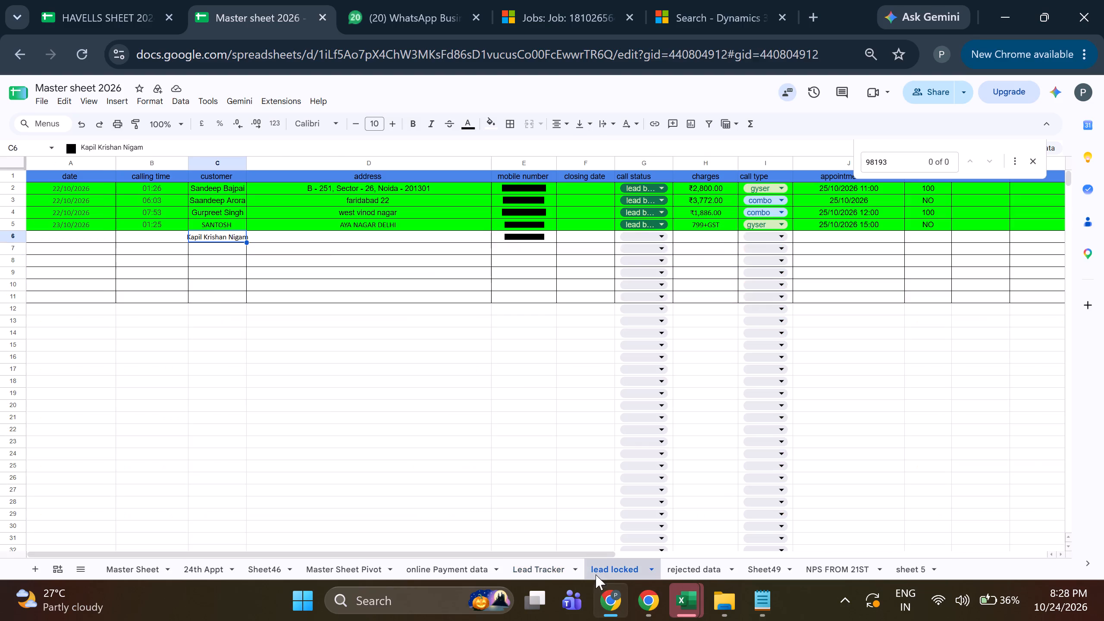
{"action": "left_click", "coordinate": [160, 242]}
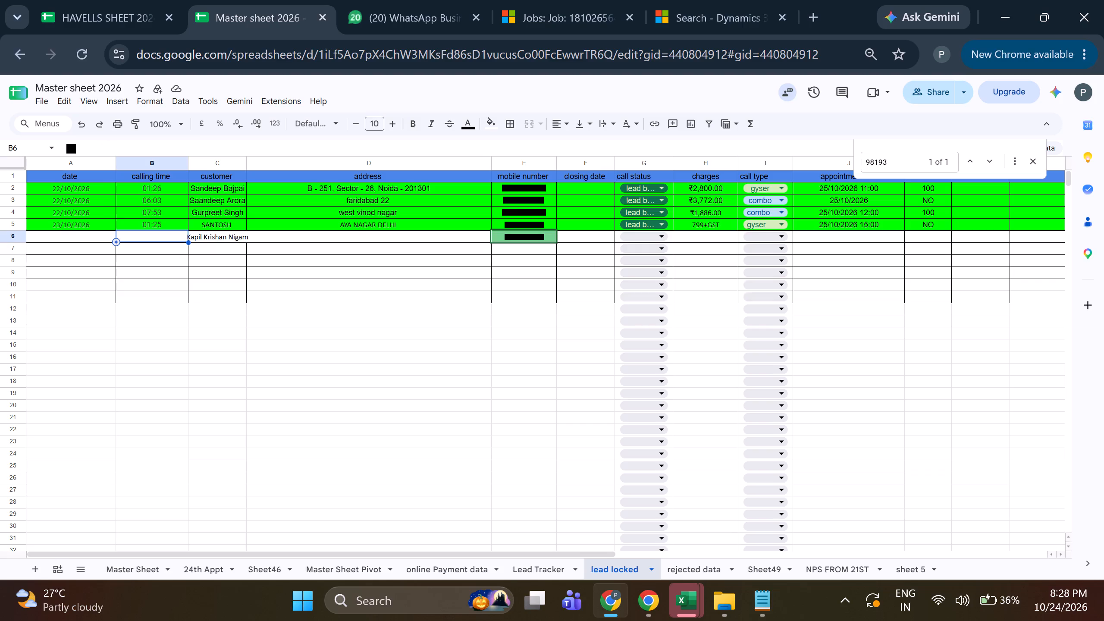
{"action": "key", "text": "7"}
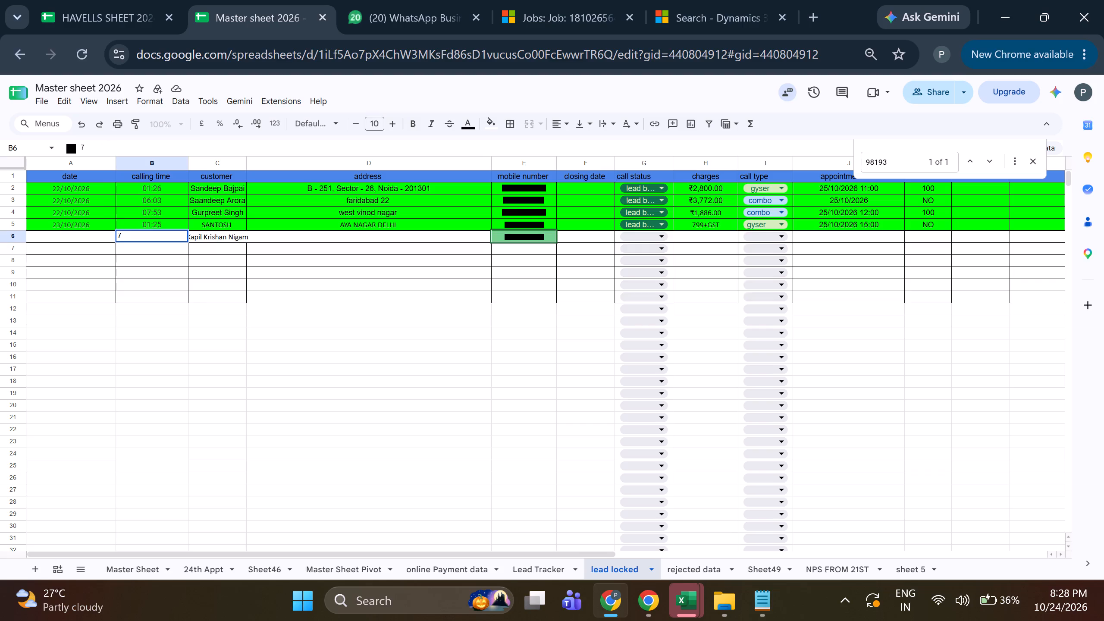
{"action": "key", "text": "shift+colon"}
{"action": "type", "text": "30"}
{"action": "key", "text": "Return"}
Copy the date 21/10/2026 from Lead Tracker A115 into A6 of the lead locked sheet.
{"action": "scroll", "coordinate": [160, 242], "scroll_direction": "up", "scroll_amount": 1}
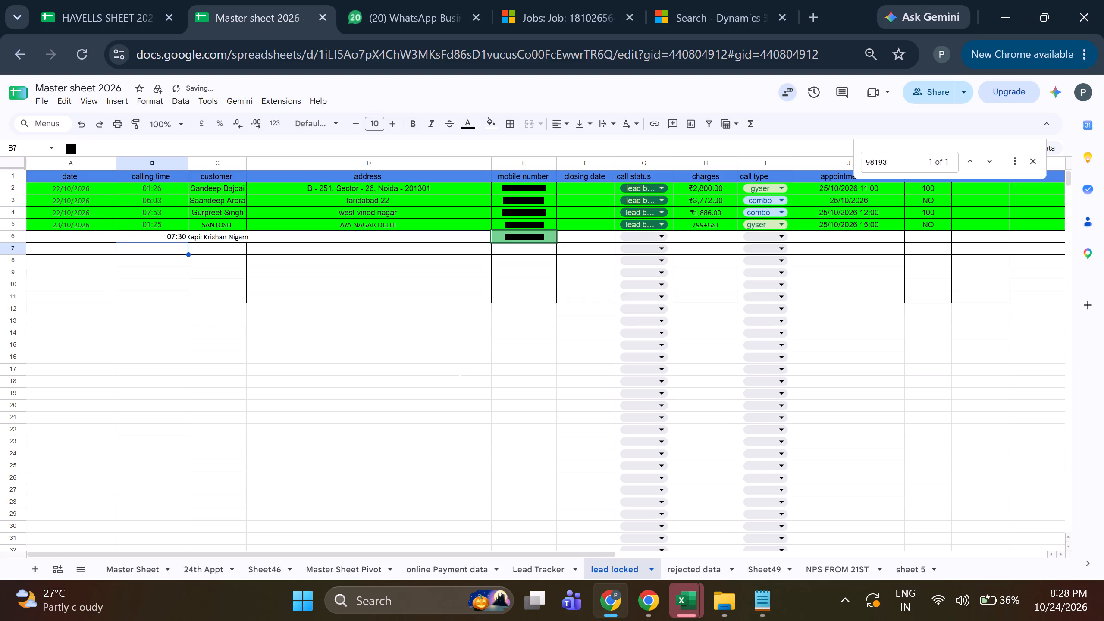
{"action": "left_click", "coordinate": [104, 233]}
{"action": "left_click", "coordinate": [539, 568]}
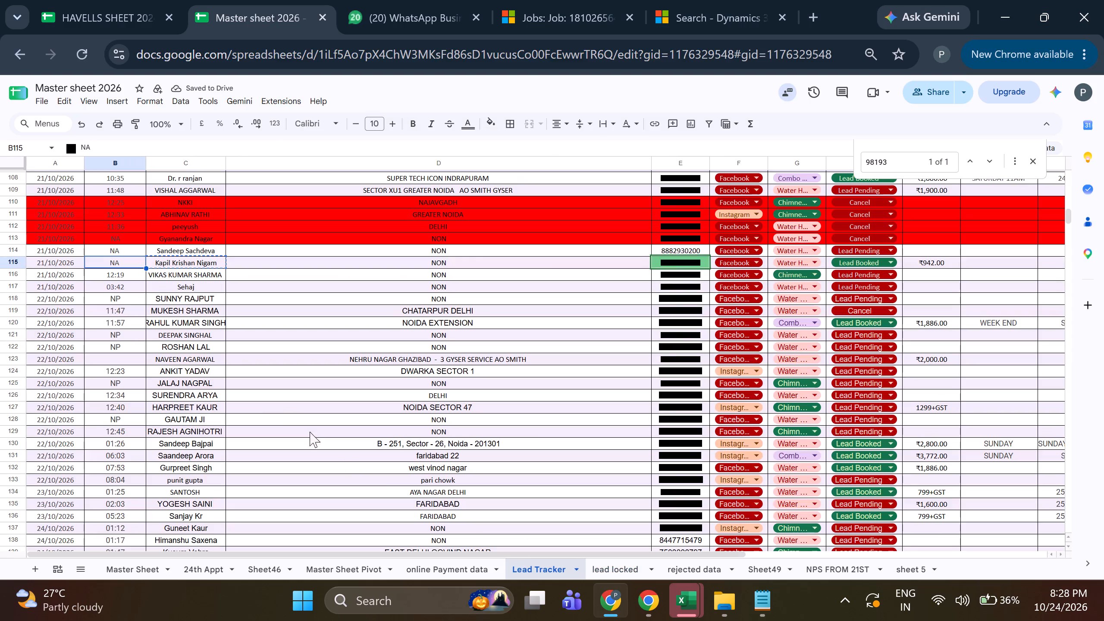
{"action": "left_click", "coordinate": [64, 263]}
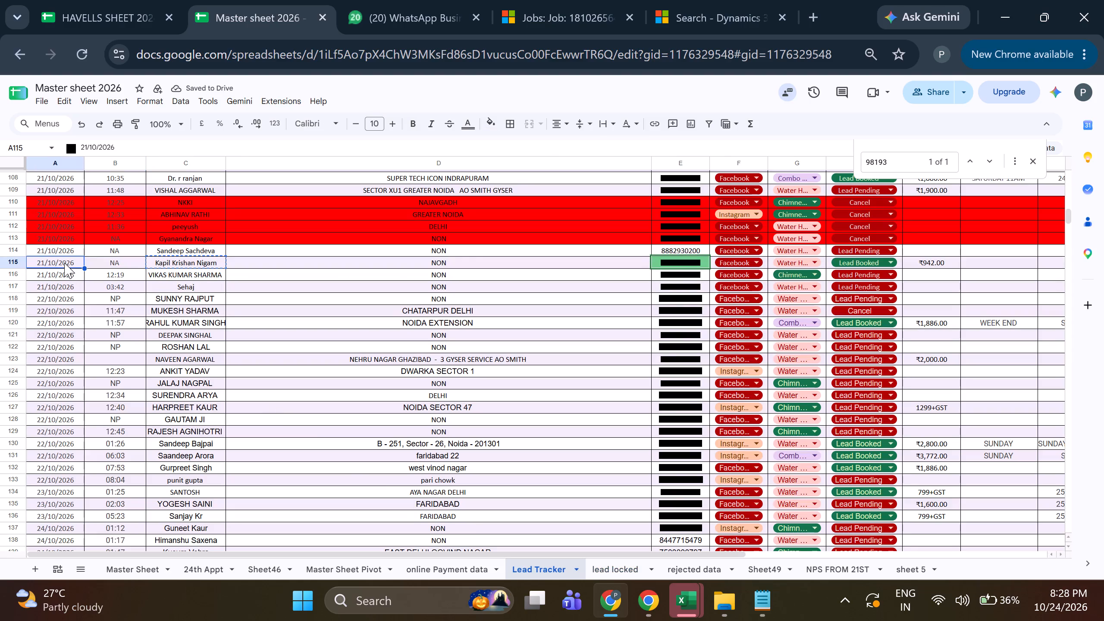
{"action": "key", "text": "ctrl+c"}
{"action": "left_click", "coordinate": [595, 575]}
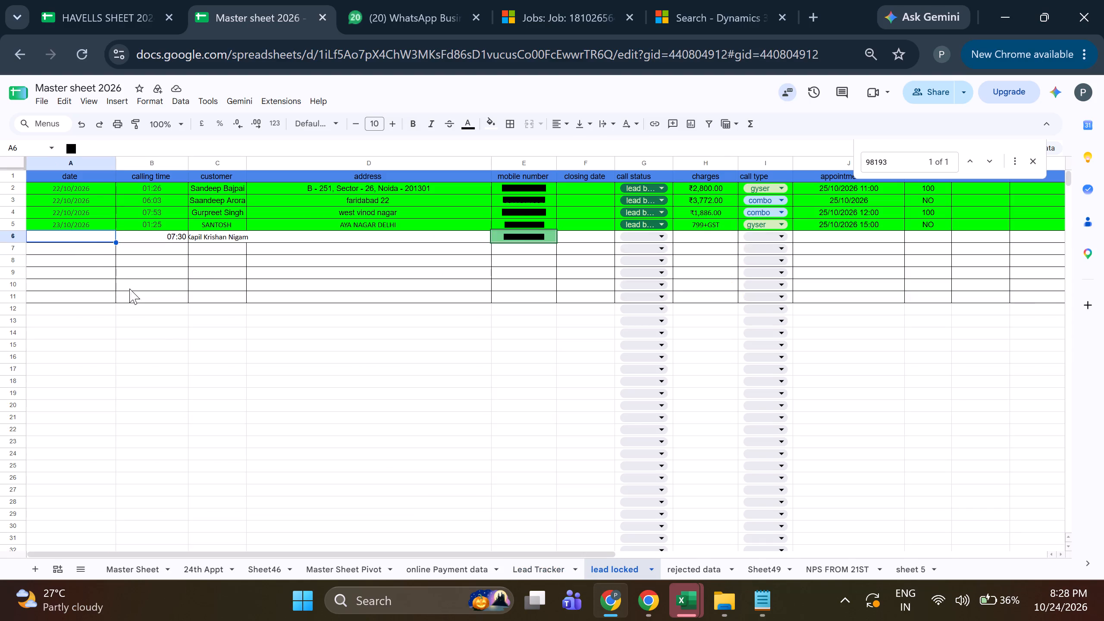
{"action": "left_click", "coordinate": [71, 238]}
{"action": "key", "text": "ctrl+v"}
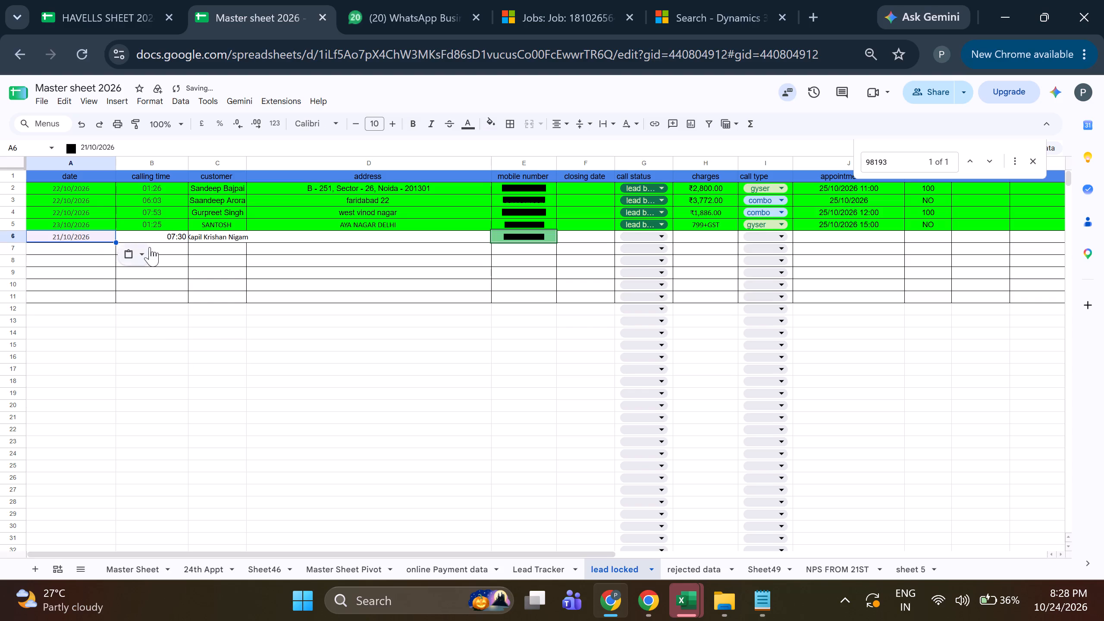
Open the horizontal alignment choices for the whole calling time column B.
{"action": "left_click", "coordinate": [166, 235]}
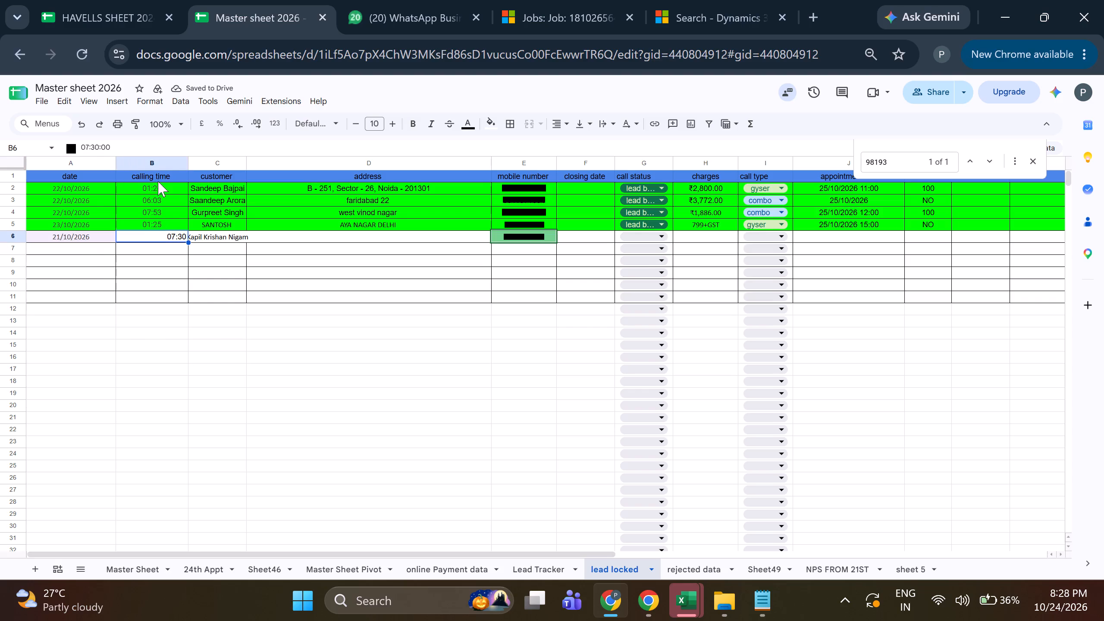
{"action": "left_click", "coordinate": [161, 159]}
{"action": "left_click", "coordinate": [559, 126]}
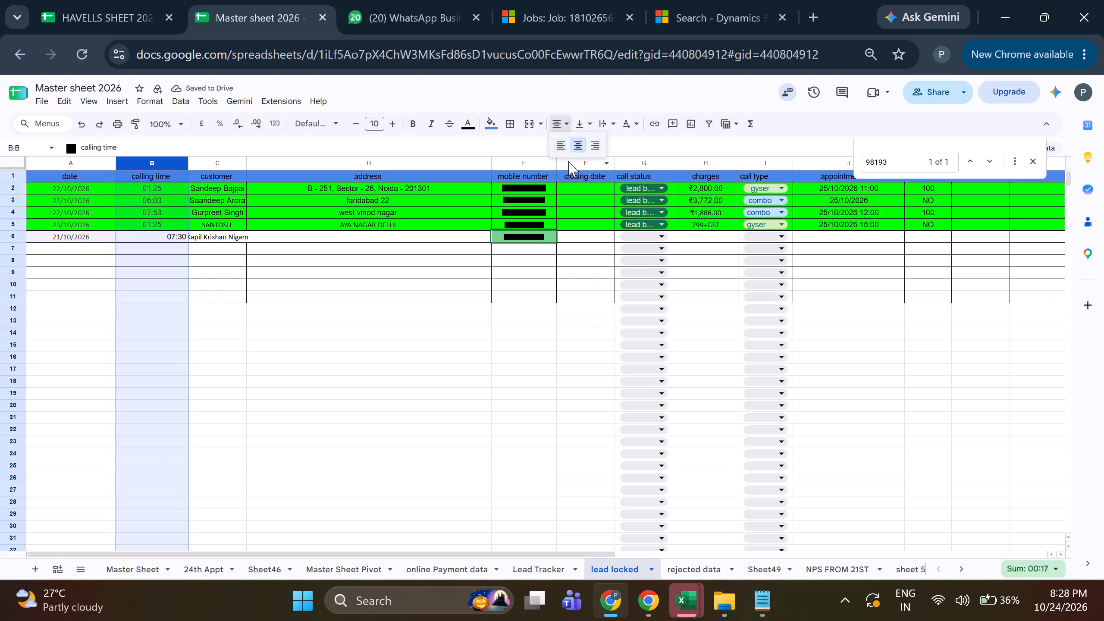
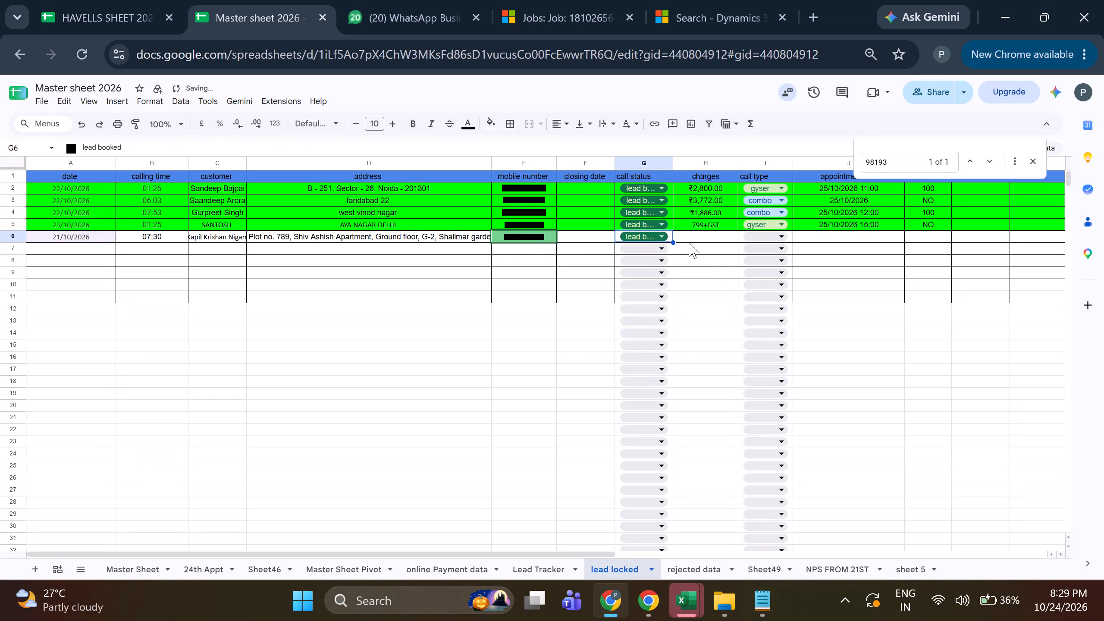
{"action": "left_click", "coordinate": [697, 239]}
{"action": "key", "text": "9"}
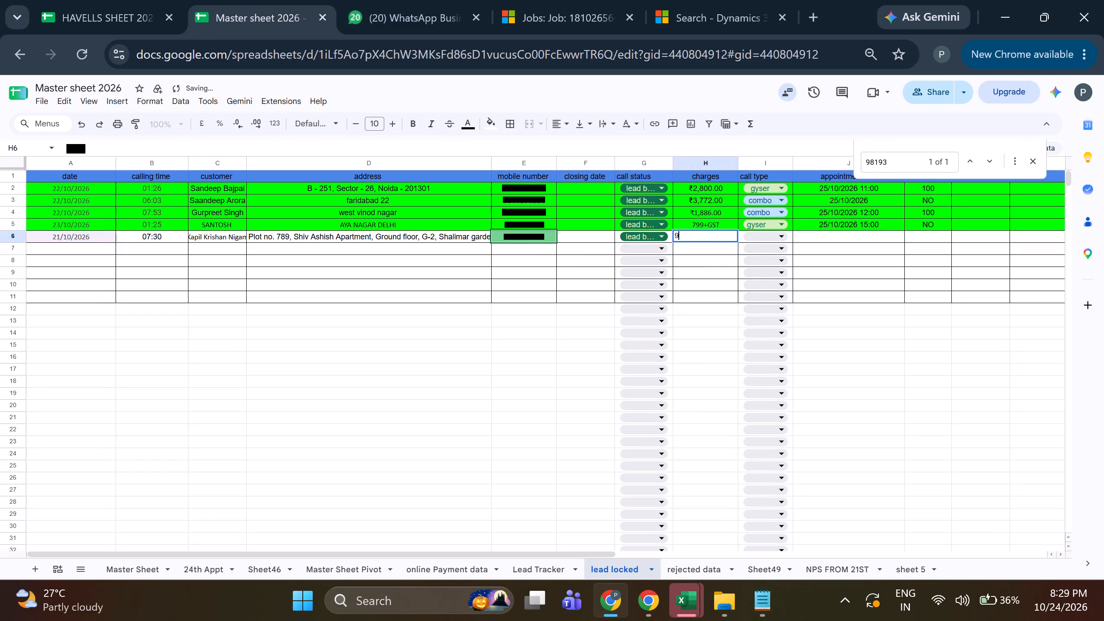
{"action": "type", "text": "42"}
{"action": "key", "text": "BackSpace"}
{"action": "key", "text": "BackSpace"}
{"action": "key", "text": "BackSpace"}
Copy the ₹942.00 charge from Lead Tracker I115 into H6 of the lead locked sheet and close the find bar.
{"action": "left_click", "coordinate": [555, 568]}
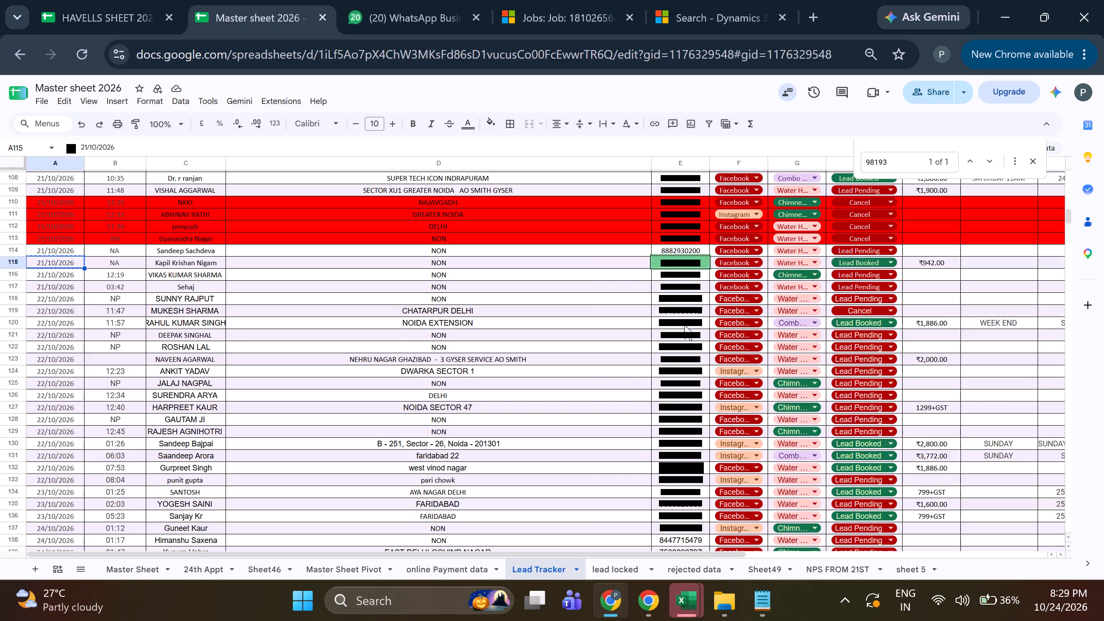
{"action": "left_click", "coordinate": [916, 265]}
{"action": "key", "text": "ctrl+c"}
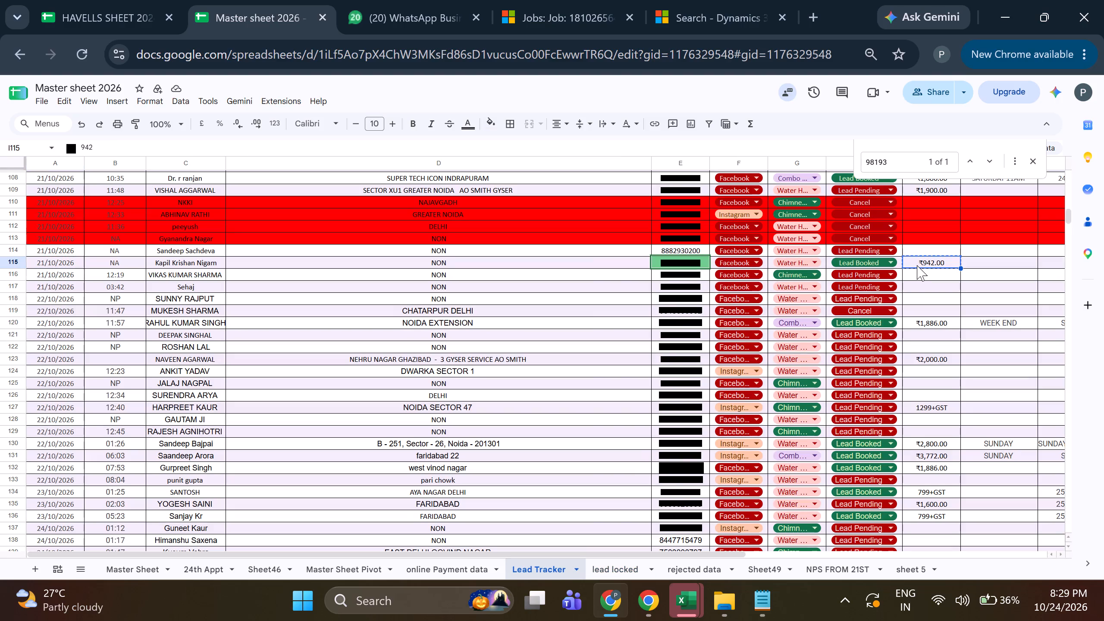
{"action": "left_click", "coordinate": [619, 576]}
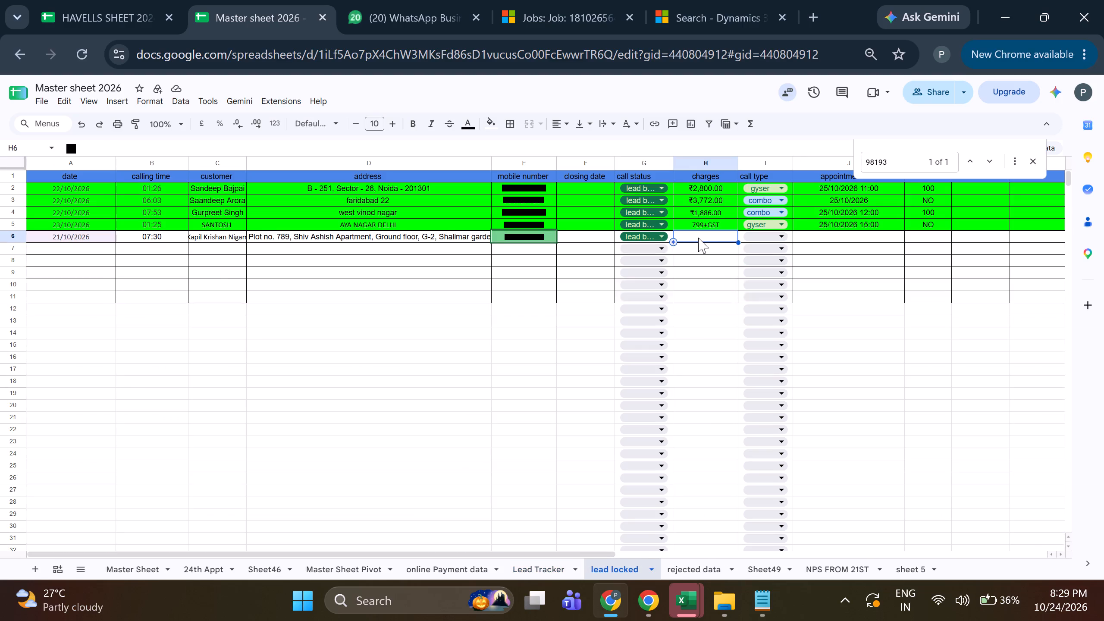
{"action": "left_click", "coordinate": [698, 238]}
{"action": "key", "text": "ctrl+v"}
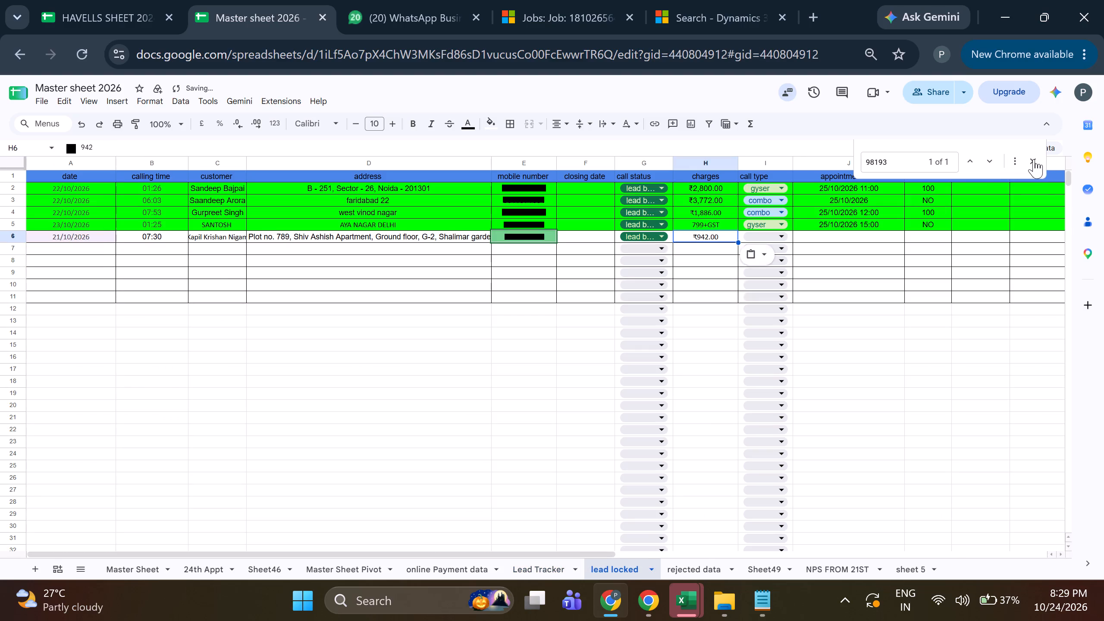
{"action": "left_click", "coordinate": [1032, 160]}
Copy the appointment 25/10/2026 15:00 from J5 into J6 of the lead locked sheet.
{"action": "left_click", "coordinate": [828, 240]}
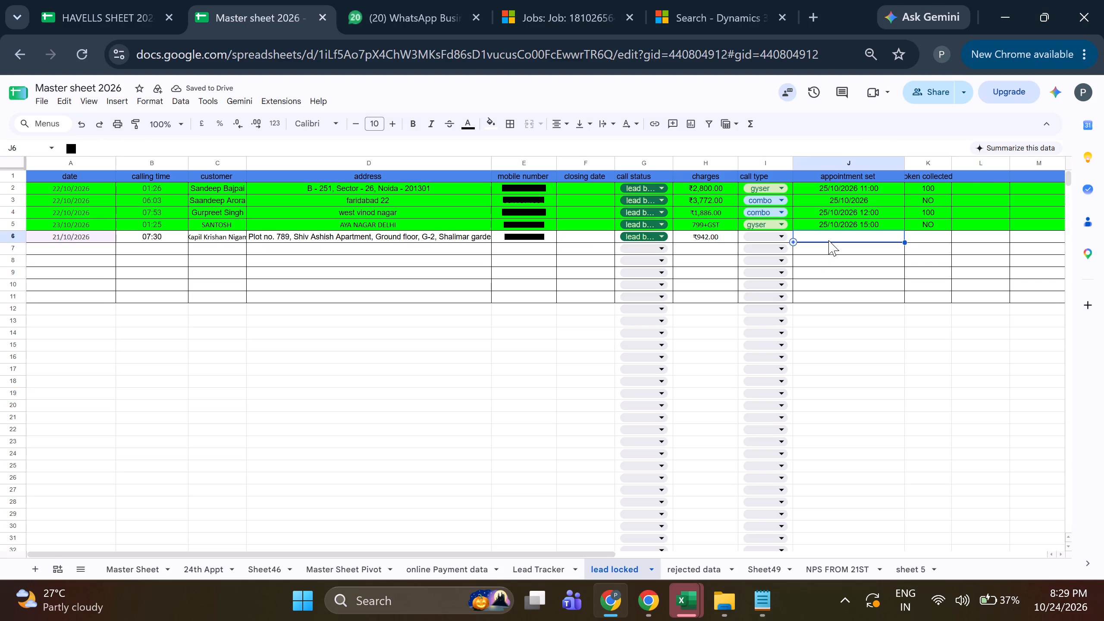
{"action": "key", "text": "Up"}
{"action": "key", "text": "ctrl+c"}
{"action": "key", "text": "Down"}
{"action": "key", "text": "ctrl+v"}
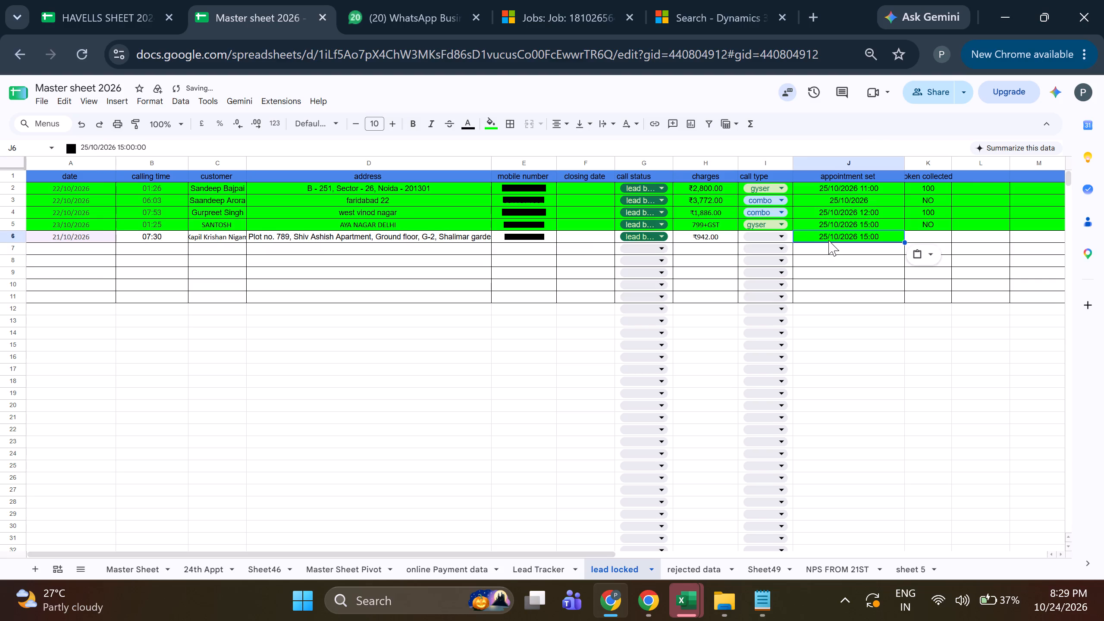
Change the appointment time in J6 to 9AM, keeping the date 25/10/2026.
{"action": "double_click", "coordinate": [884, 237]}
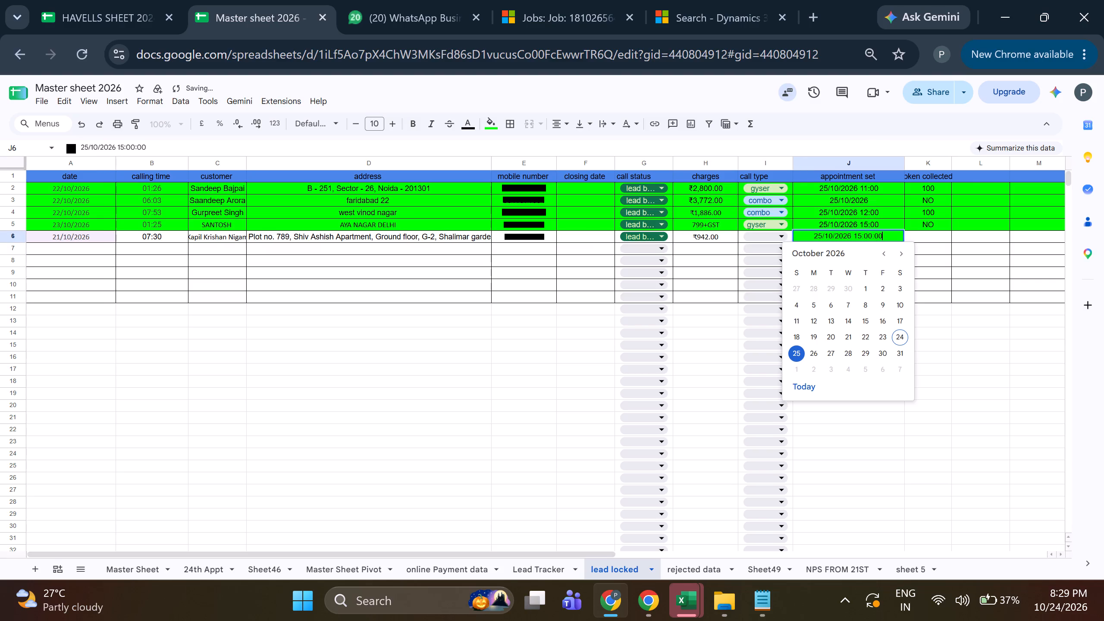
{"action": "double_click", "coordinate": [884, 237]}
{"action": "left_click_drag", "start_coordinate": [855, 229], "coordinate": [884, 232]}
{"action": "double_click", "coordinate": [884, 234]}
{"action": "key", "text": "backslash"}
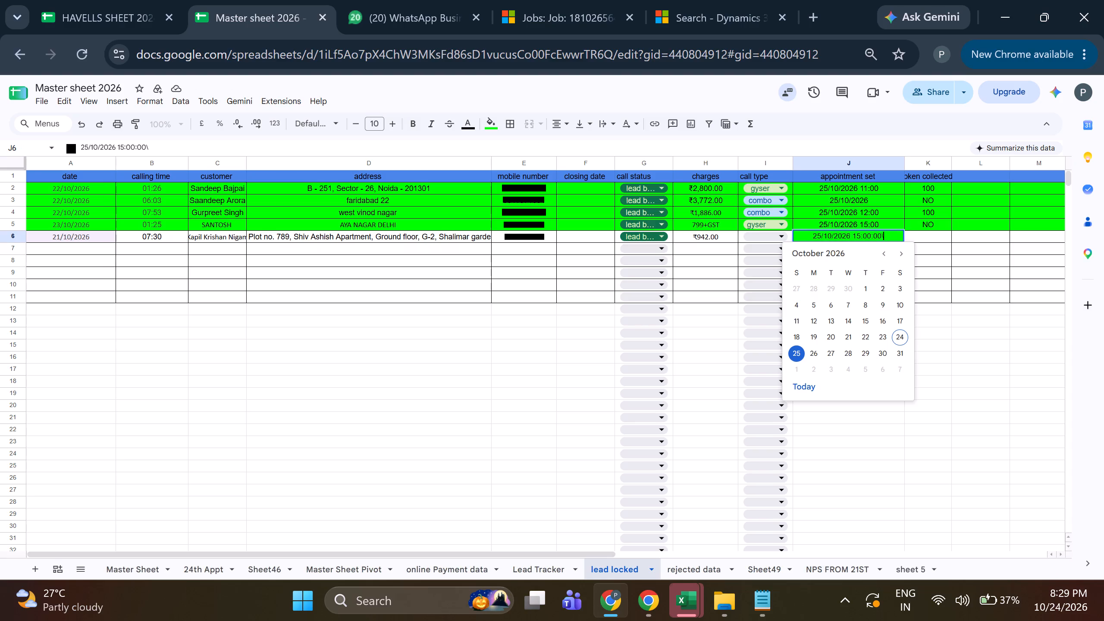
{"action": "key", "text": "BackSpace"}
{"action": "key", "text": "BackSpace"}
{"action": "key", "text": "BackSpace"}
{"action": "key", "text": "BackSpace"}
{"action": "key", "text": "BackSpace"}
{"action": "key", "text": "BackSpace"}
{"action": "key", "text": "BackSpace"}
{"action": "key", "text": "BackSpace"}
{"action": "key", "text": "BackSpace"}
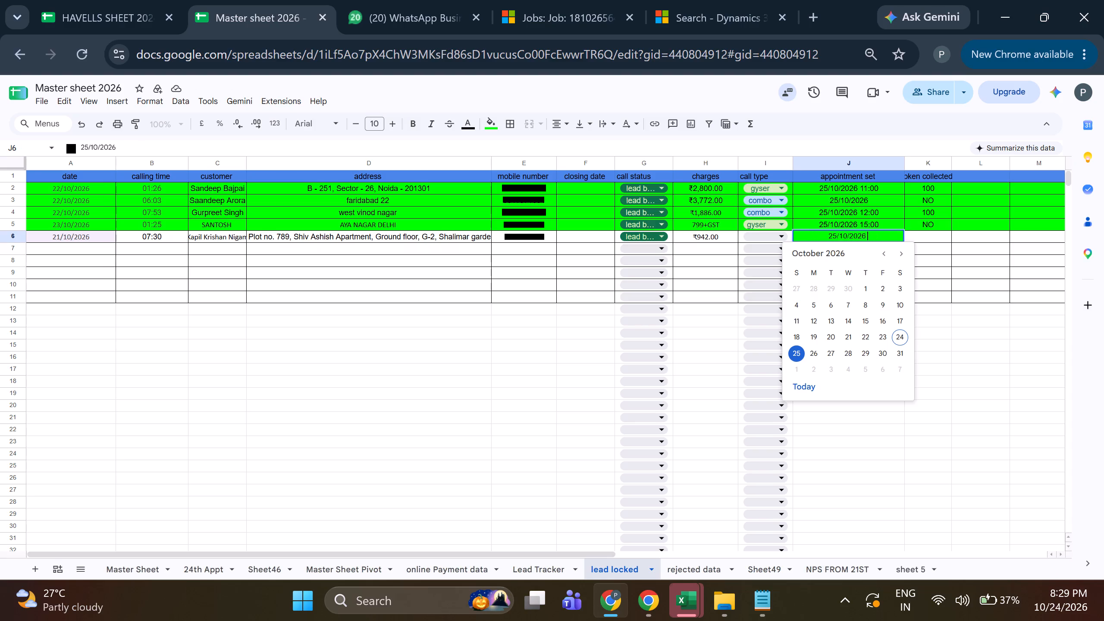
{"action": "key", "text": "9"}
{"action": "type", "text": "AM"}
{"action": "key", "text": "space"}
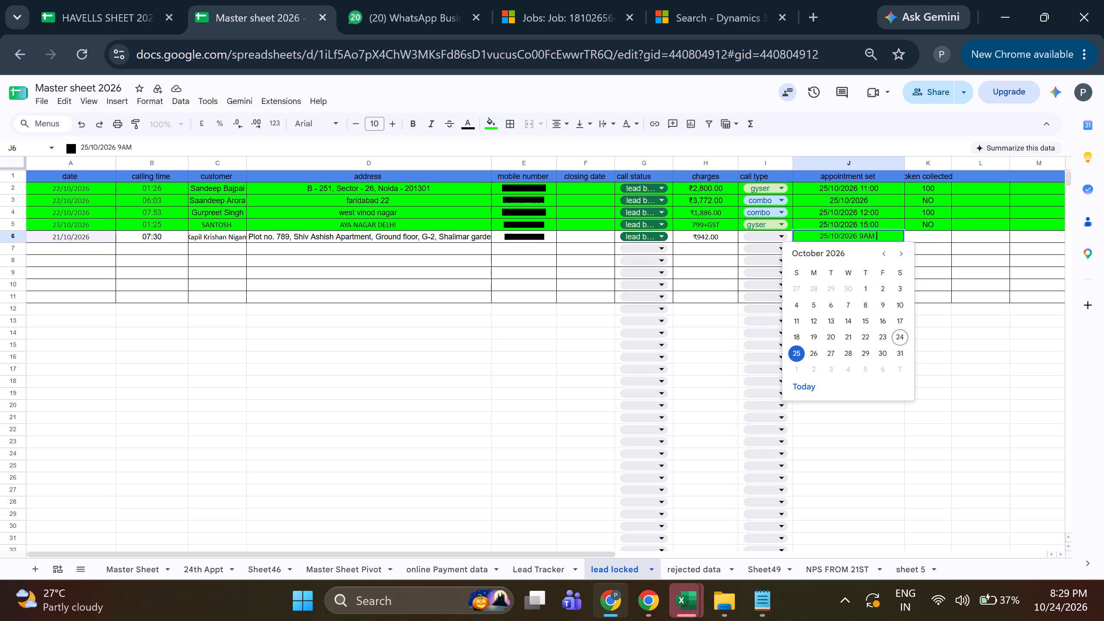
{"action": "left_click", "coordinate": [953, 361]}
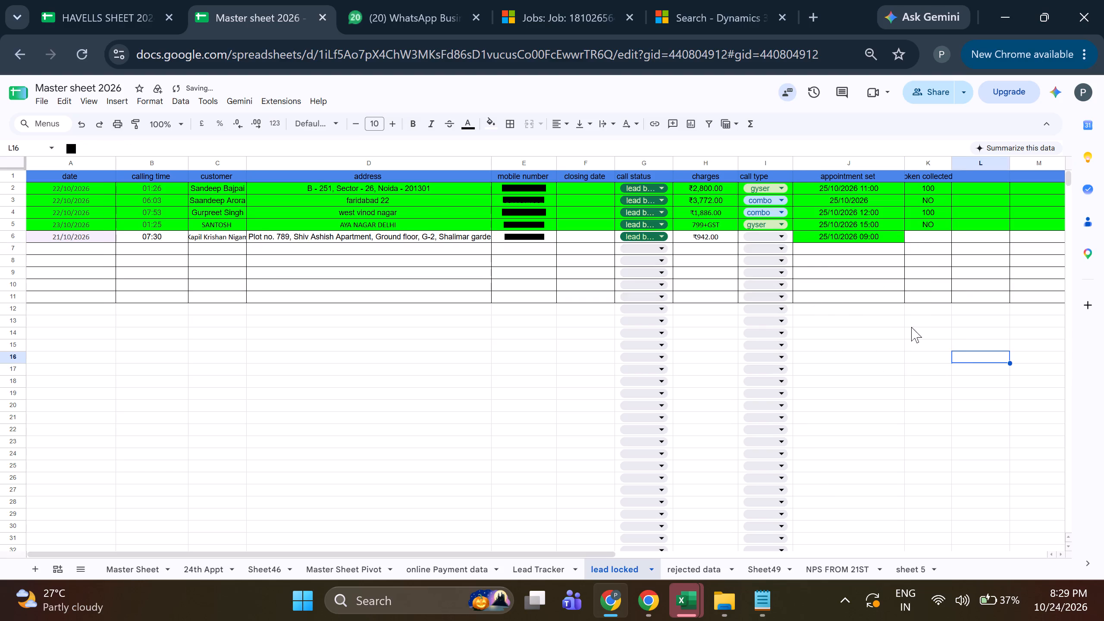
Set the row 6 lead's call type to gyser and enter NO for its token collected.
{"action": "left_click", "coordinate": [770, 240]}
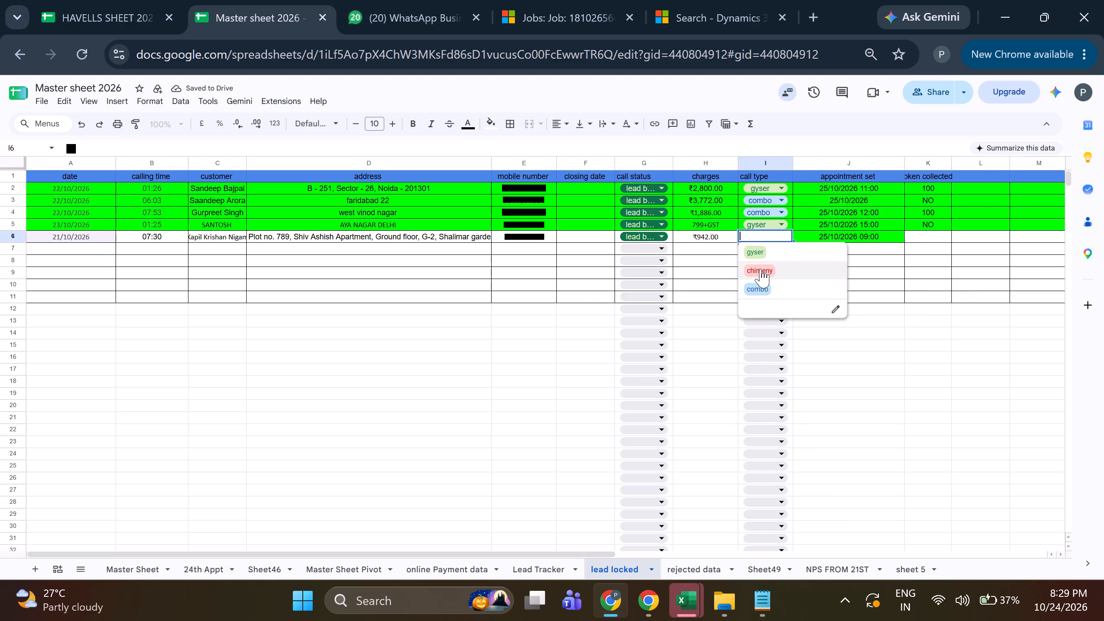
{"action": "left_click", "coordinate": [758, 248]}
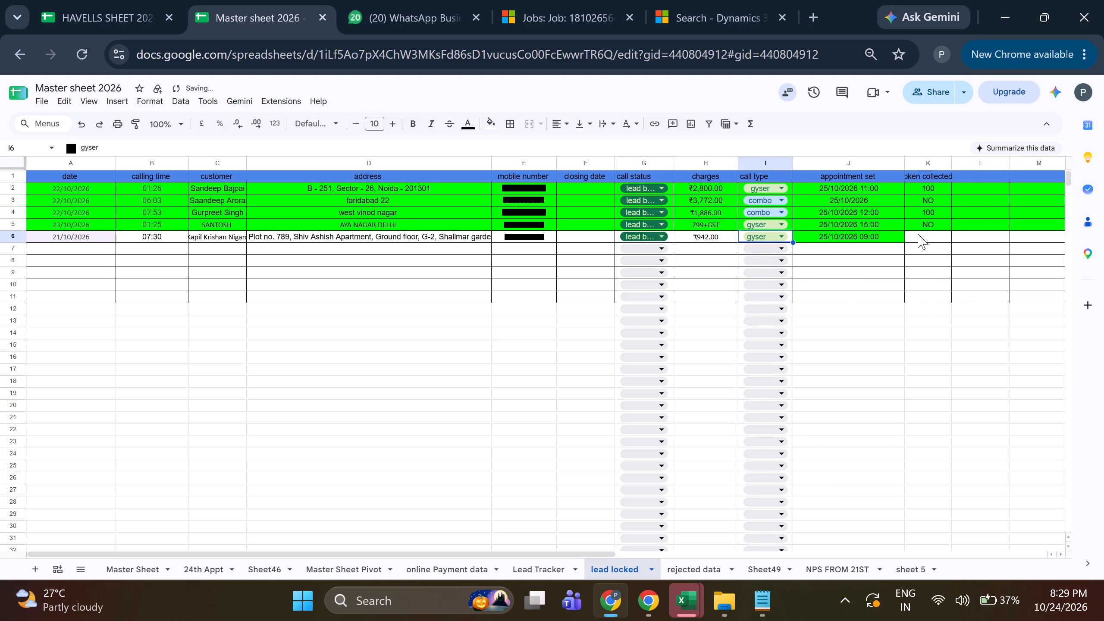
{"action": "left_click", "coordinate": [918, 234]}
{"action": "type", "text": "NO"}
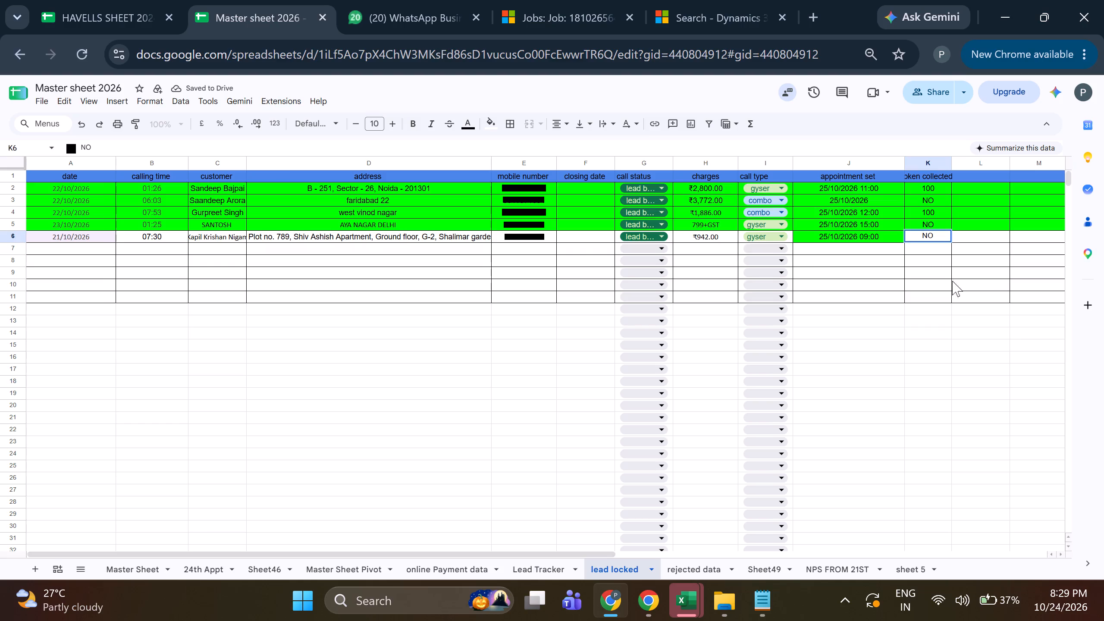
{"action": "left_click", "coordinate": [971, 377]}
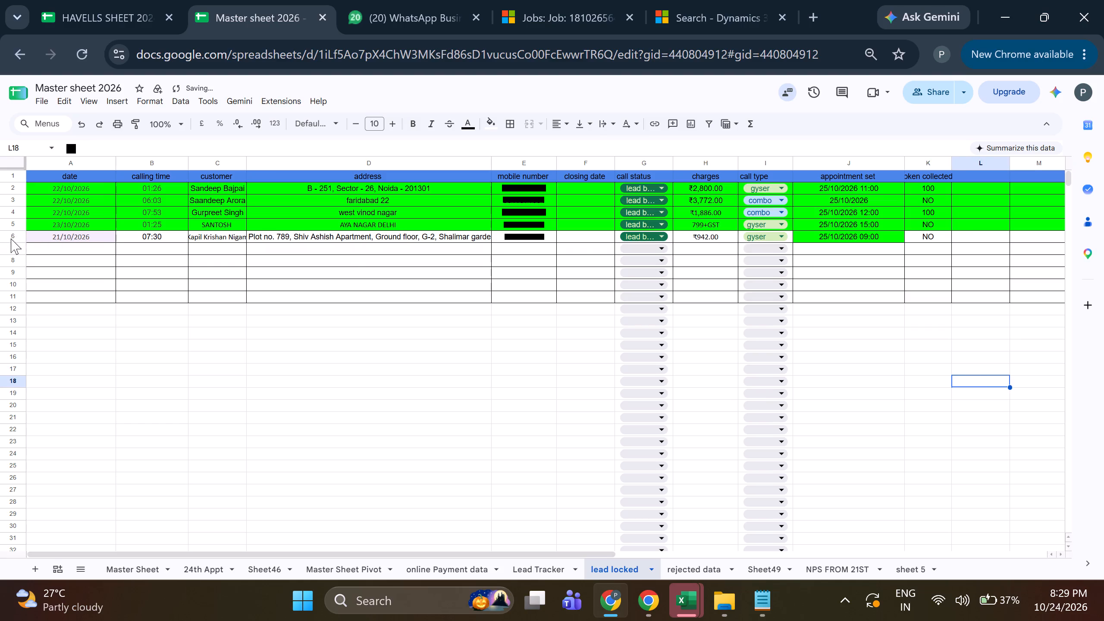
Fill the whole of row 6 in the lead locked sheet with the same bright green as the rows above.
{"action": "left_click", "coordinate": [11, 238]}
{"action": "left_click", "coordinate": [493, 125]}
{"action": "left_click", "coordinate": [549, 172]}
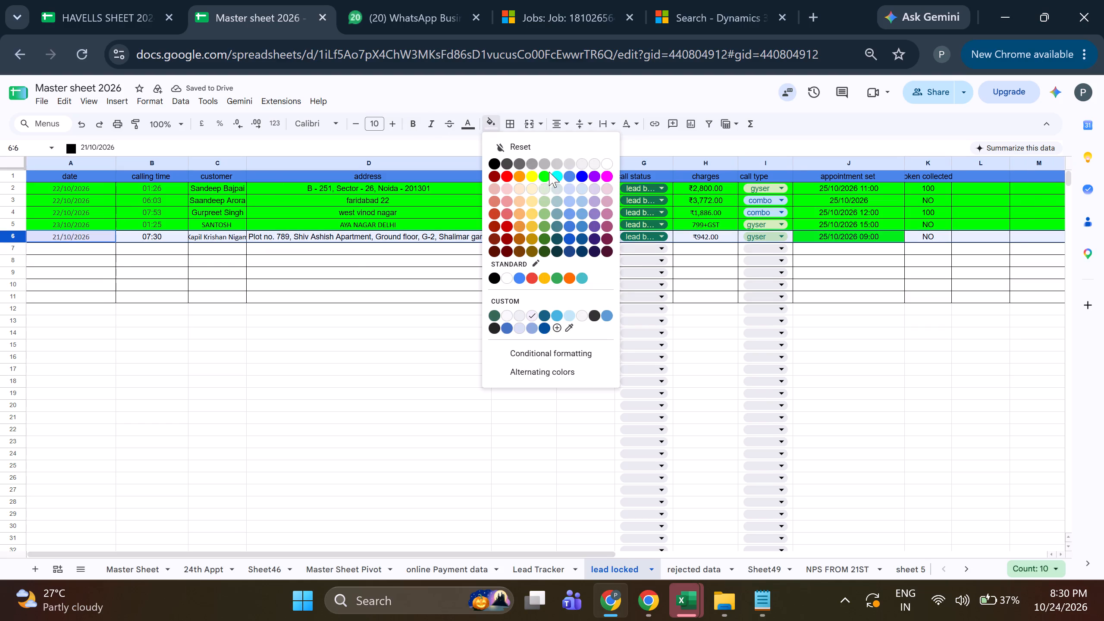
{"action": "left_click", "coordinate": [431, 408]}
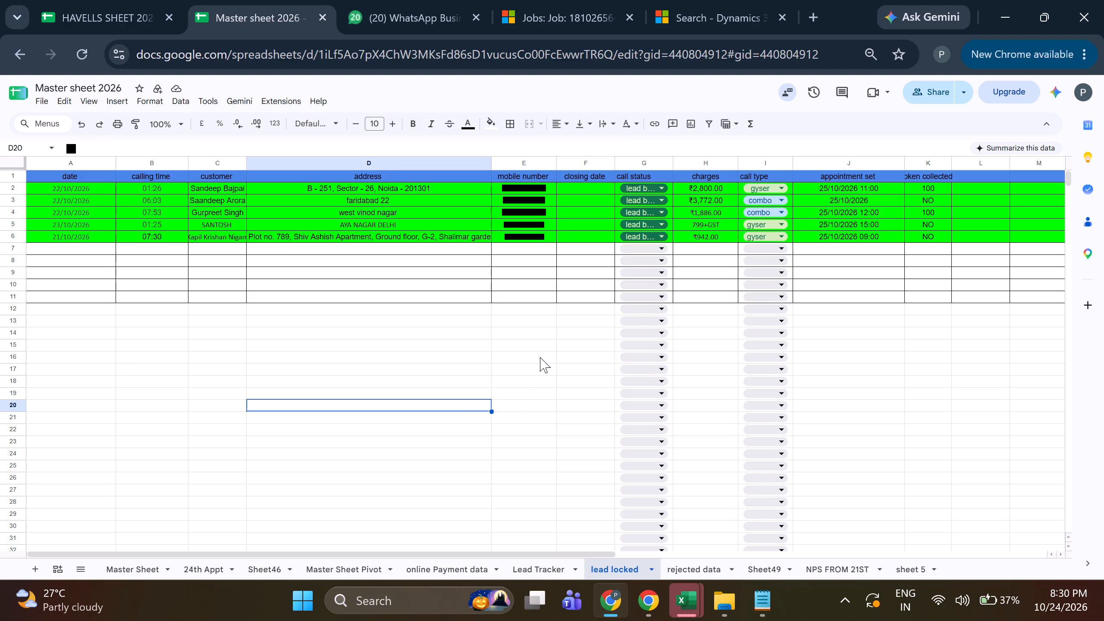
Check the mobile numbers and charges of Lead Tracker rows 127 to 132 against the leads already in the lead locked sheet.
{"action": "left_click", "coordinate": [533, 566]}
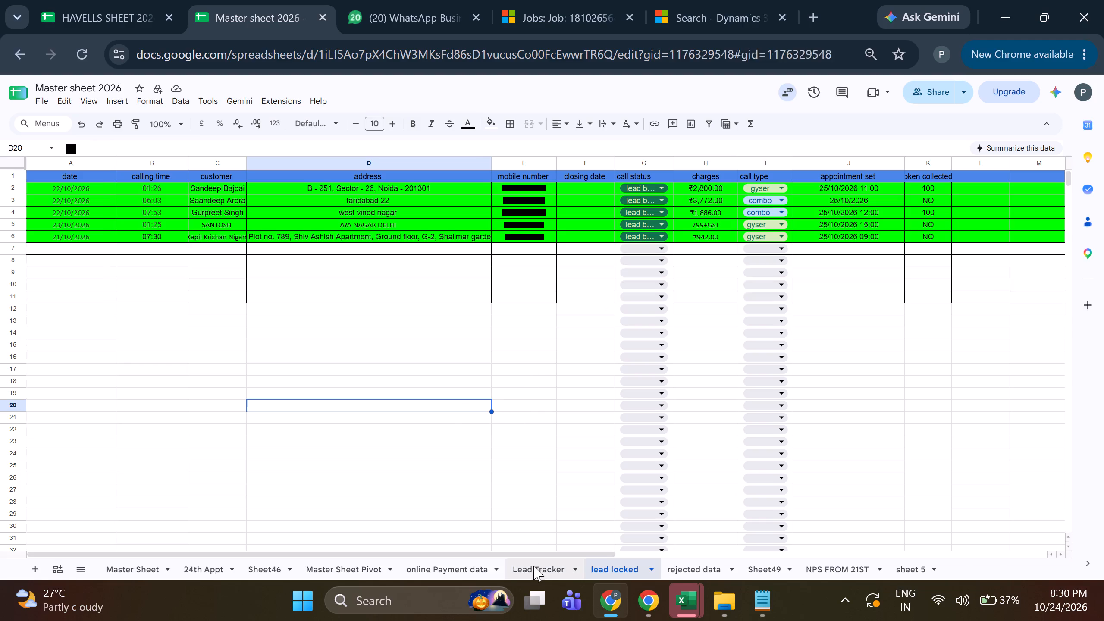
{"action": "scroll", "coordinate": [592, 425], "scroll_direction": "down", "scroll_amount": 2}
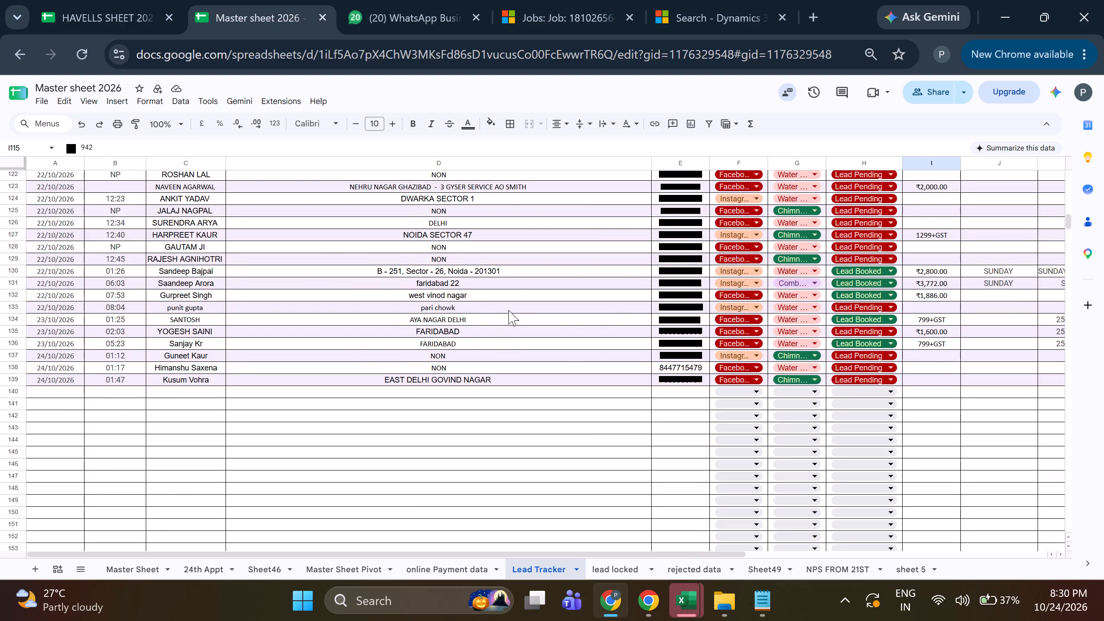
{"action": "left_click", "coordinate": [663, 293]}
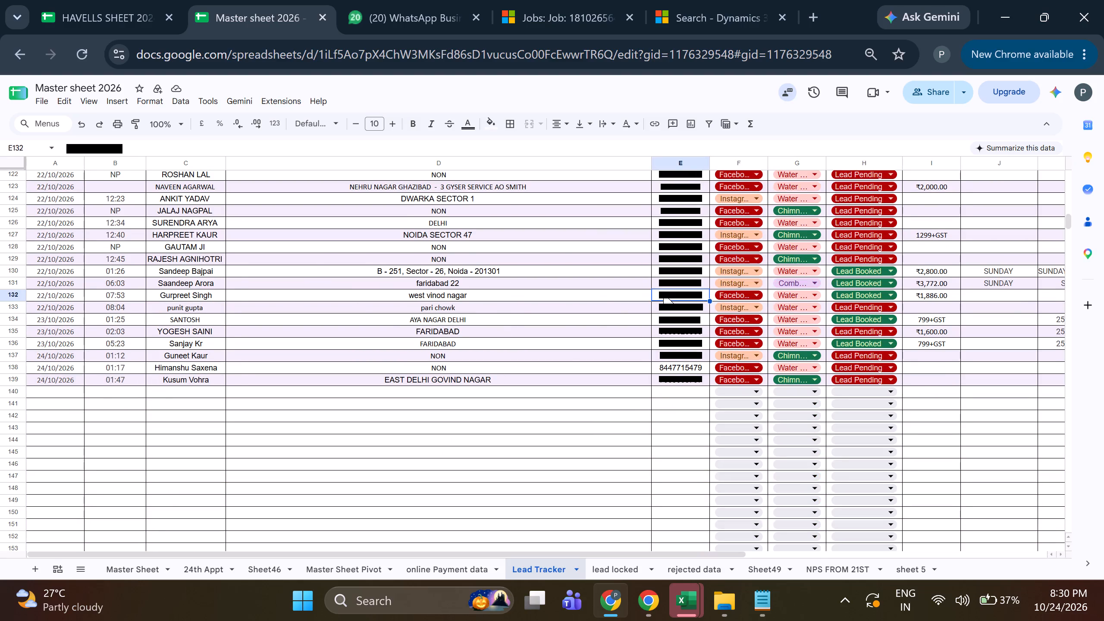
{"action": "left_click", "coordinate": [666, 285]}
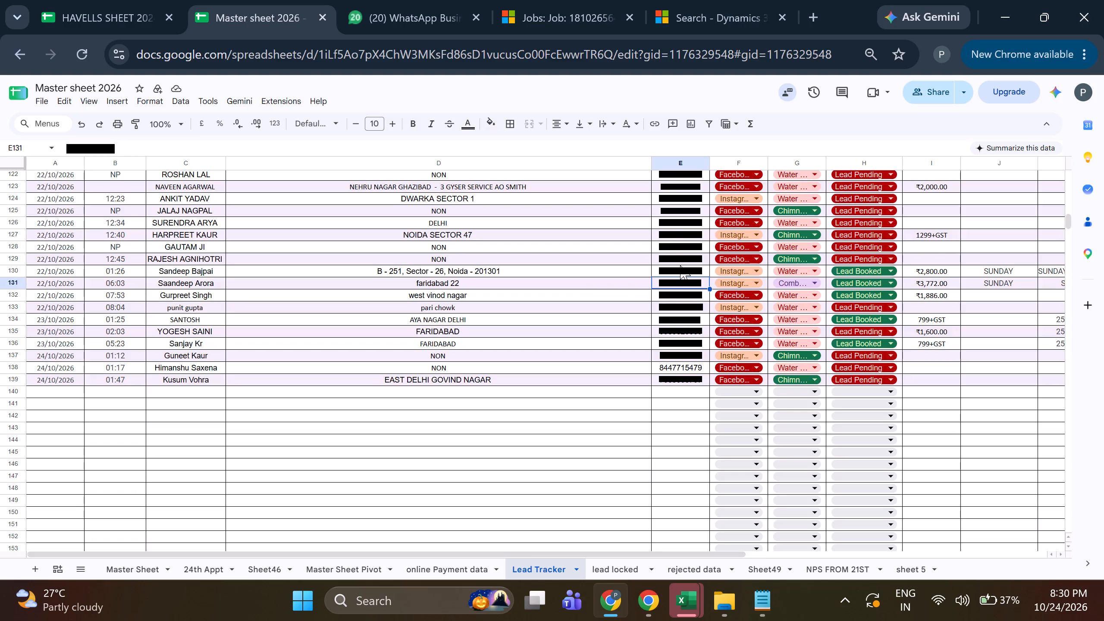
{"action": "left_click", "coordinate": [680, 267]}
{"action": "left_click", "coordinate": [665, 287]}
{"action": "left_click", "coordinate": [604, 565]}
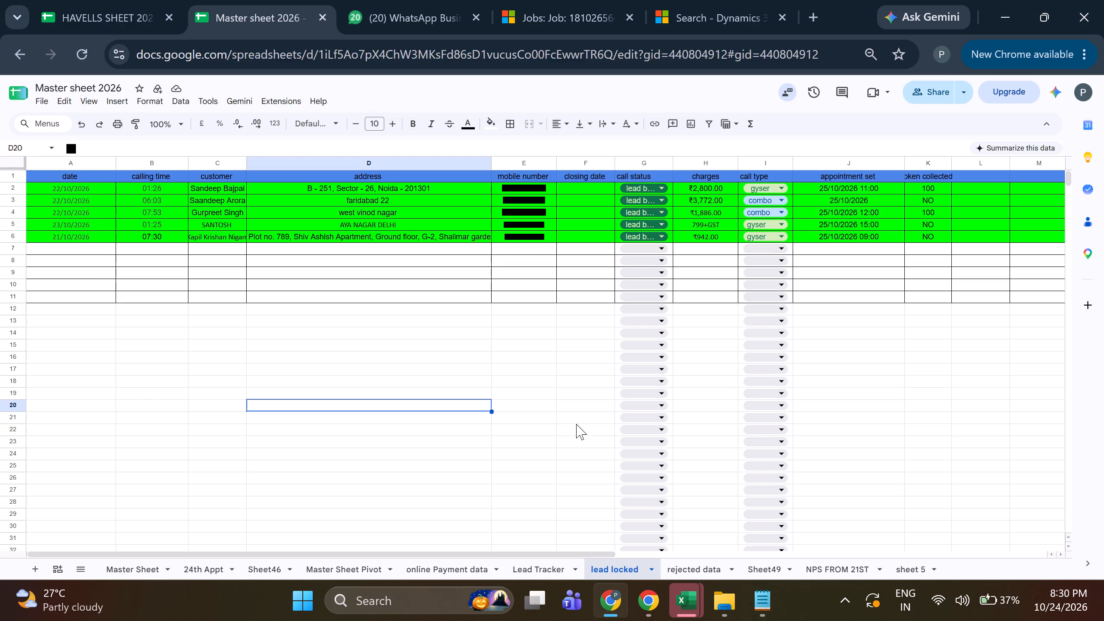
{"action": "left_click", "coordinate": [508, 202]}
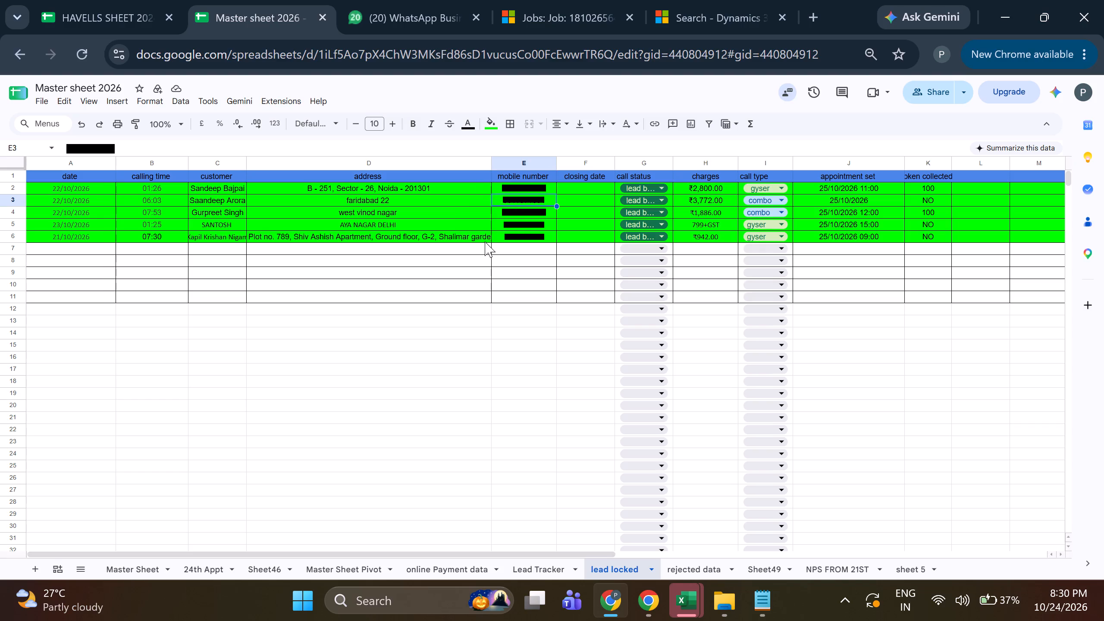
{"action": "left_click", "coordinate": [542, 577]}
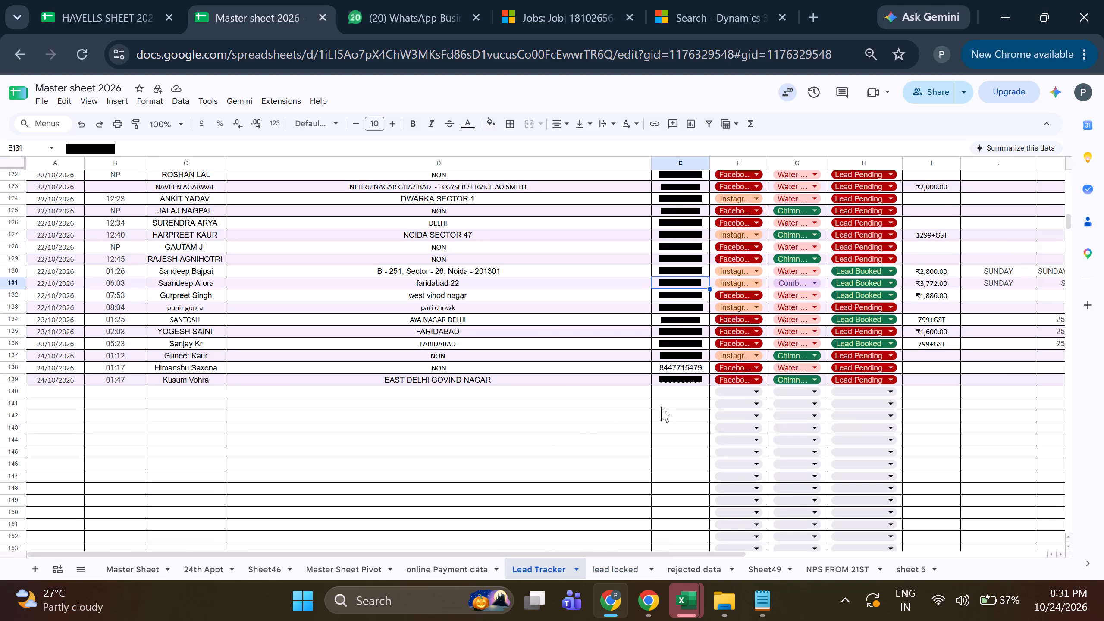
{"action": "scroll", "coordinate": [663, 408], "scroll_direction": "up", "scroll_amount": 1}
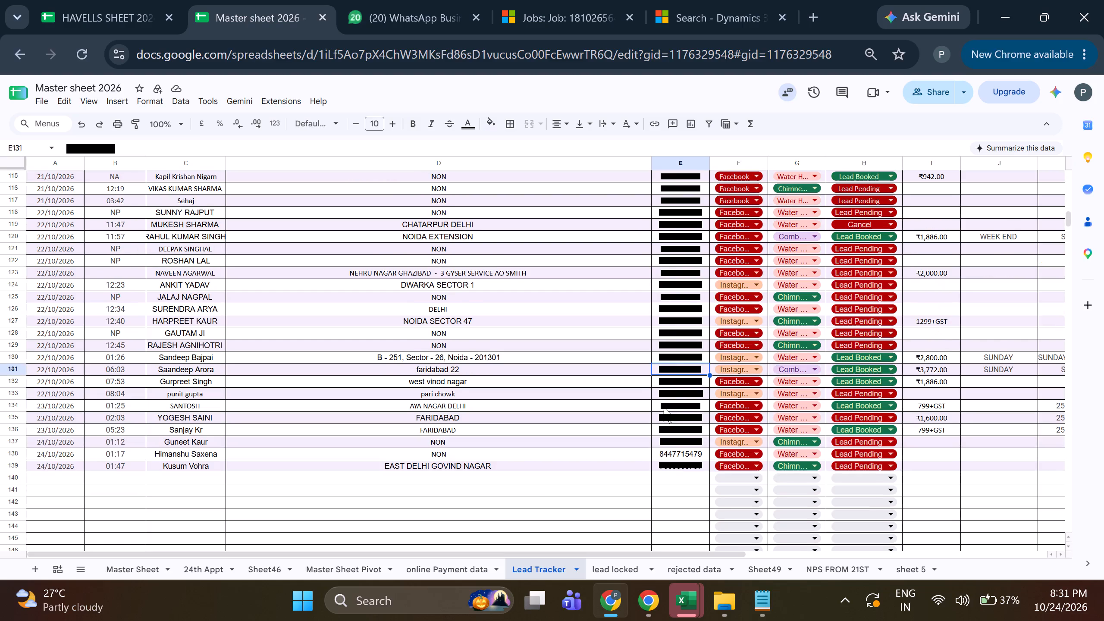
{"action": "left_click", "coordinate": [943, 317]}
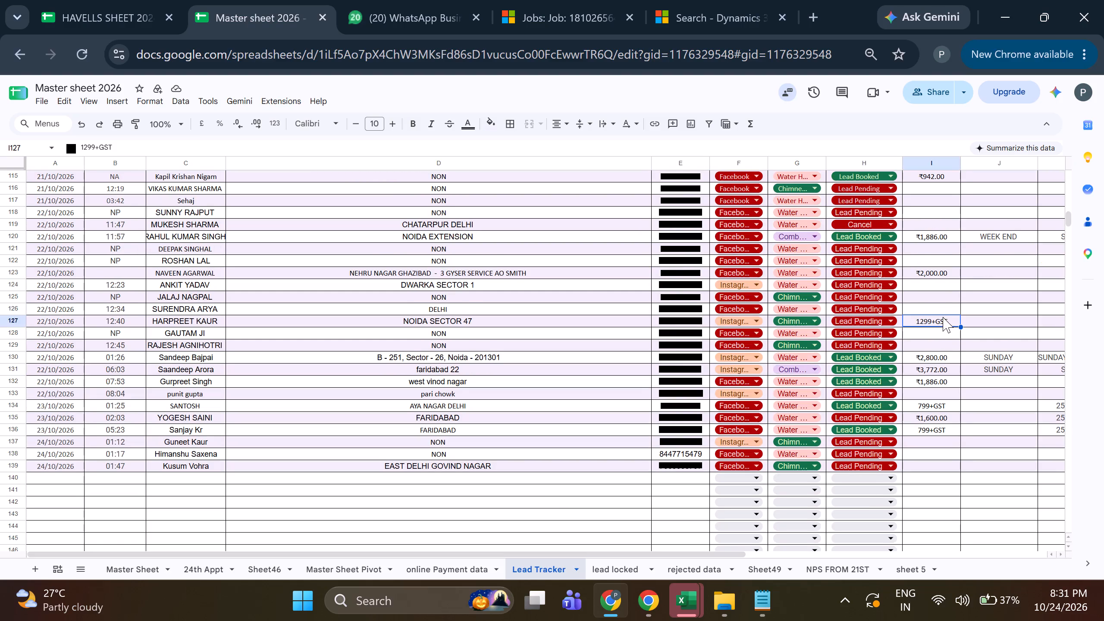
{"action": "left_click", "coordinate": [670, 324]}
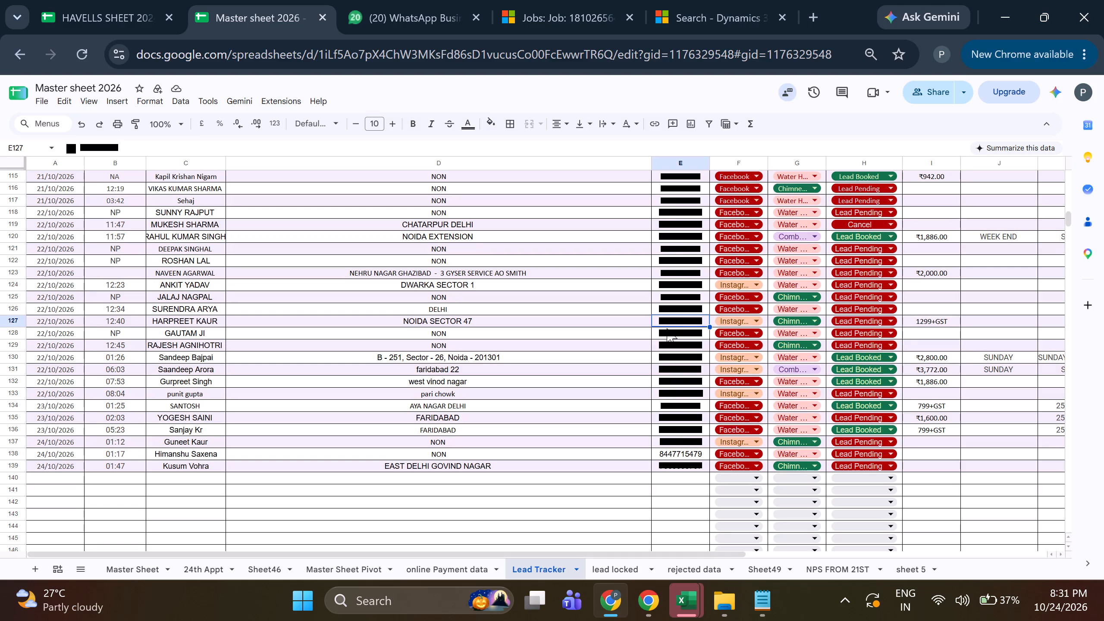
{"action": "left_click", "coordinate": [668, 359]}
{"action": "left_click", "coordinate": [671, 367]}
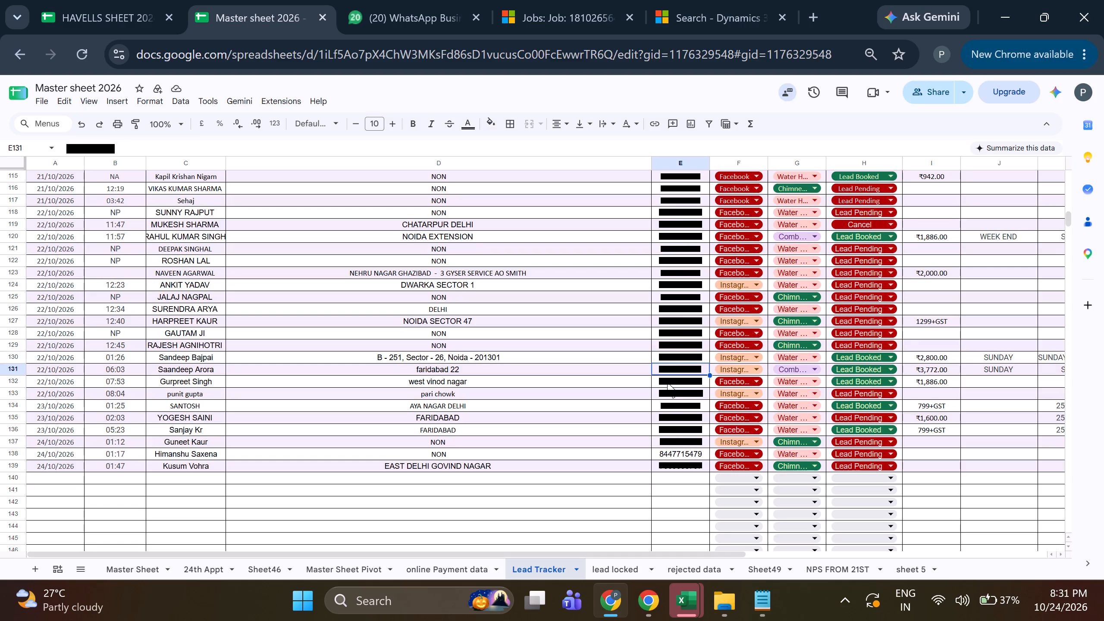
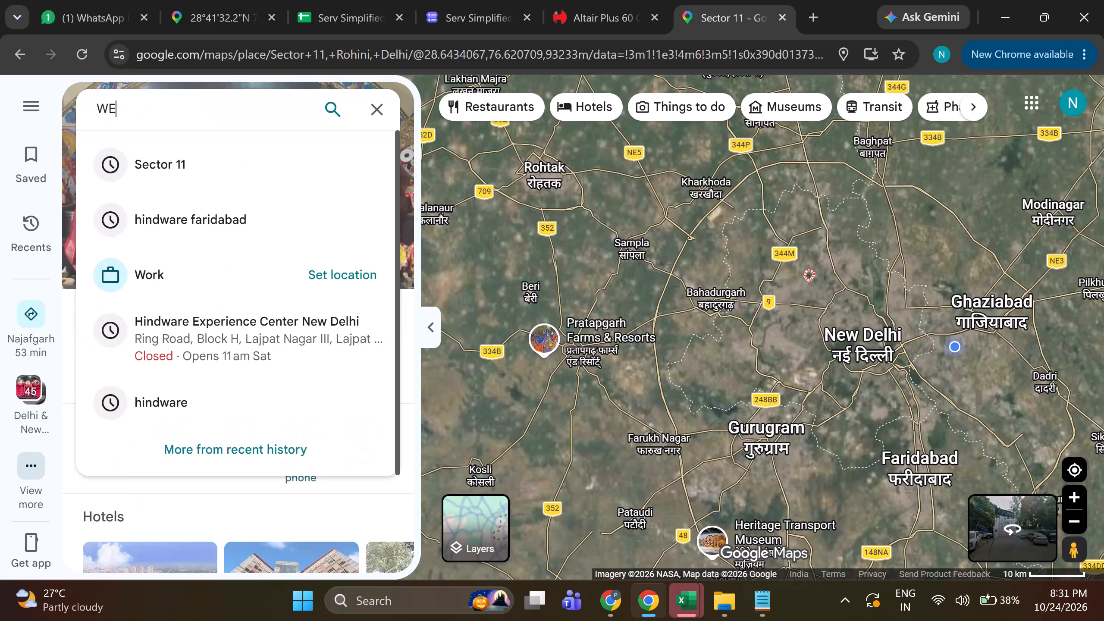
Search the map for West Vinod Nagar.
{"action": "type", "text": "STV"}
{"action": "key", "text": "BackSpace"}
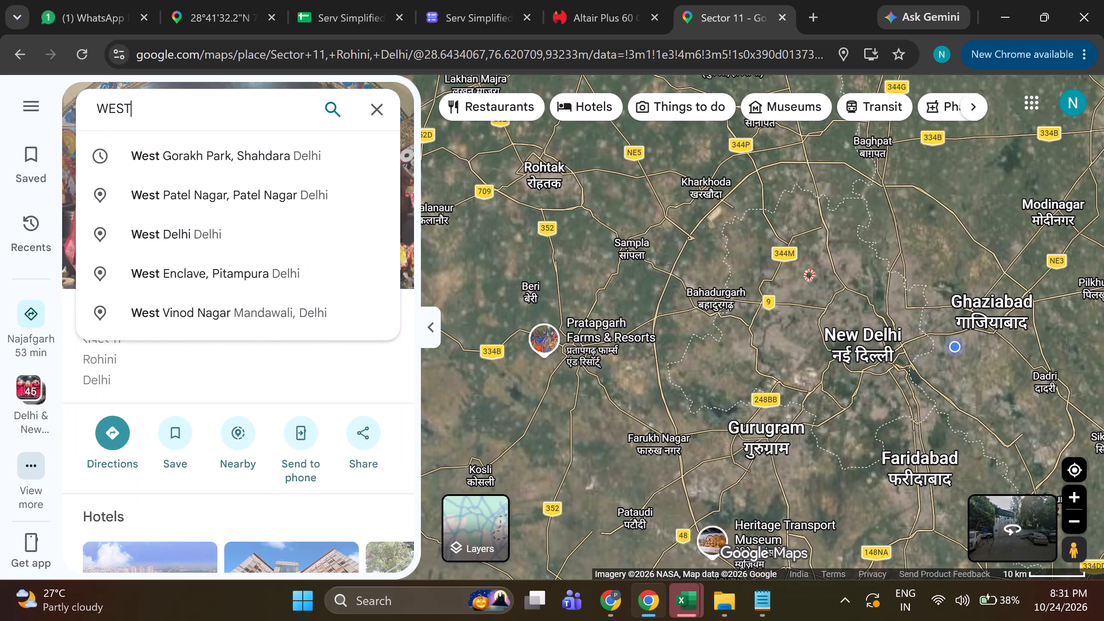
{"action": "key", "text": "space"}
{"action": "type", "text": "VI"}
{"action": "type", "text": "OD"}
{"action": "key", "text": "space"}
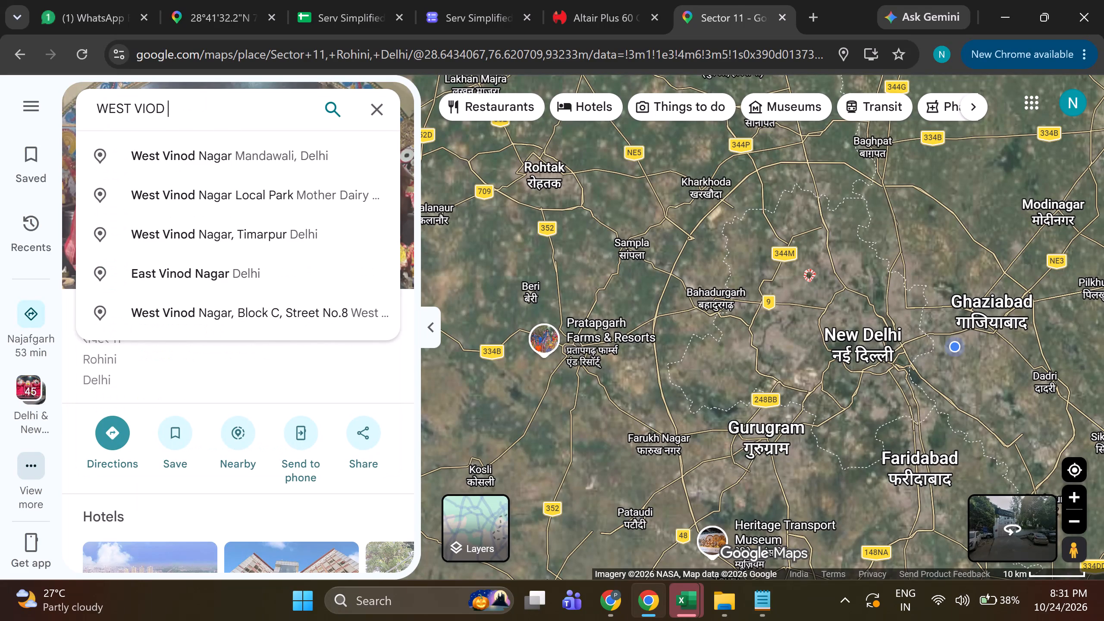
{"action": "key", "text": "BackSpace"}
{"action": "key", "text": "BackSpace"}
{"action": "key", "text": "BackSpace"}
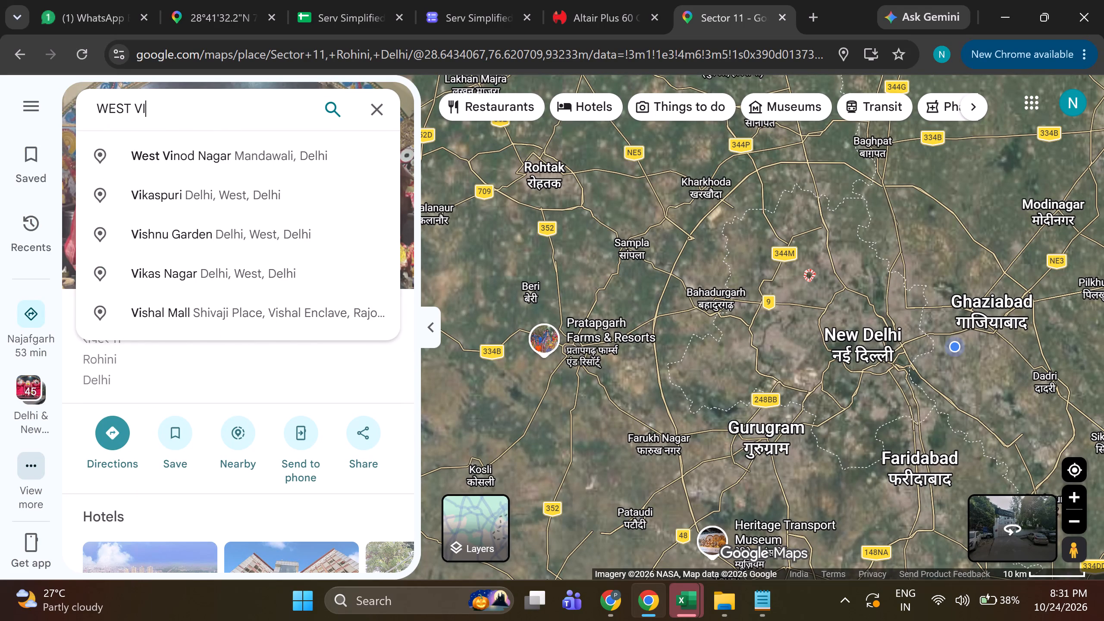
{"action": "type", "text": "NOD"}
{"action": "key", "text": "space"}
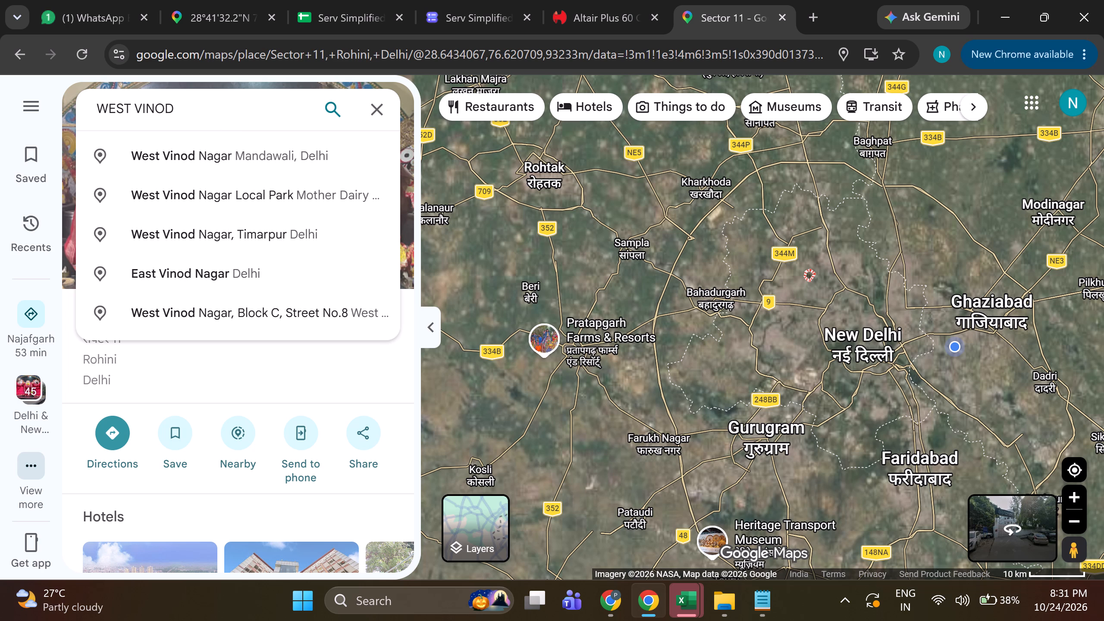
{"action": "type", "text": "NAGAR"}
{"action": "key", "text": "space"}
{"action": "key", "text": "Return"}
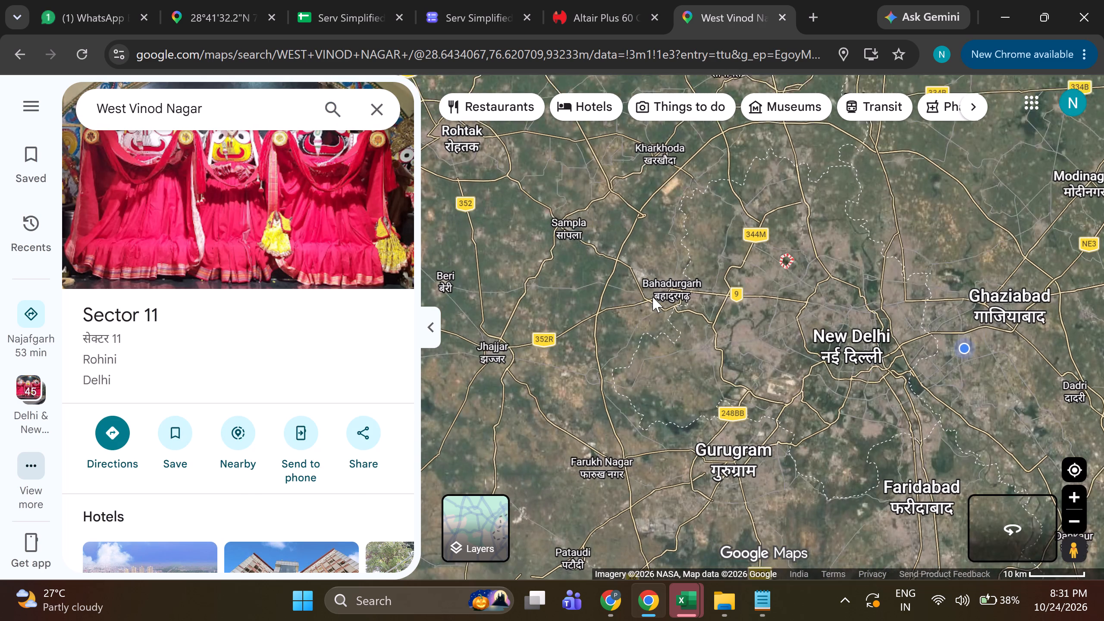
Get directions from the current location to West Vinod Nagar and examine the route on the map.
{"action": "scroll", "coordinate": [698, 317], "scroll_direction": "down", "scroll_amount": 5}
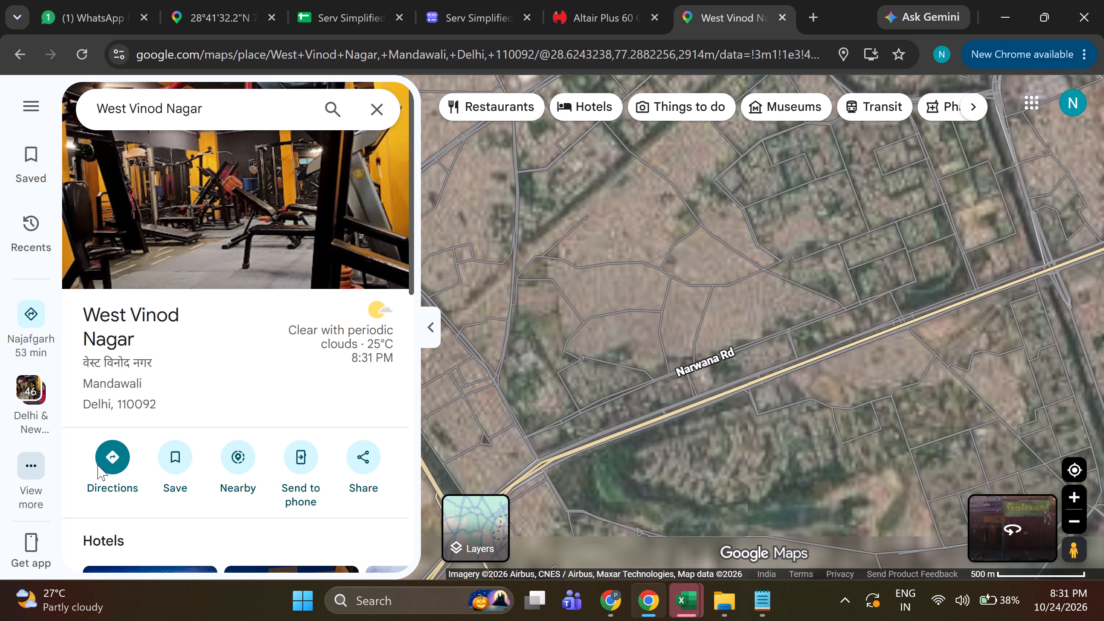
{"action": "left_click", "coordinate": [97, 465]}
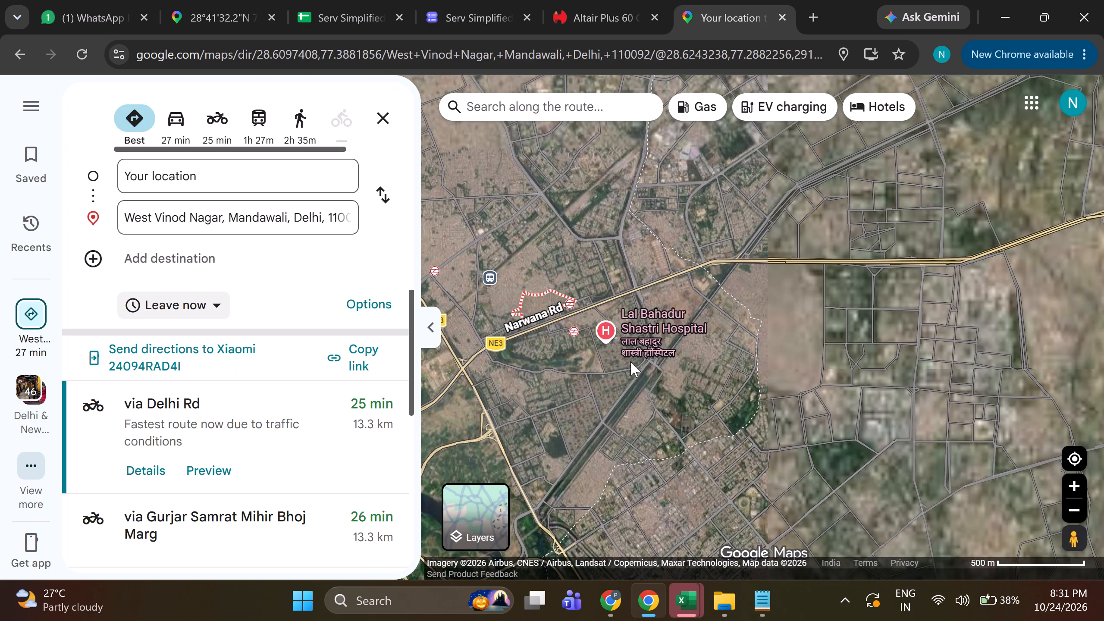
{"action": "scroll", "coordinate": [600, 405], "scroll_direction": "down", "scroll_amount": 2}
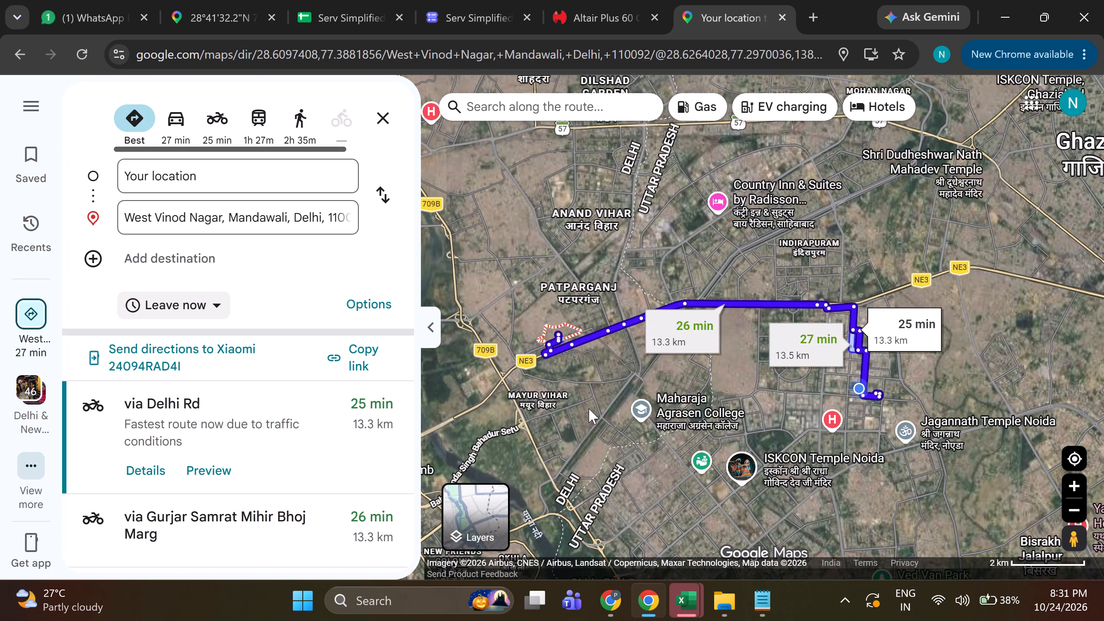
{"action": "scroll", "coordinate": [577, 401], "scroll_direction": "up", "scroll_amount": 3}
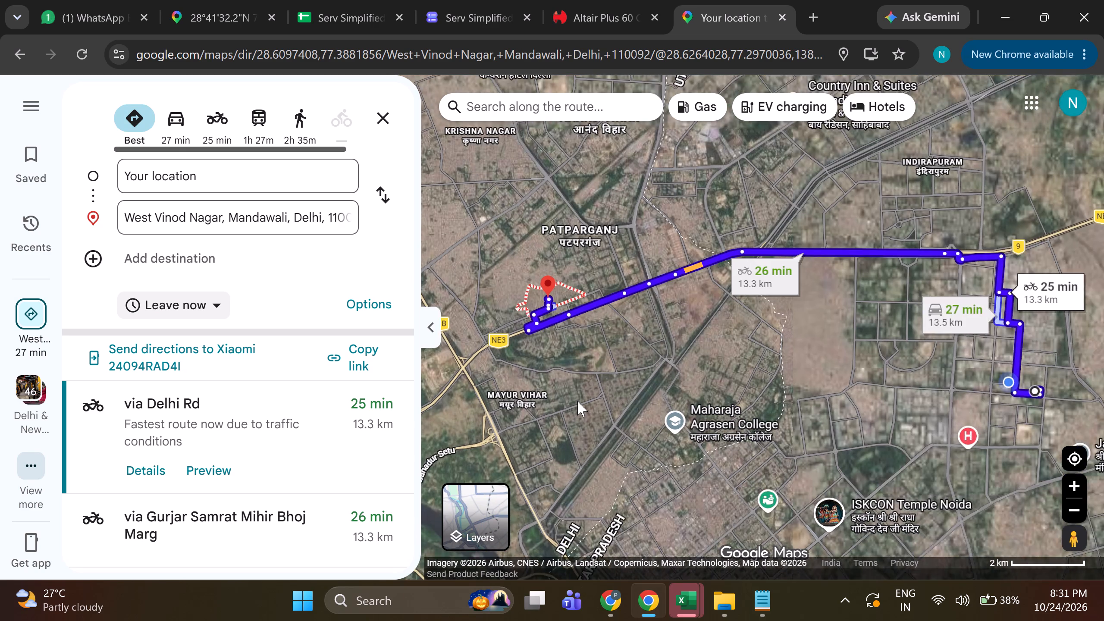
{"action": "left_click_drag", "start_coordinate": [591, 359], "coordinate": [605, 380]}
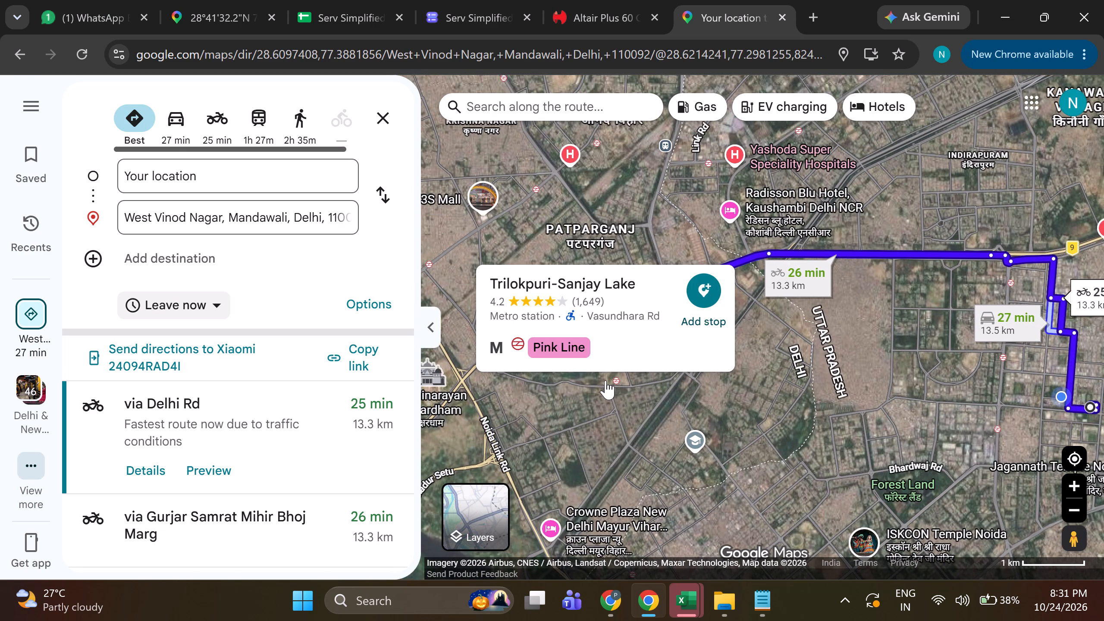
Return to the lead locked sheet and fill the whole of row 3, the faridabad 22 lead, with yellow.
{"action": "left_click", "coordinate": [615, 598]}
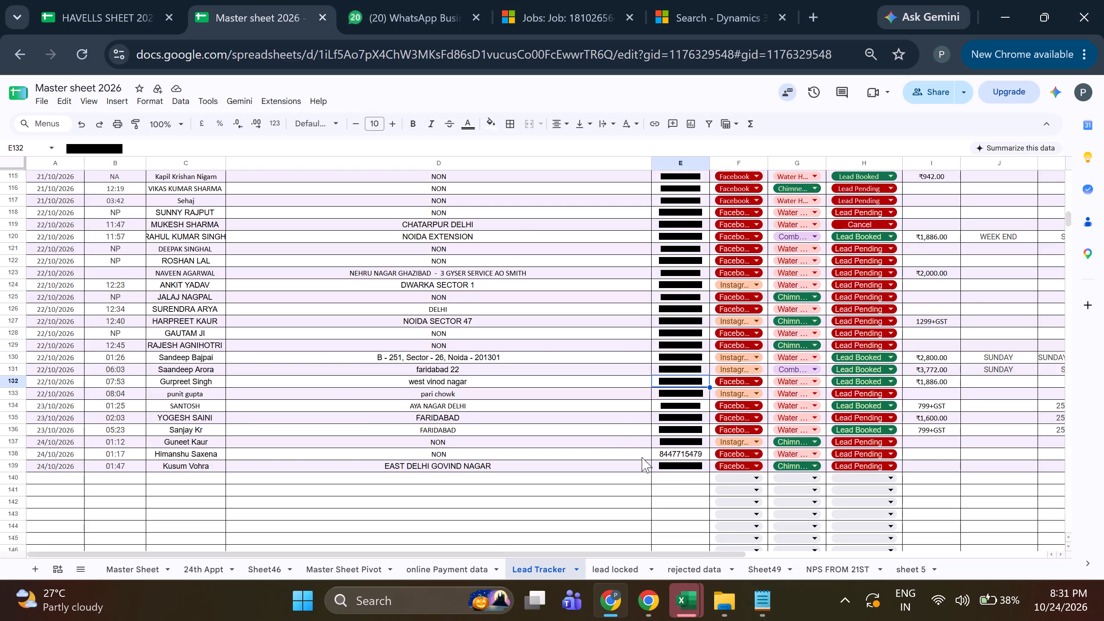
{"action": "left_click", "coordinate": [595, 578]}
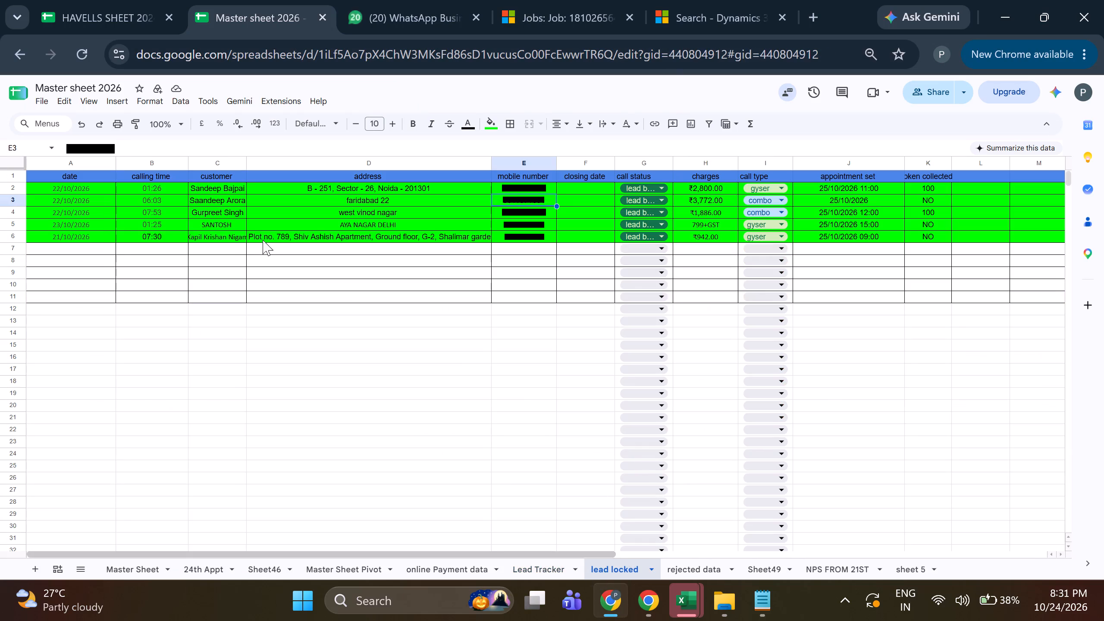
{"action": "left_click", "coordinate": [469, 302]}
{"action": "left_click", "coordinate": [500, 362]}
{"action": "left_click", "coordinate": [470, 204]}
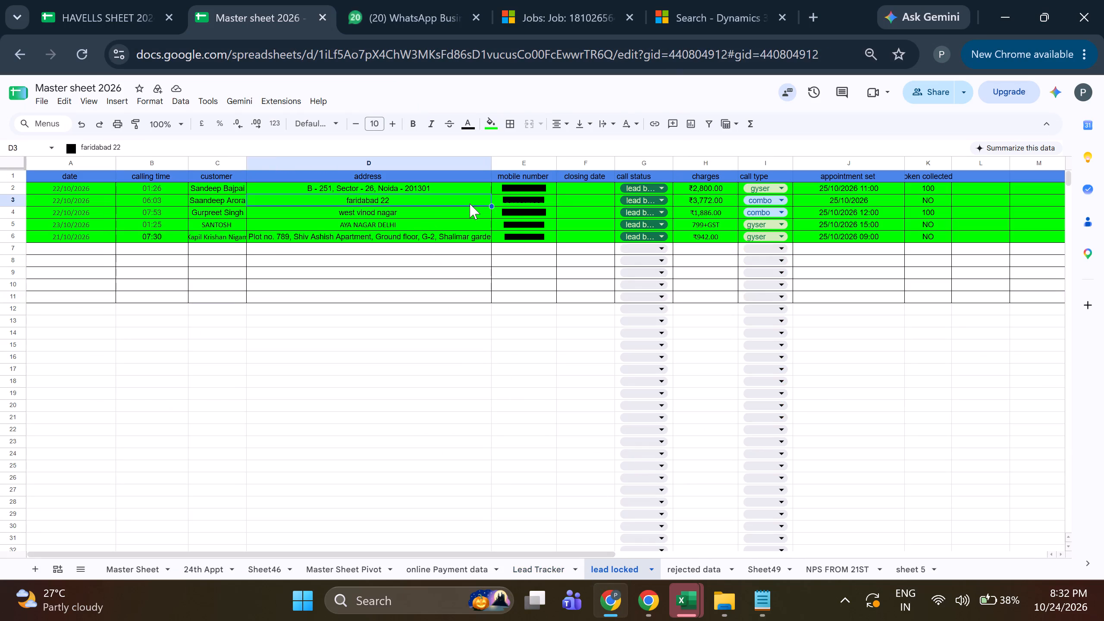
{"action": "left_click", "coordinate": [494, 130]}
{"action": "left_click", "coordinate": [537, 175]}
{"action": "left_click", "coordinate": [430, 399]}
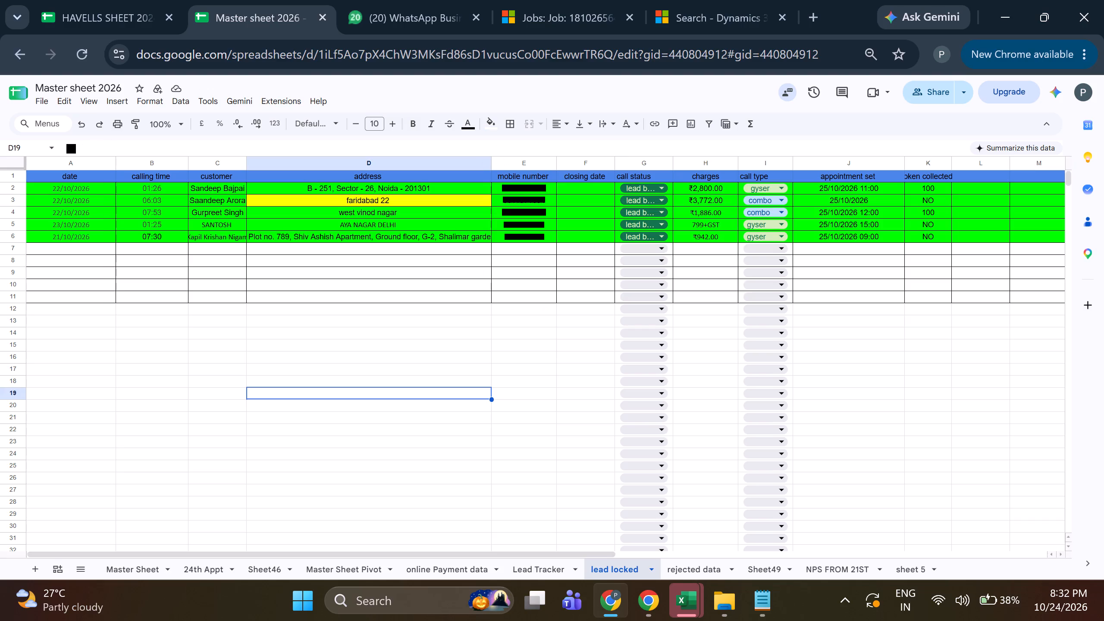
{"action": "left_click", "coordinate": [5, 197]}
{"action": "left_click", "coordinate": [488, 125]}
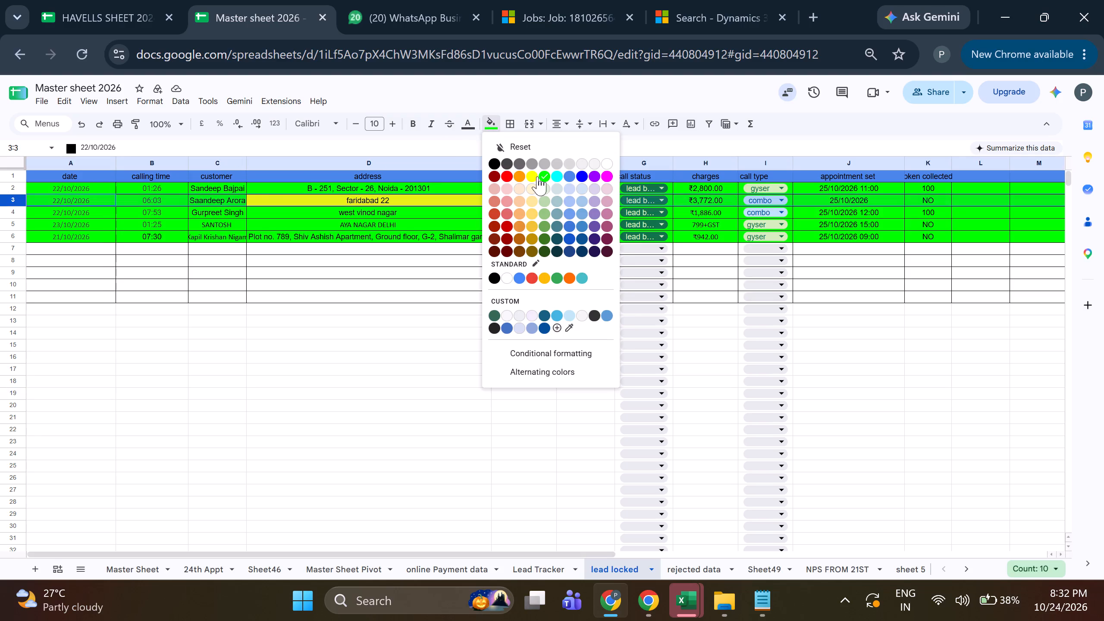
{"action": "left_click", "coordinate": [533, 173]}
{"action": "left_click", "coordinate": [404, 330]}
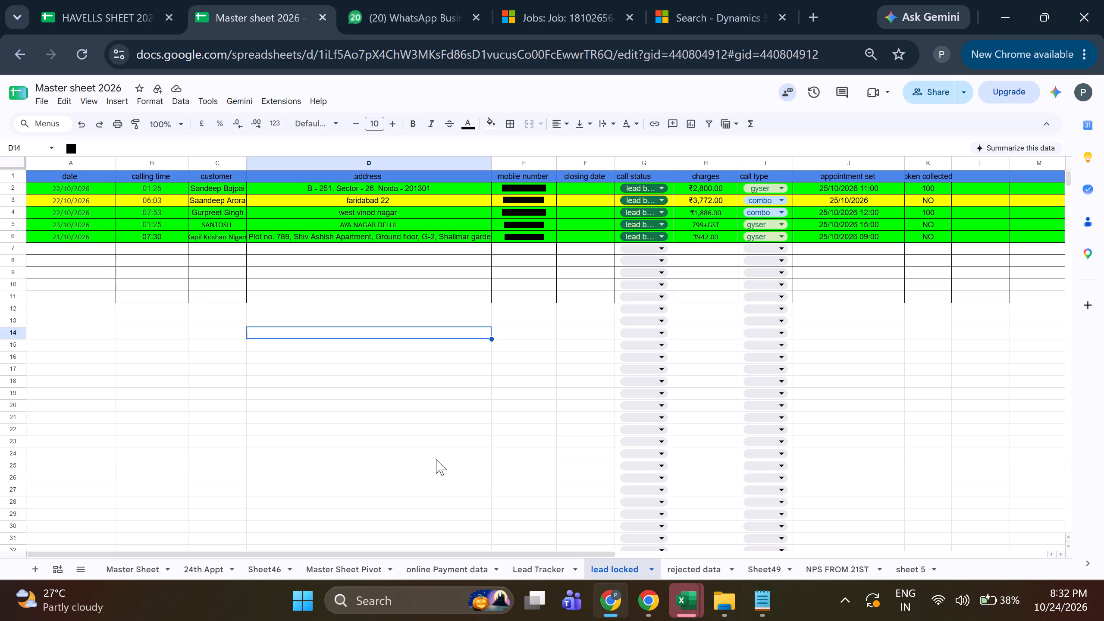
Find the Rohini Sector 11 lead in Lead Tracker by its mobile number and copy that number into E7 of lead locked.
{"action": "left_click", "coordinate": [554, 571]}
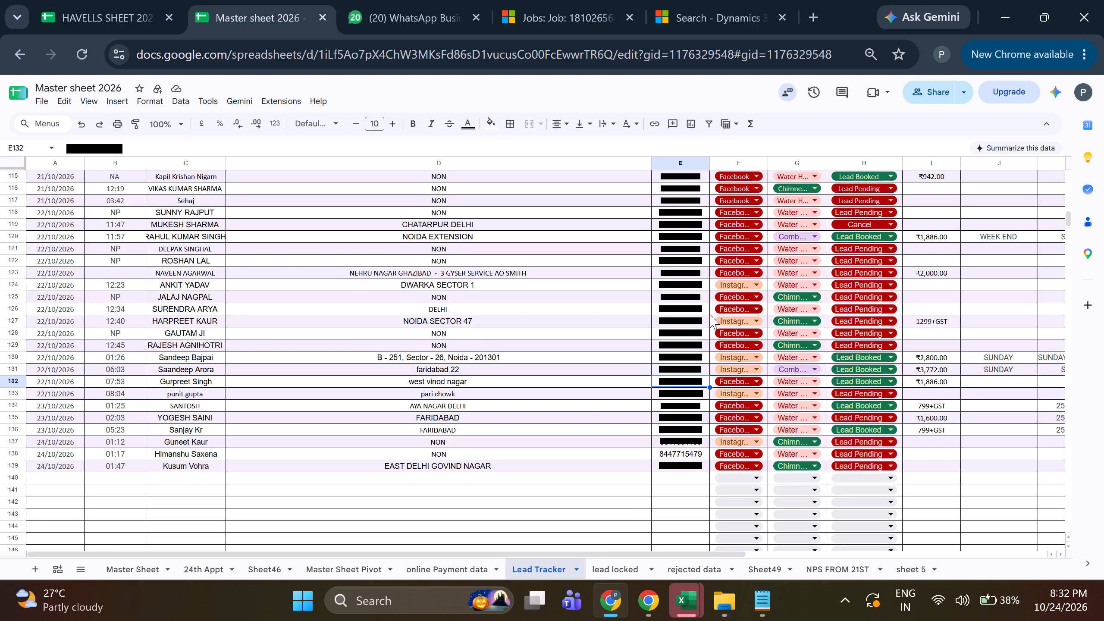
{"action": "key", "text": "ctrl+f"}
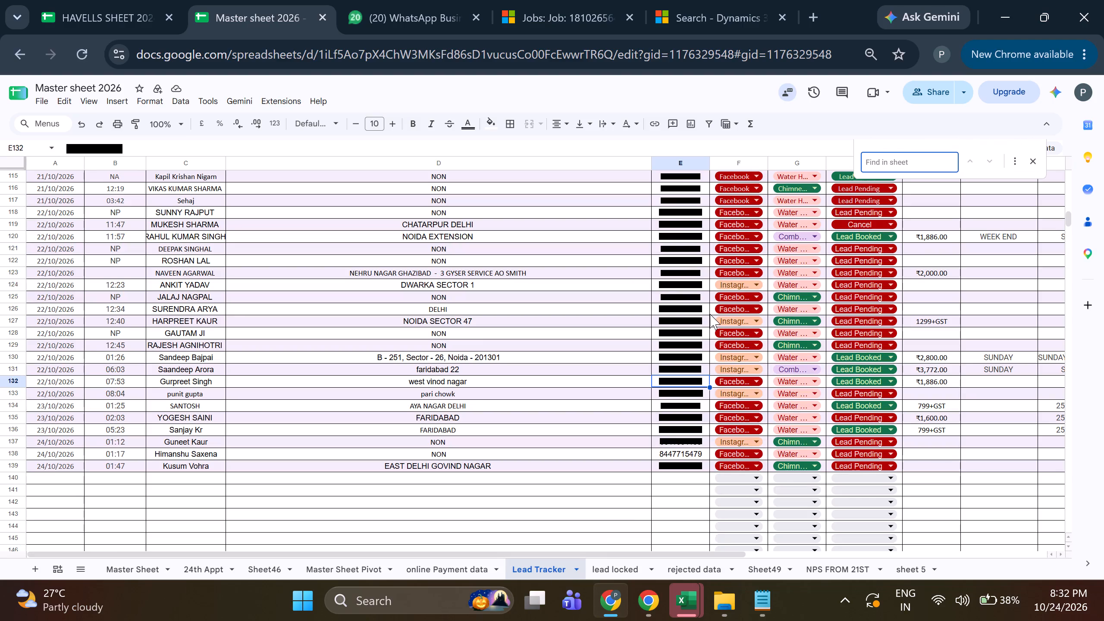
{"action": "type", "text": "98"}
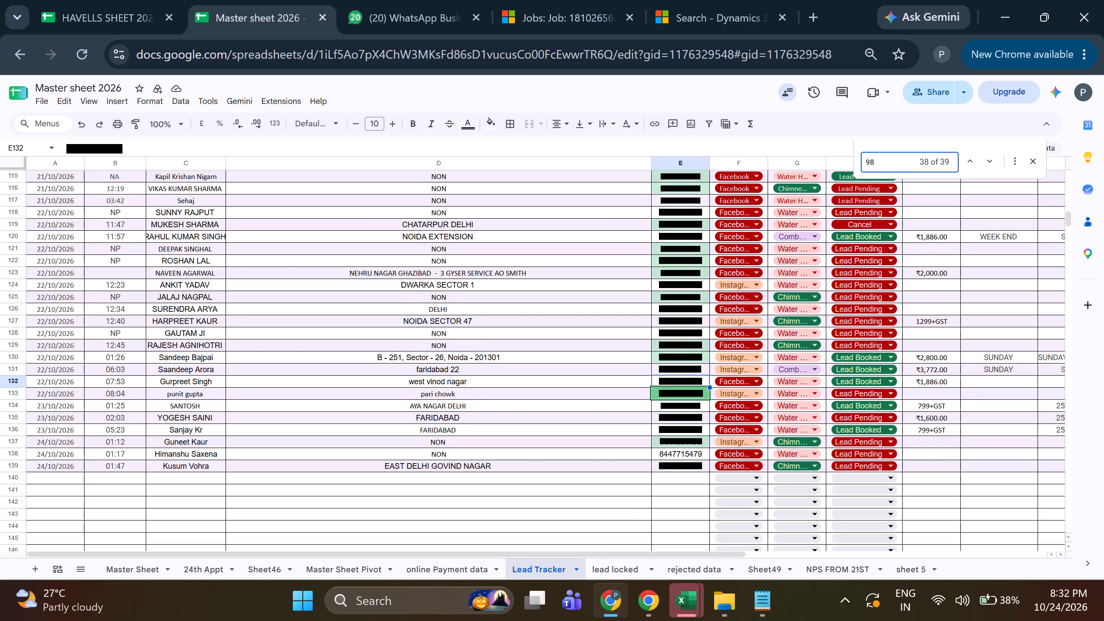
{"action": "key", "text": "1"}
{"action": "type", "text": "80"}
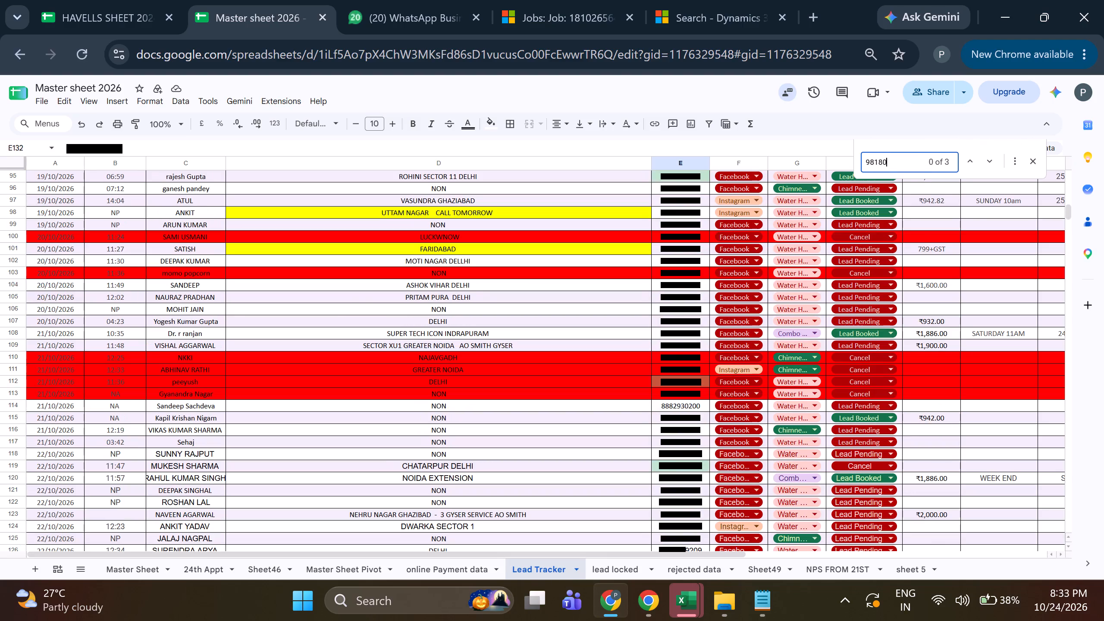
{"action": "left_click", "coordinate": [622, 181]}
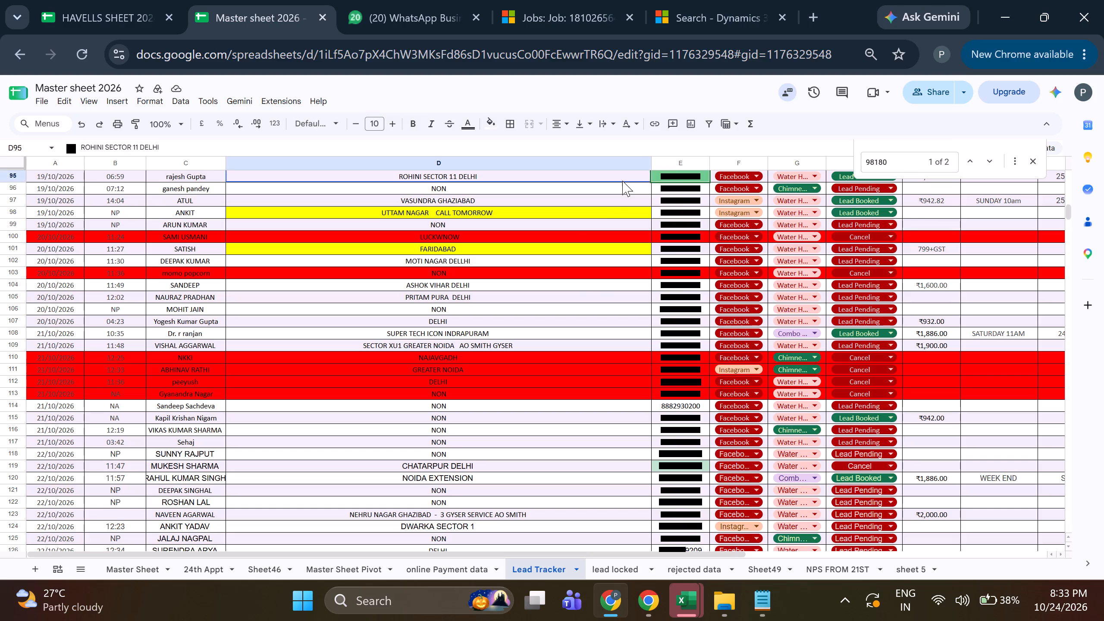
{"action": "left_click", "coordinate": [669, 175]}
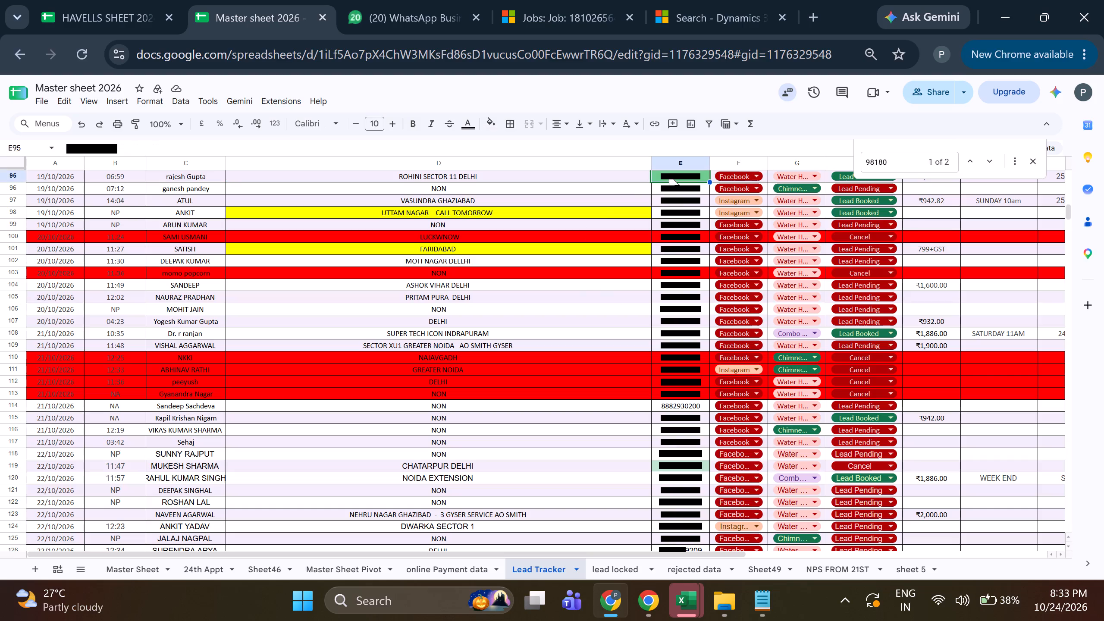
{"action": "key", "text": "ctrl+c"}
{"action": "left_click", "coordinate": [632, 570]}
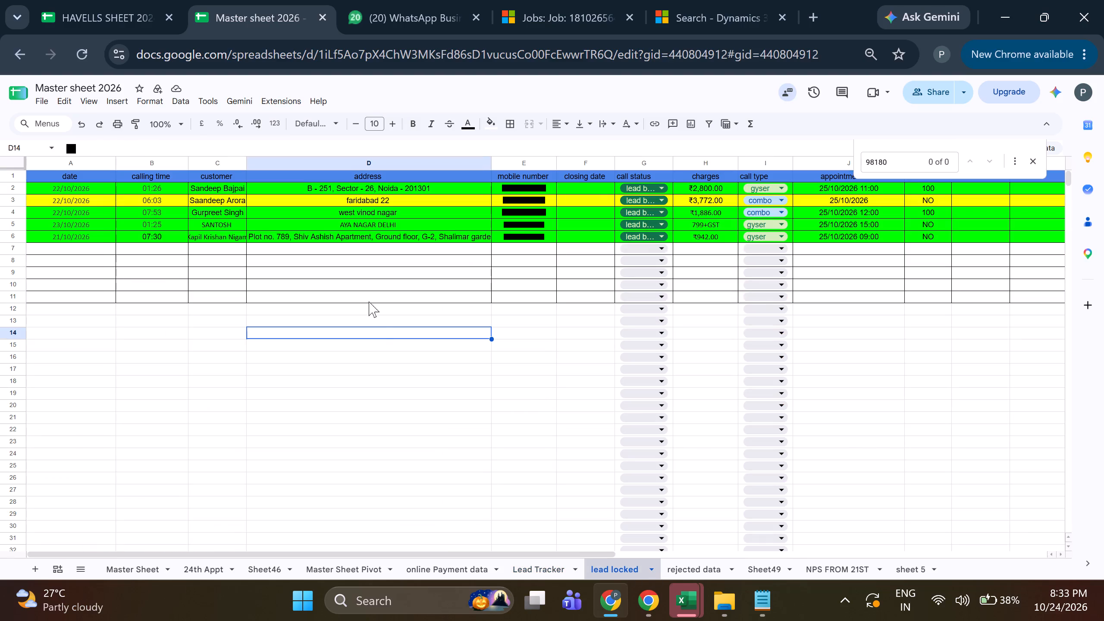
{"action": "left_click", "coordinate": [512, 252]}
{"action": "key", "text": "ctrl+v"}
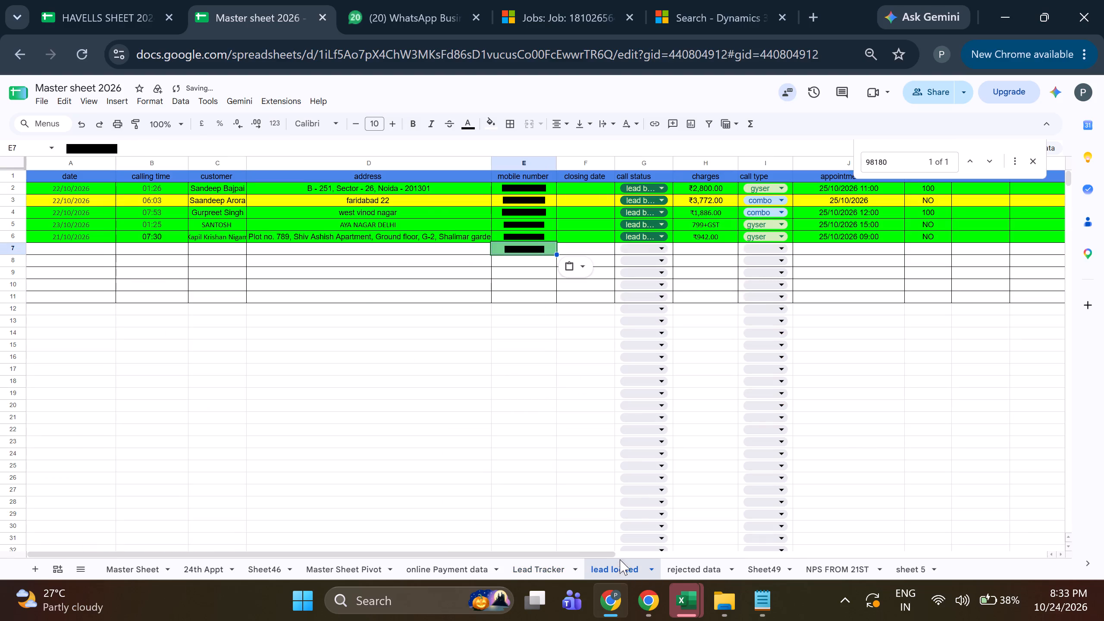
{"action": "left_click", "coordinate": [555, 575]}
{"action": "left_click", "coordinate": [568, 180]}
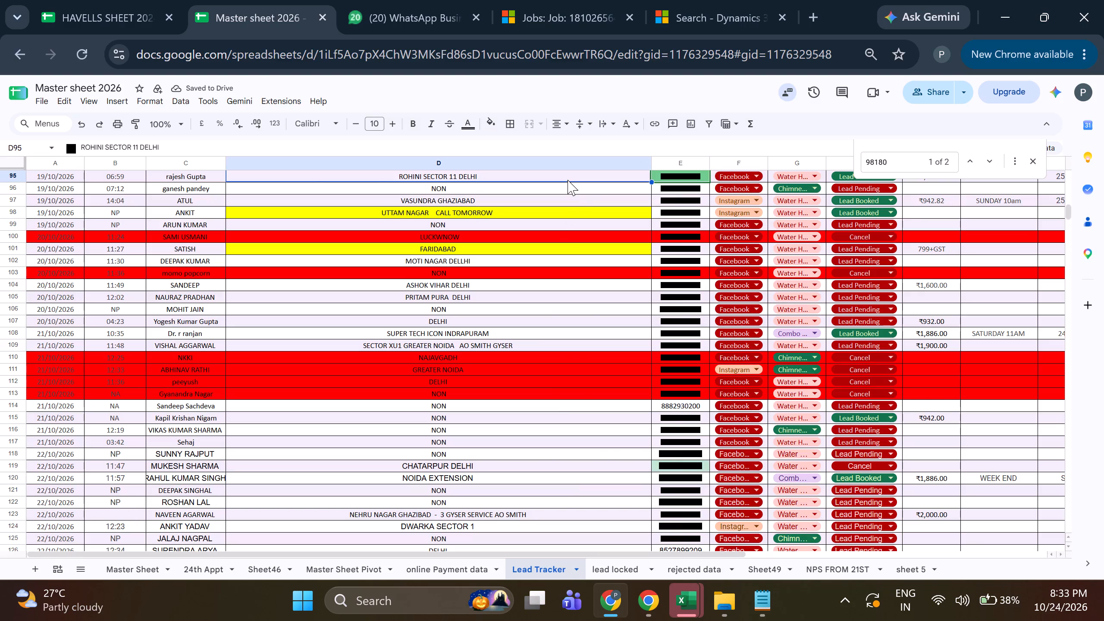
{"action": "key", "text": "ctrl+c"}
{"action": "left_click", "coordinate": [603, 568]}
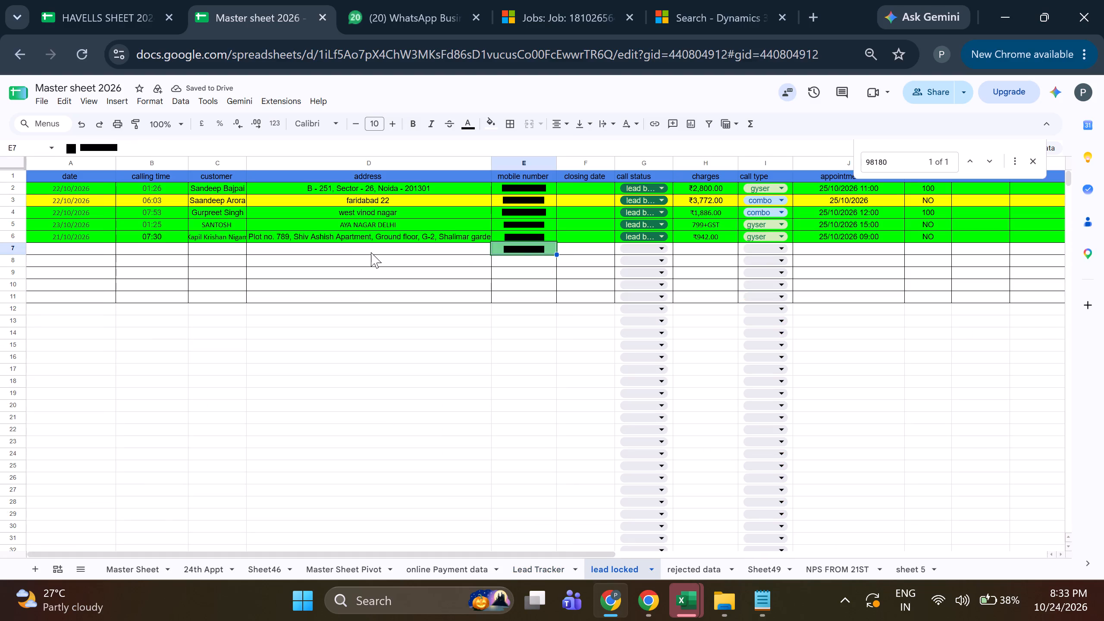
{"action": "left_click", "coordinate": [371, 252]}
{"action": "key", "text": "ctrl+v"}
Copy the customer name from Lead Tracker row 95 into C7 of the lead locked sheet.
{"action": "left_click", "coordinate": [545, 562]}
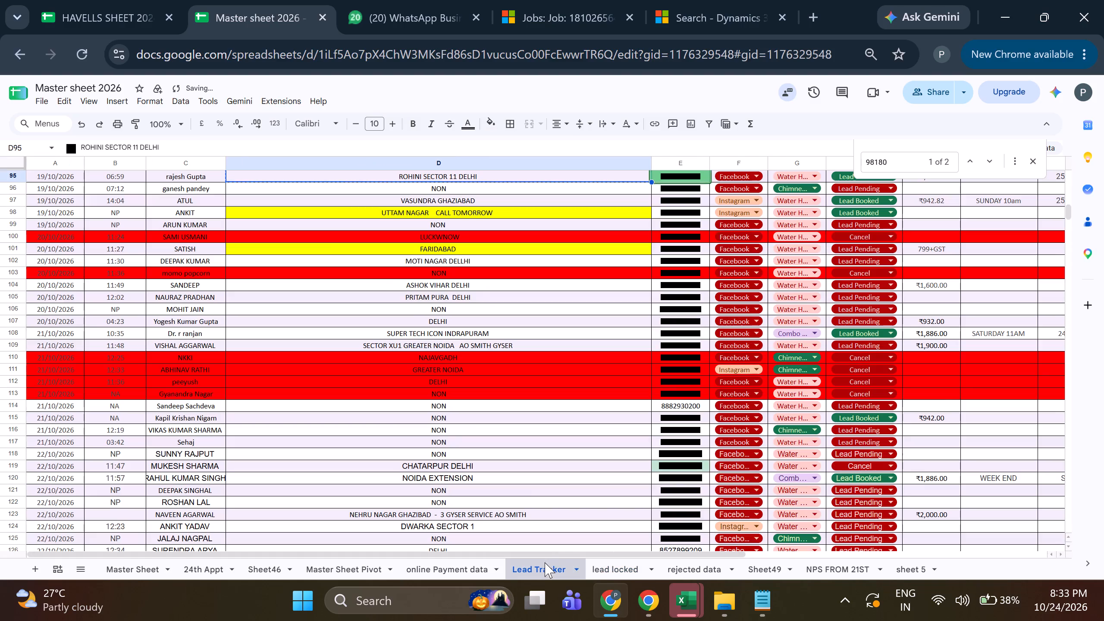
{"action": "left_click", "coordinate": [187, 182]}
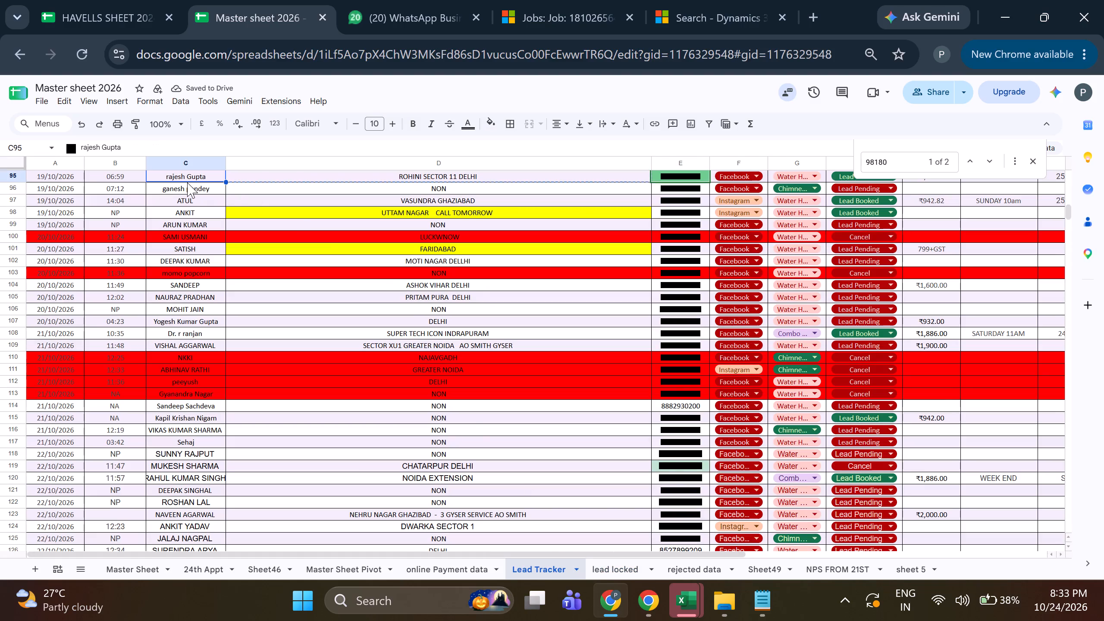
{"action": "key", "text": "ctrl+c"}
{"action": "left_click", "coordinate": [603, 573]}
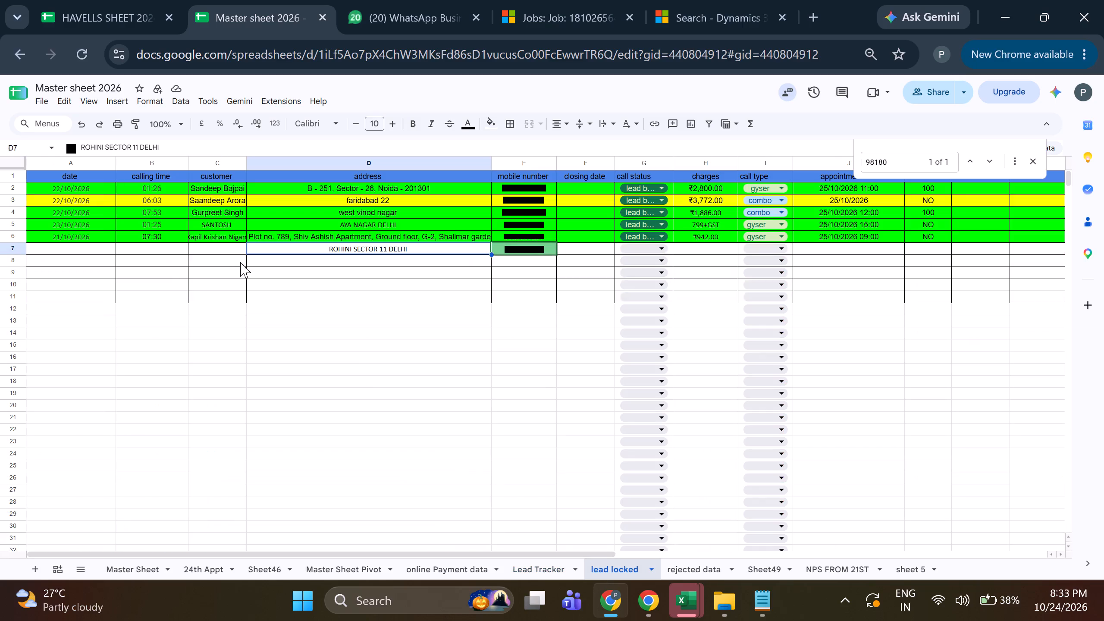
{"action": "left_click", "coordinate": [232, 251]}
{"action": "key", "text": "ctrl+v"}
Copy the date 19/10/2026 from Lead Tracker row 95 into A7 of the lead locked sheet.
{"action": "left_click", "coordinate": [171, 251]}
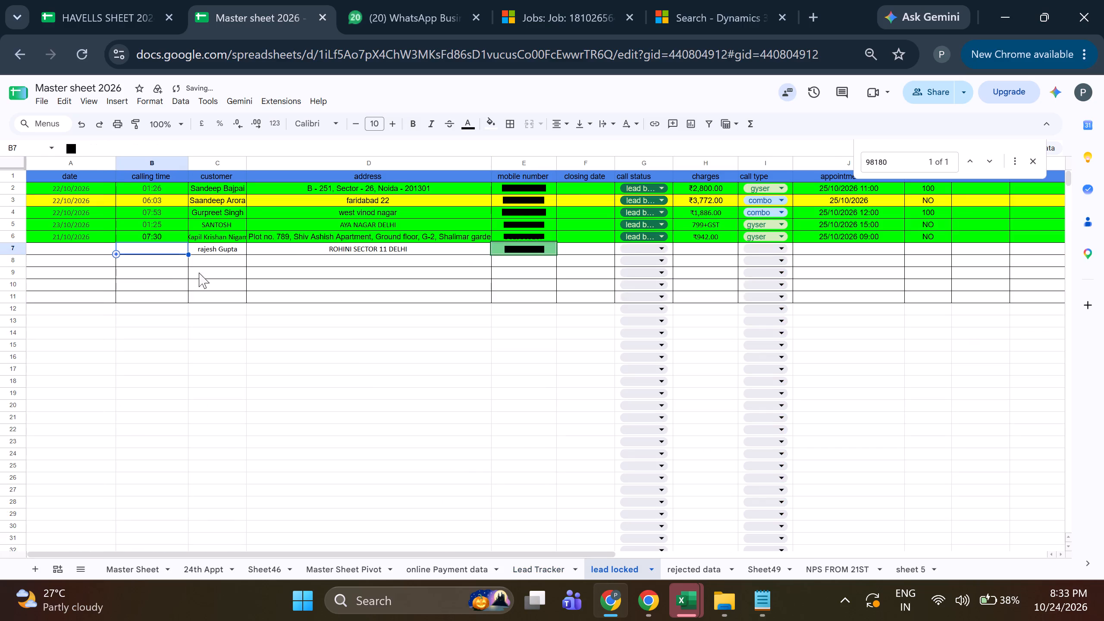
{"action": "left_click", "coordinate": [550, 565]}
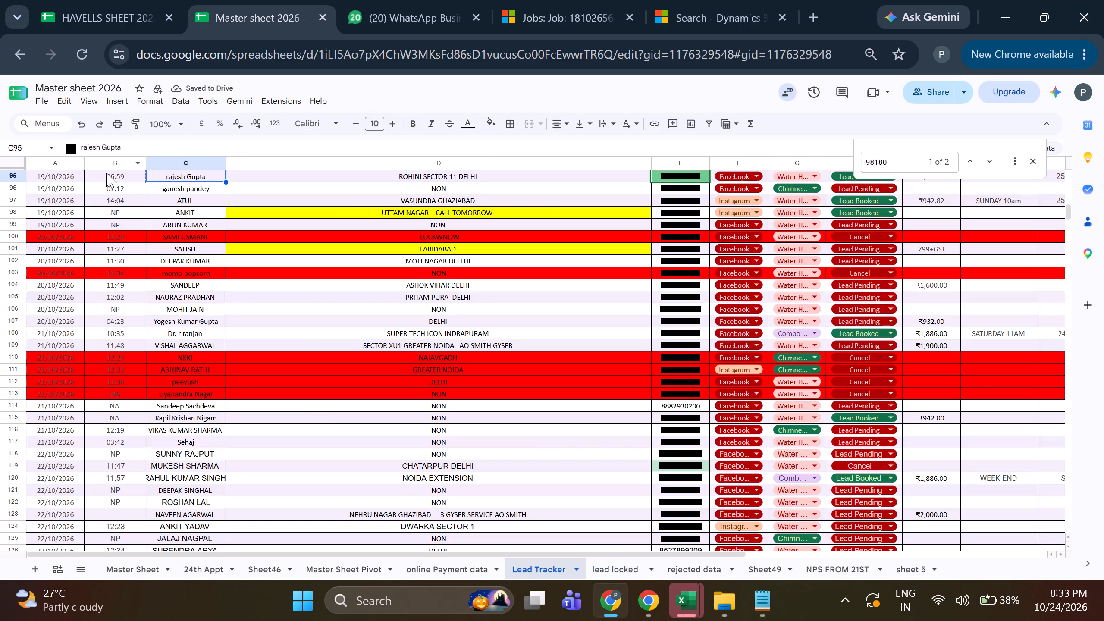
{"action": "left_click", "coordinate": [45, 178]}
{"action": "key", "text": "ctrl+c"}
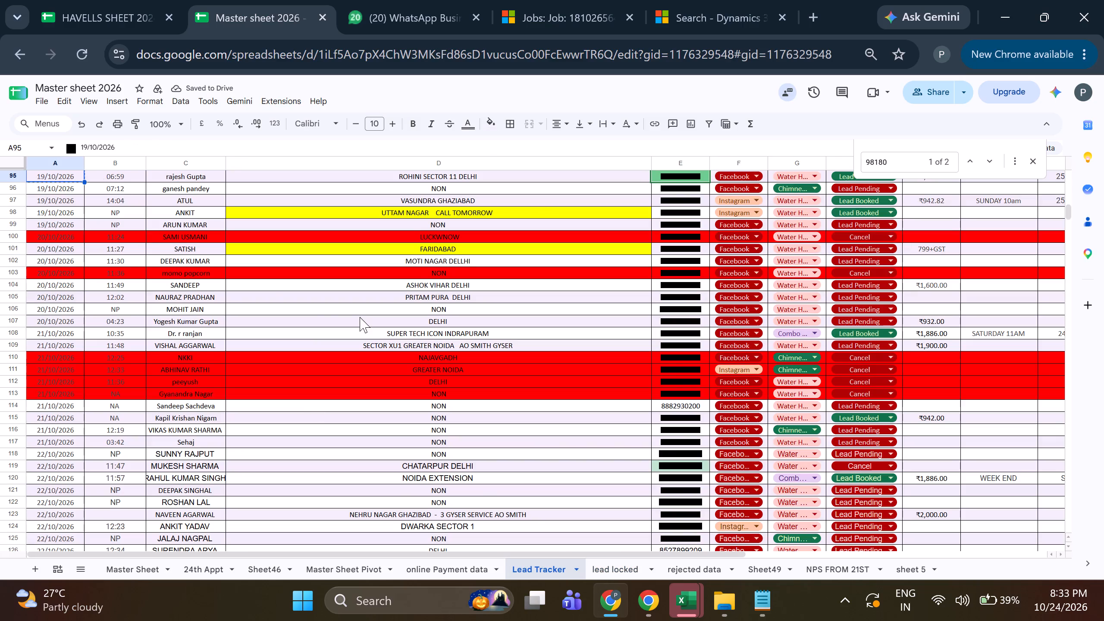
{"action": "left_click", "coordinate": [602, 562]}
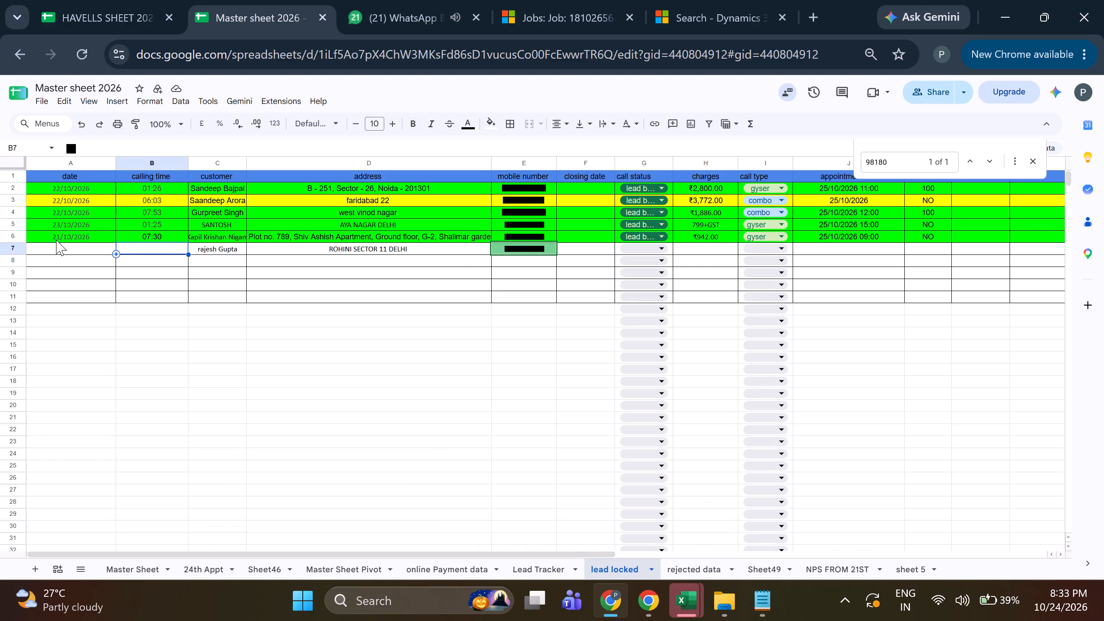
{"action": "left_click", "coordinate": [59, 249]}
{"action": "key", "text": "ctrl+v"}
Enter the calling time 6:59 in B7 of the lead locked sheet.
{"action": "left_click", "coordinate": [150, 253]}
{"action": "key", "text": "6"}
{"action": "key", "text": "shift+colon"}
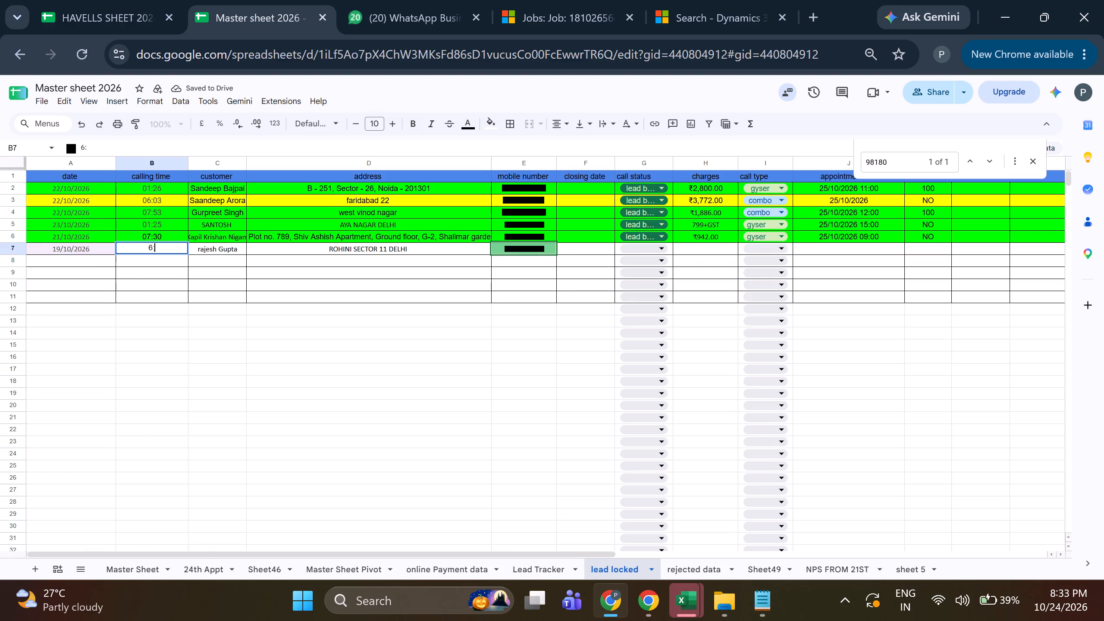
{"action": "type", "text": "59"}
{"action": "left_click", "coordinate": [298, 383]}
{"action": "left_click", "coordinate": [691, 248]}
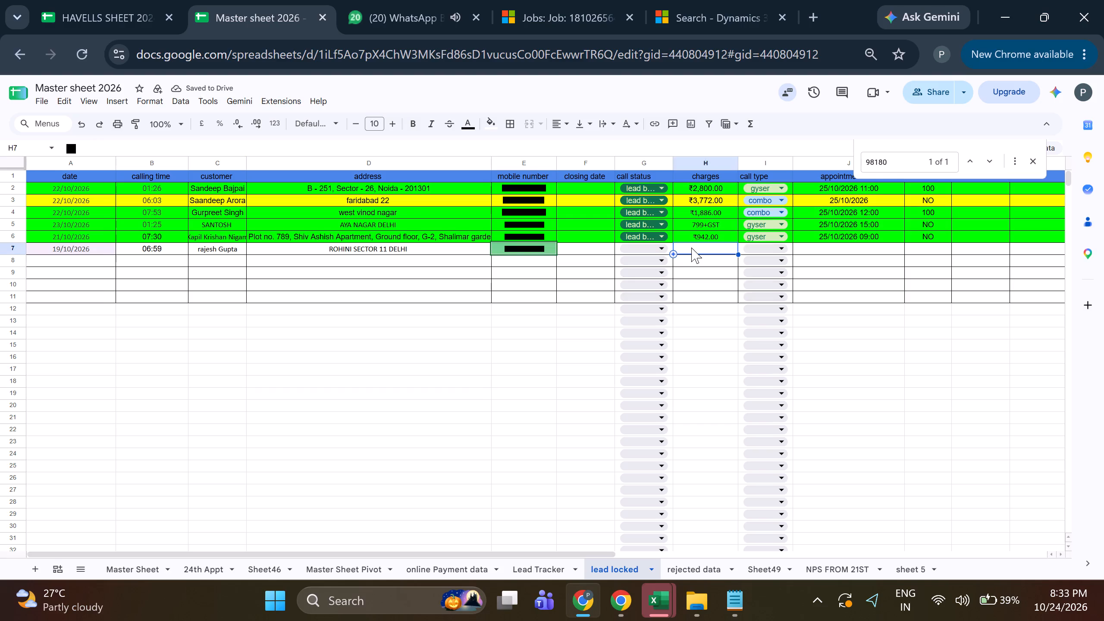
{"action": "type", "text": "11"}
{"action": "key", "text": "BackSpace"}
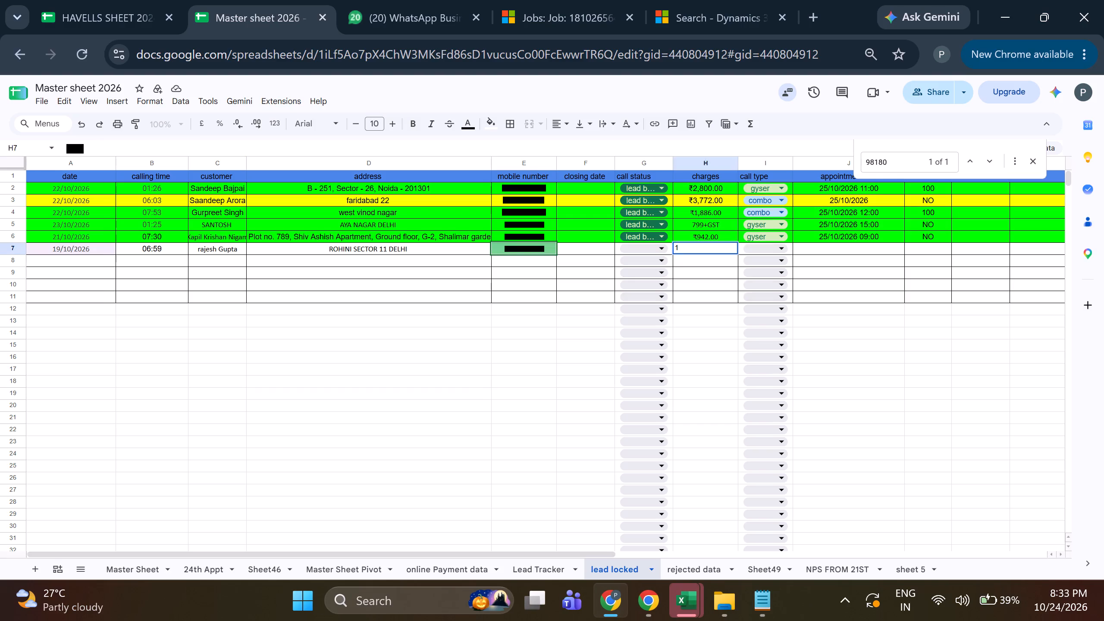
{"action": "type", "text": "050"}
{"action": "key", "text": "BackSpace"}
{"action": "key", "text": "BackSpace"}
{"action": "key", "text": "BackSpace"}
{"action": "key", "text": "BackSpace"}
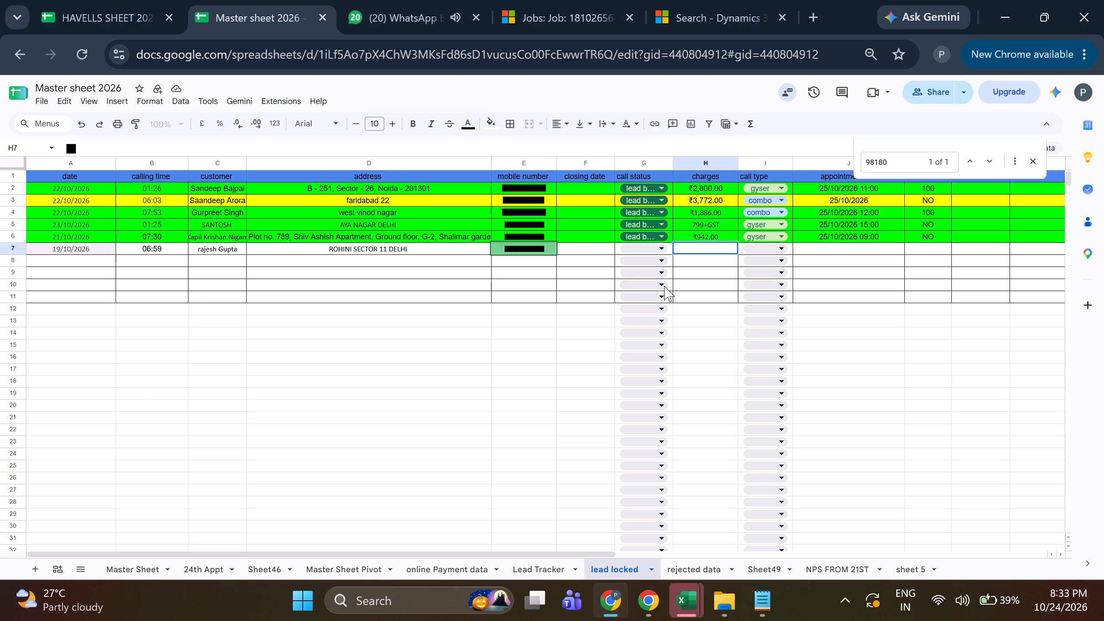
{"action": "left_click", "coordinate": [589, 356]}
Copy the charge ₹1,150.00 from Lead Tracker row 95 into H7 of the lead locked sheet.
{"action": "left_click", "coordinate": [561, 571]}
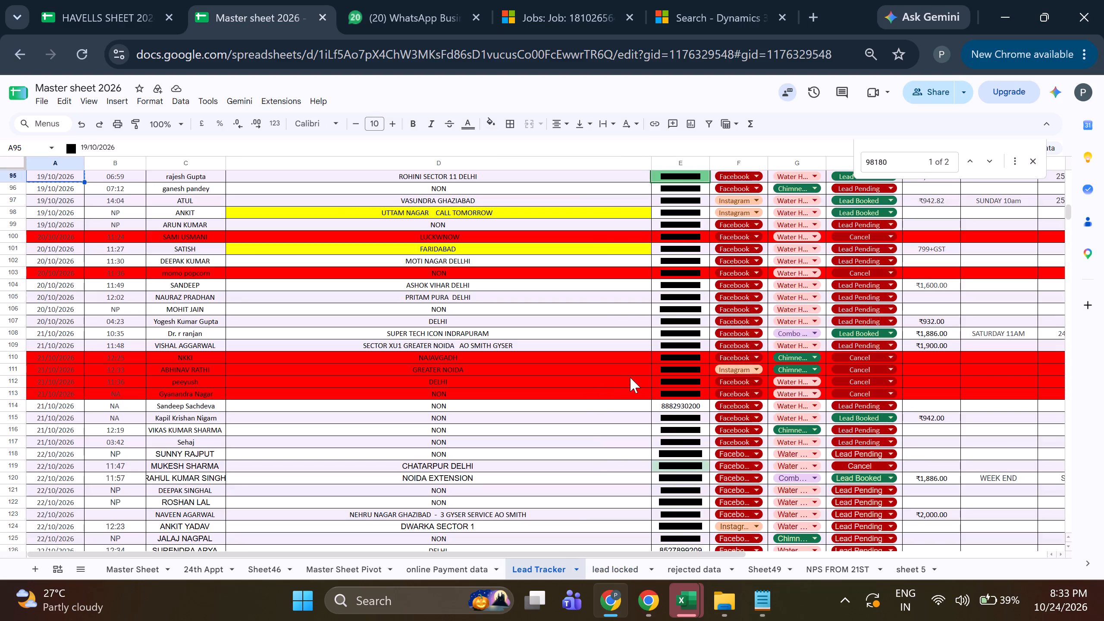
{"action": "scroll", "coordinate": [833, 274], "scroll_direction": "up", "scroll_amount": 1}
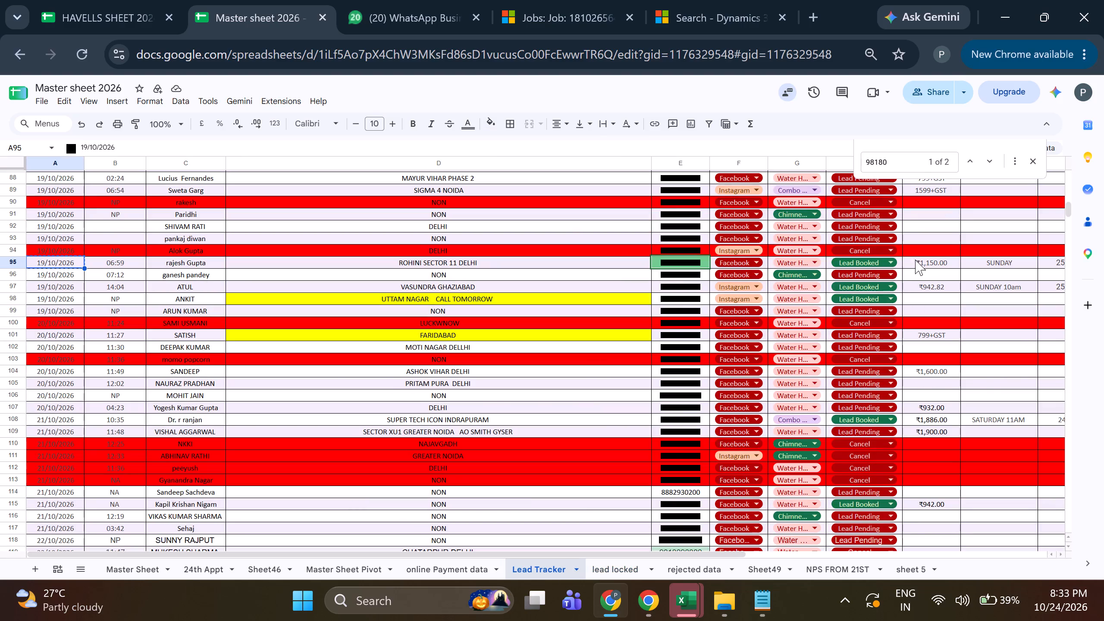
{"action": "left_click", "coordinate": [915, 265]}
{"action": "key", "text": "ctrl+c"}
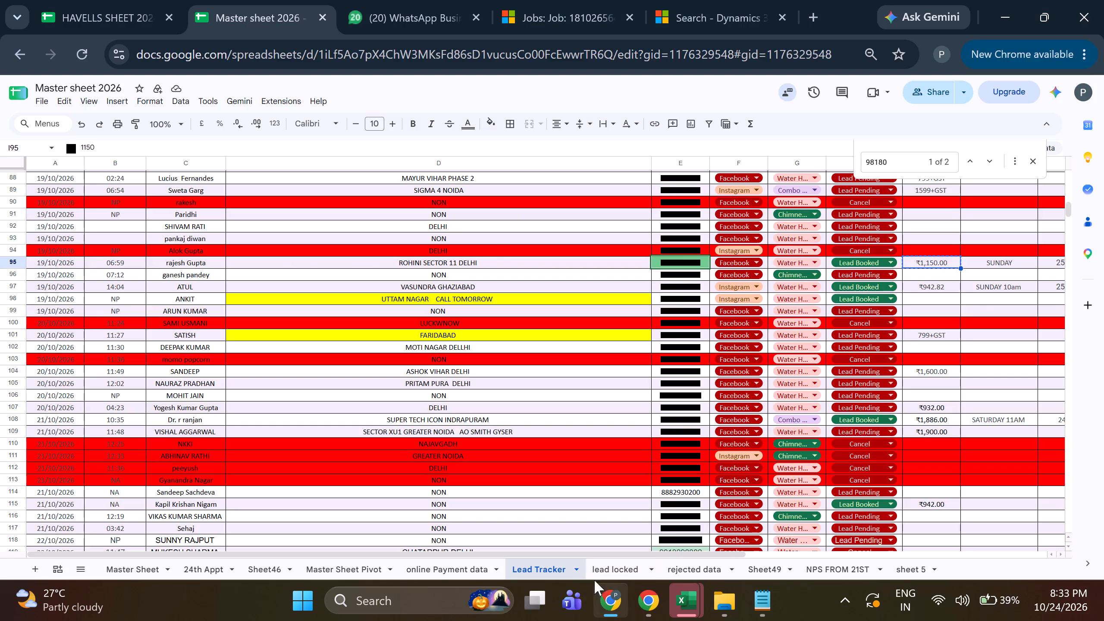
{"action": "left_click", "coordinate": [619, 570]}
{"action": "left_click", "coordinate": [690, 253]}
{"action": "key", "text": "ctrl+v"}
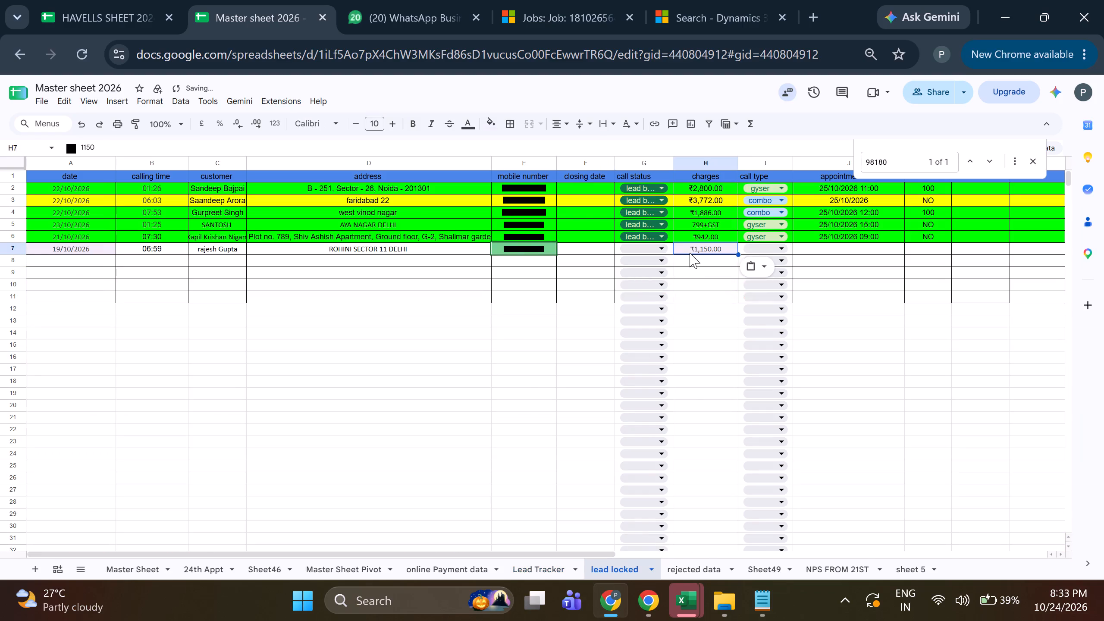
{"action": "left_click", "coordinate": [520, 379]}
Set row 7's call status to lead booked and its call type to gyser.
{"action": "left_click", "coordinate": [653, 248]}
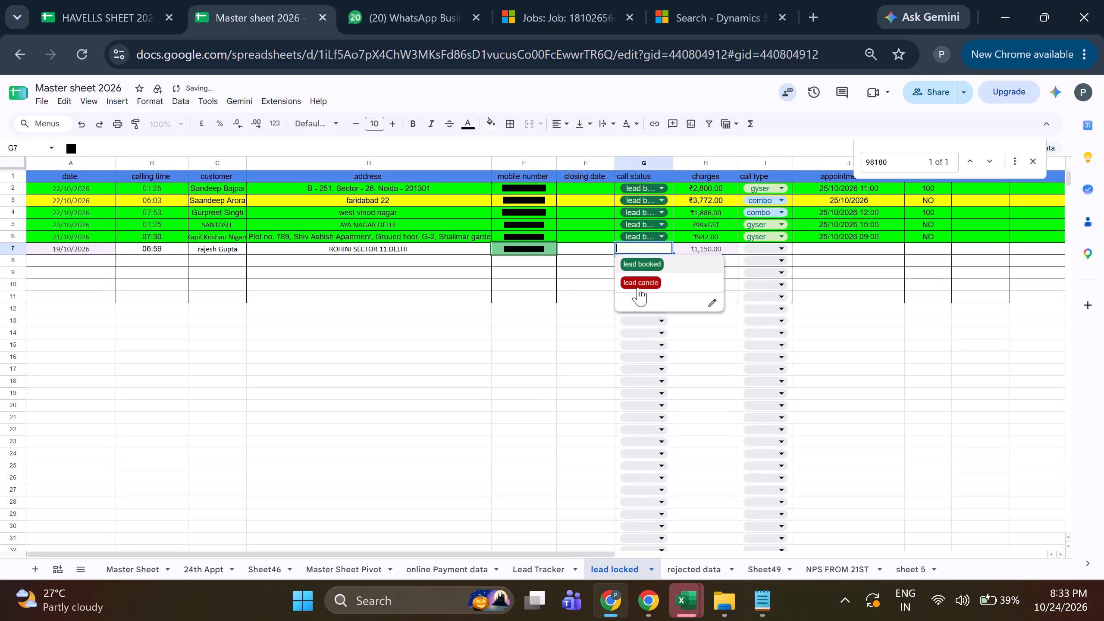
{"action": "left_click", "coordinate": [644, 263]}
{"action": "left_click", "coordinate": [775, 251]}
{"action": "left_click", "coordinate": [755, 267]}
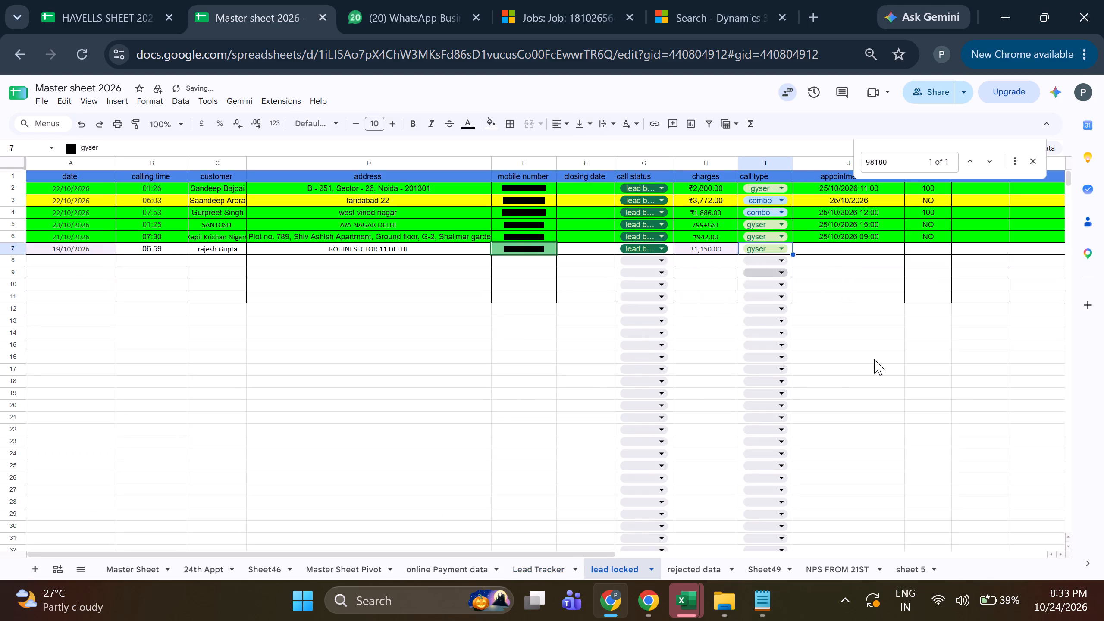
{"action": "left_click", "coordinate": [874, 359]}
Copy the appointment 25/10/2026 09:00 from J6 into J7, the row for the Rohini Sector 11 lead.
{"action": "left_click", "coordinate": [834, 251]}
{"action": "key", "text": "Up"}
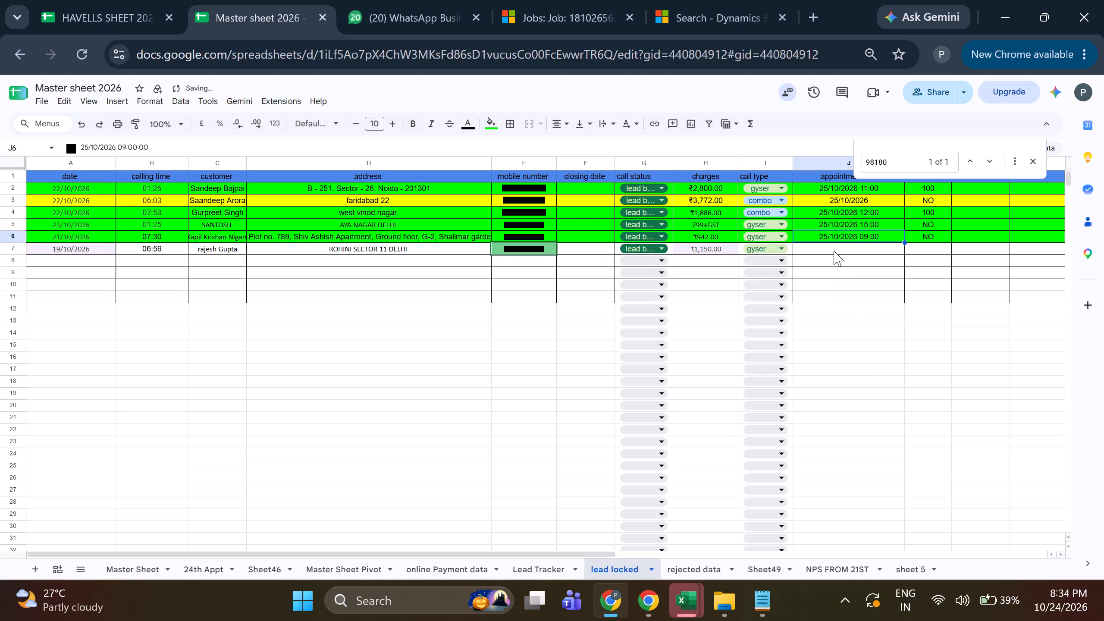
{"action": "key", "text": "ctrl+c"}
{"action": "key", "text": "ctrl+Down"}
{"action": "key", "text": "Up"}
{"action": "scroll", "coordinate": [838, 260], "scroll_direction": "up", "scroll_amount": 7}
{"action": "left_click_drag", "start_coordinate": [1066, 505], "coordinate": [1063, 137]}
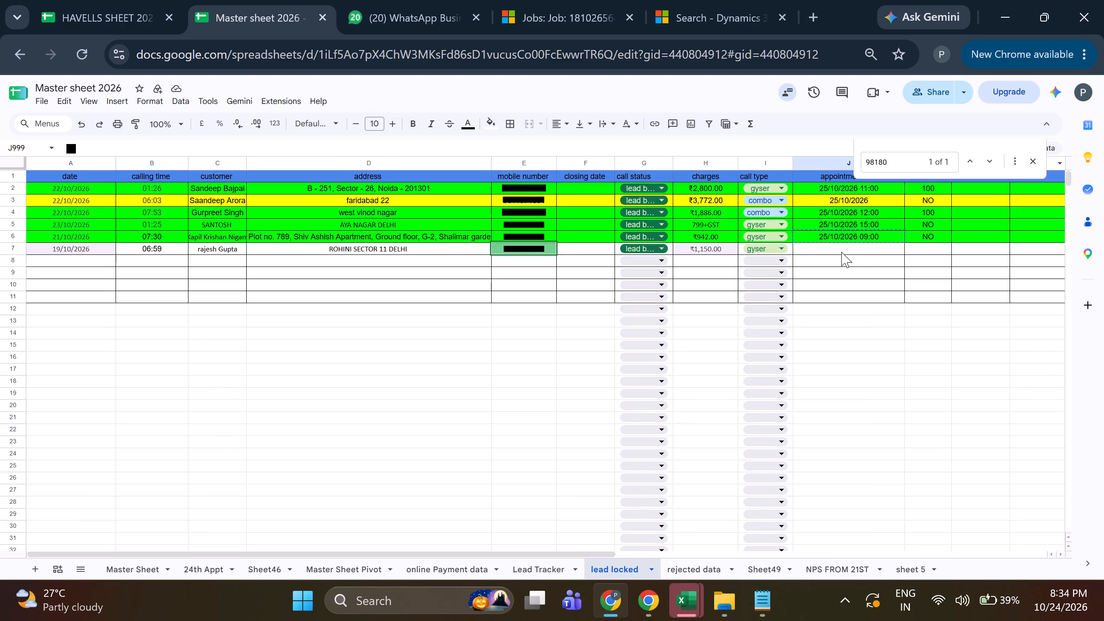
{"action": "left_click", "coordinate": [841, 252]}
{"action": "key", "text": "ctrl+v"}
Change the appointment time in J7 to 11AM, keeping the date 25/10/2026.
{"action": "double_click", "coordinate": [885, 247]}
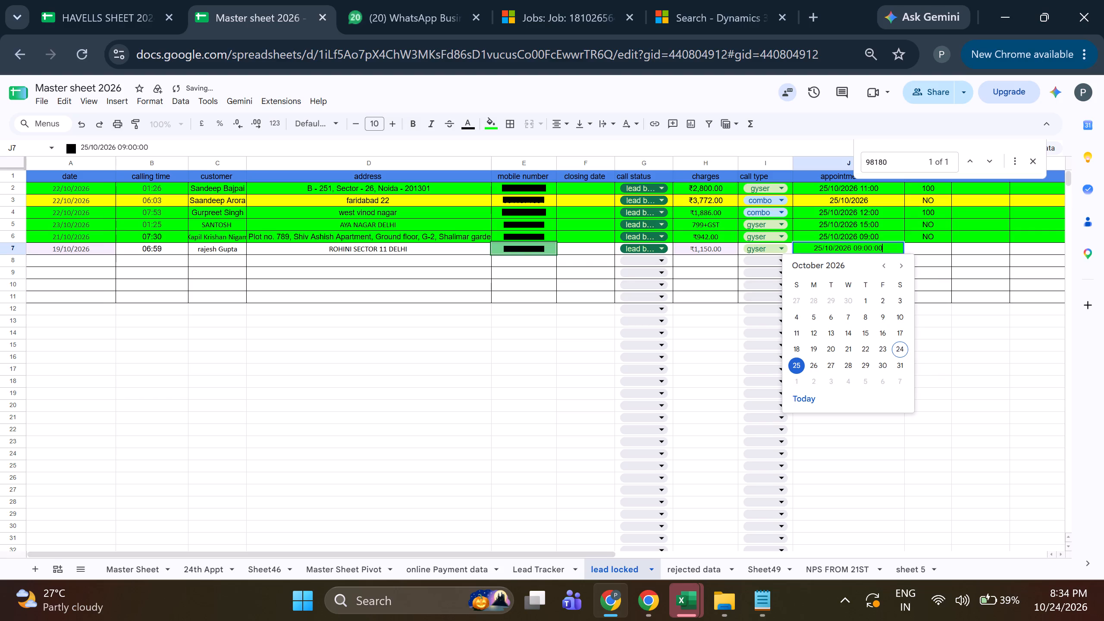
{"action": "key", "text": "BackSpace"}
{"action": "key", "text": "BackSpace"}
{"action": "key", "text": "BackSpace"}
{"action": "key", "text": "BackSpace"}
{"action": "key", "text": "BackSpace"}
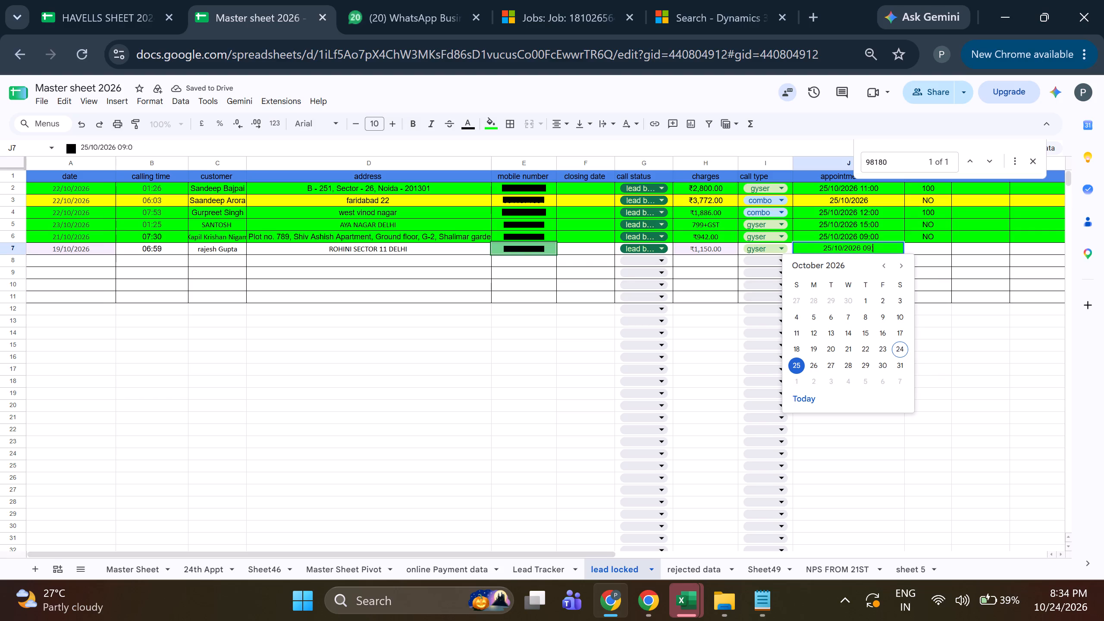
{"action": "key", "text": "BackSpace"}
{"action": "key", "text": "BackSpace"}
{"action": "key", "text": "BackSpace"}
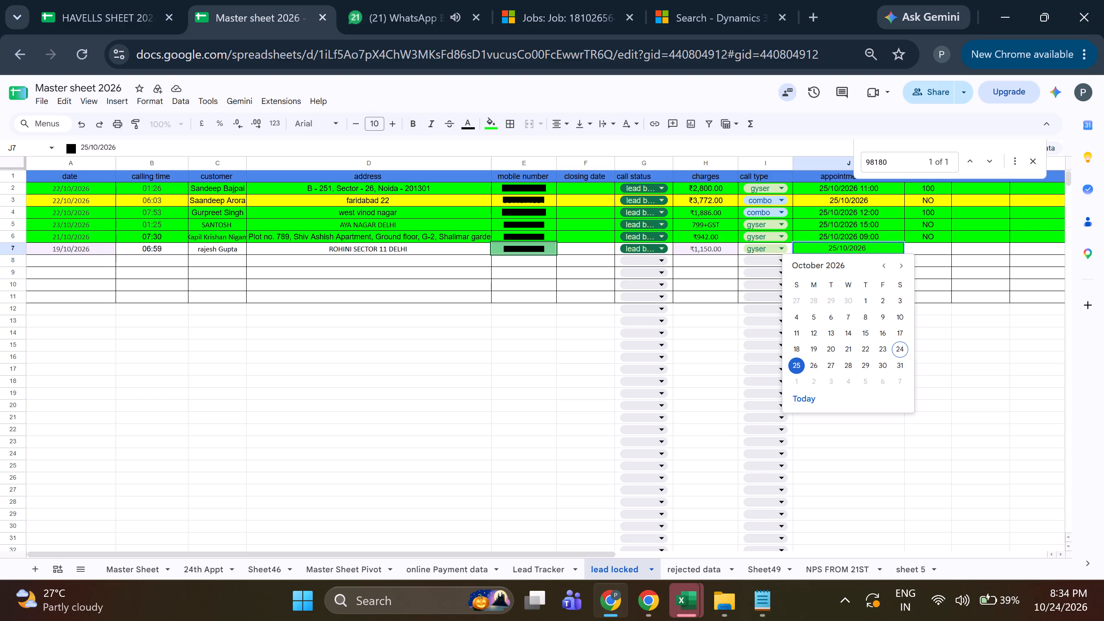
{"action": "type", "text": "11"}
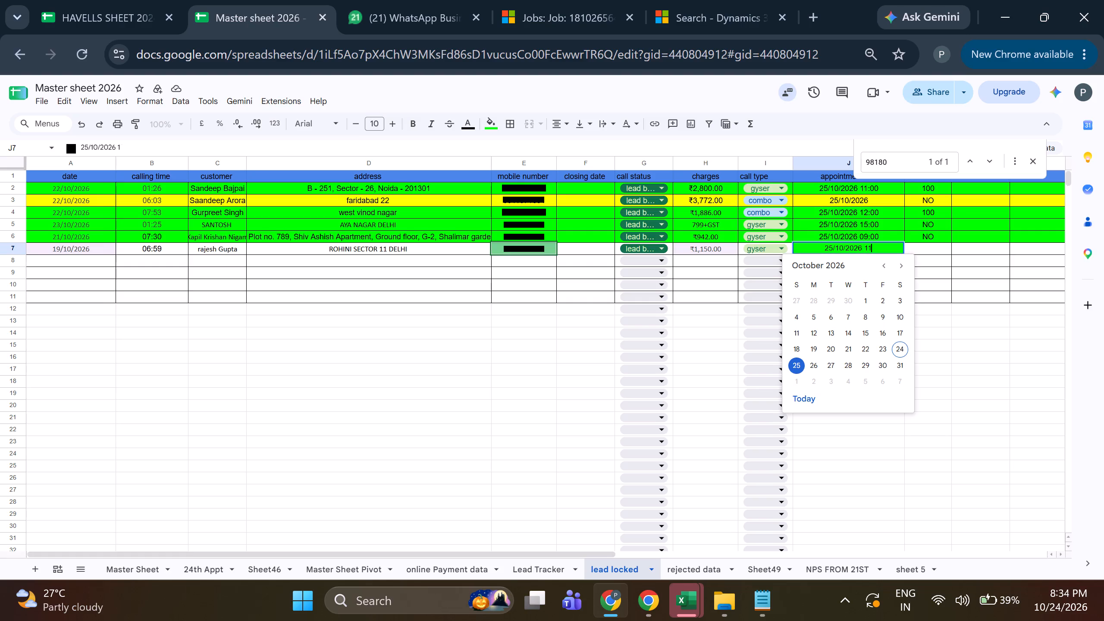
{"action": "type", "text": "AM"}
{"action": "key", "text": "space"}
{"action": "key", "text": "Return"}
Enter 100 as the token collected in K7.
{"action": "left_click", "coordinate": [926, 249]}
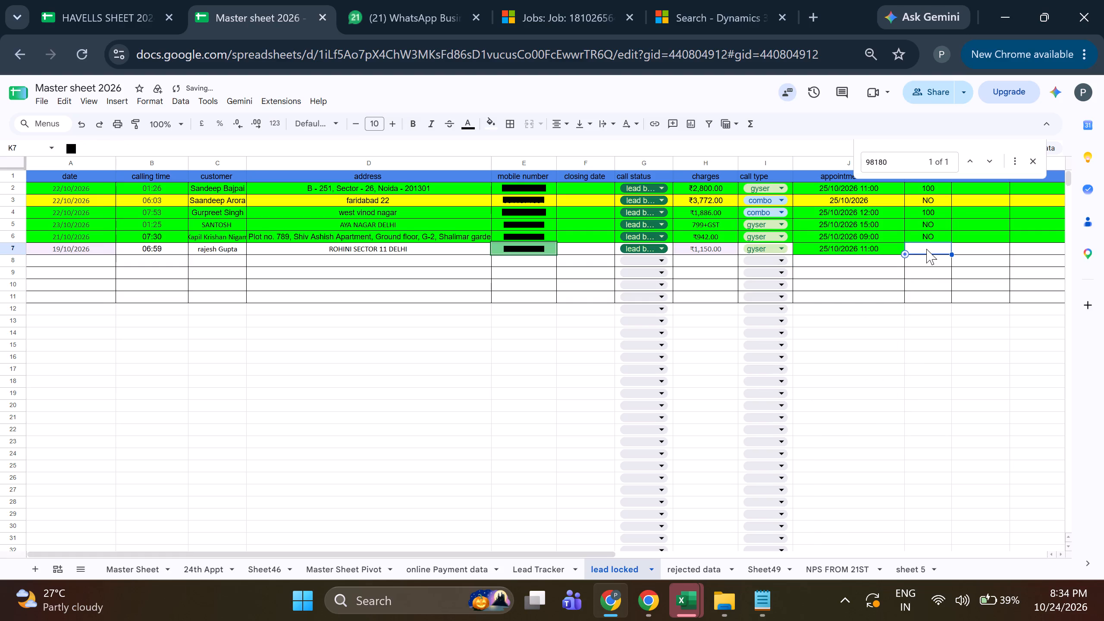
{"action": "type", "text": "100"}
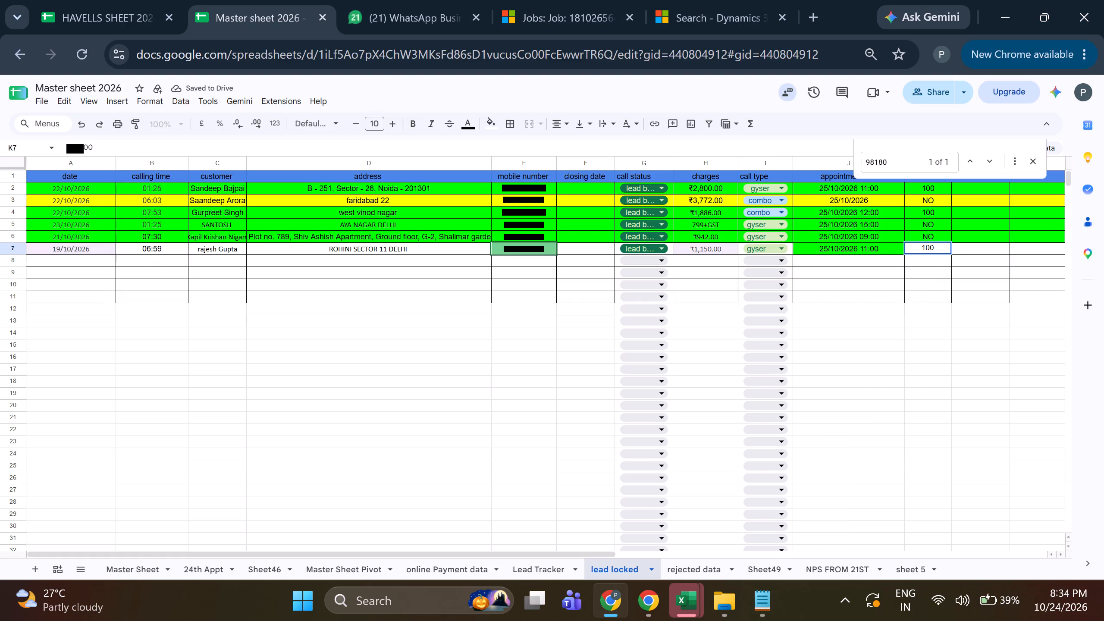
{"action": "key", "text": "Return"}
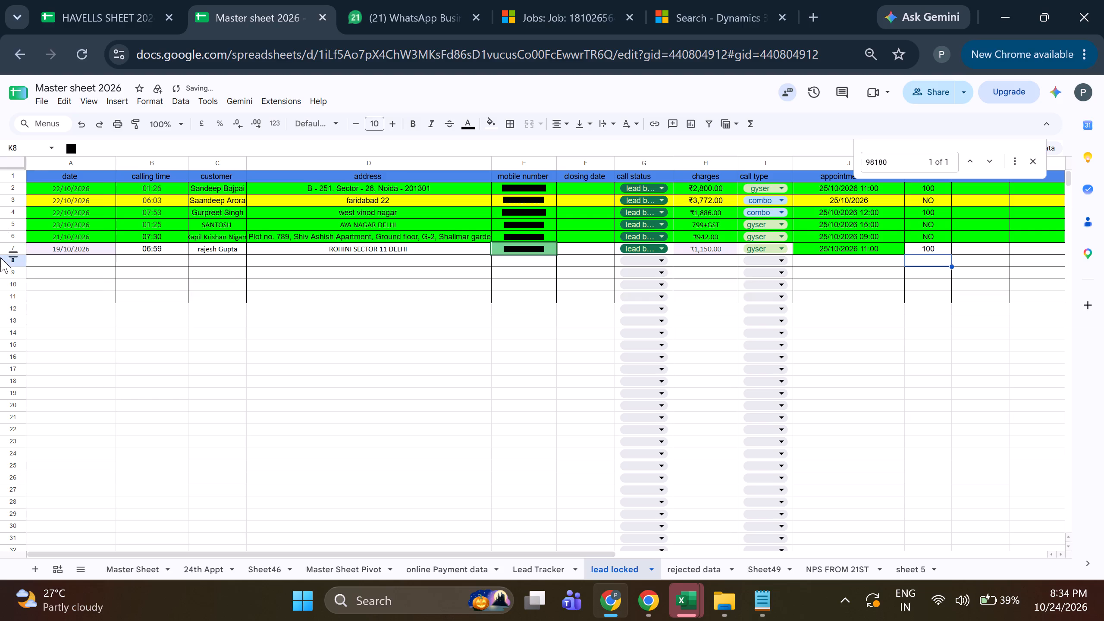
Fill the whole of row 7 with bright green.
{"action": "left_click", "coordinate": [0, 248]}
{"action": "left_click", "coordinate": [495, 121]}
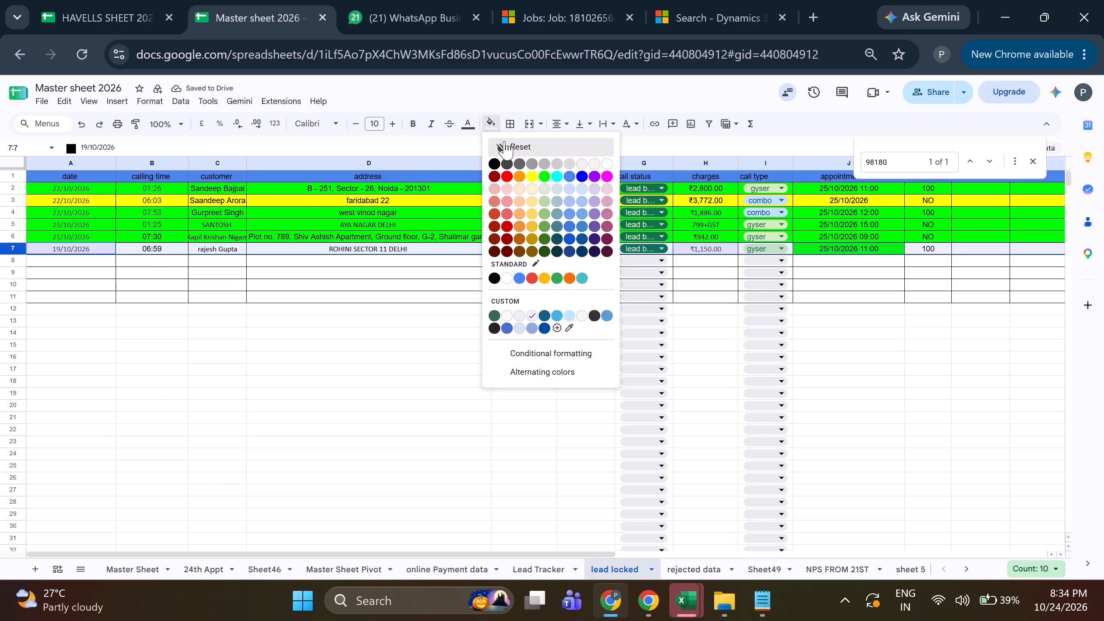
{"action": "left_click", "coordinate": [539, 175]}
{"action": "left_click", "coordinate": [414, 463]}
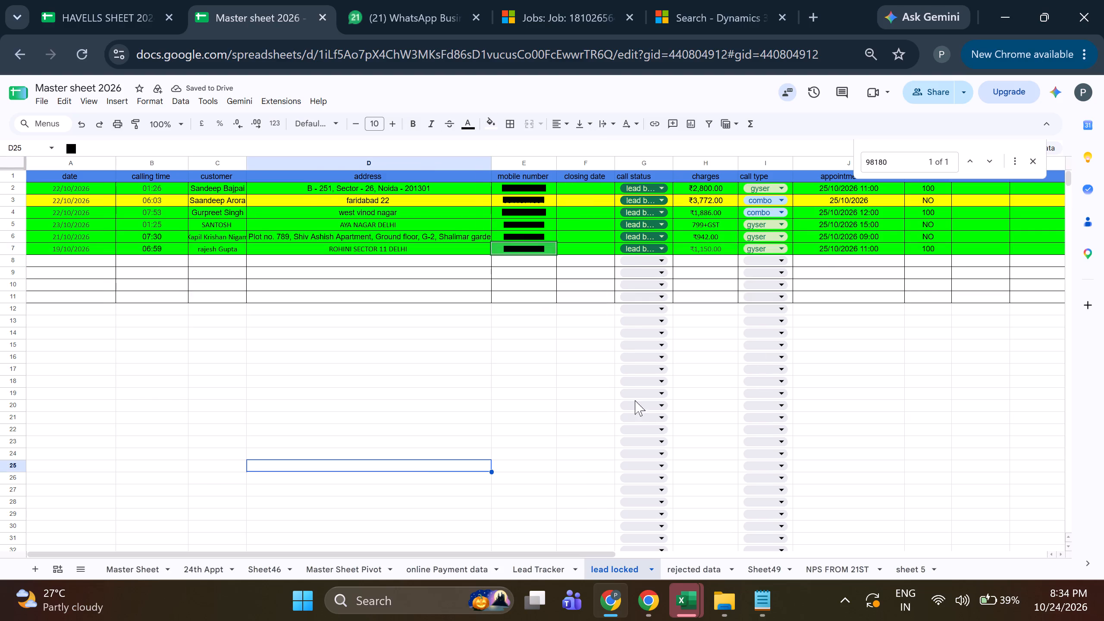
Close the find-in-sheet search on the lead locked sheet.
{"action": "left_click_drag", "start_coordinate": [1029, 162], "coordinate": [1034, 160]}
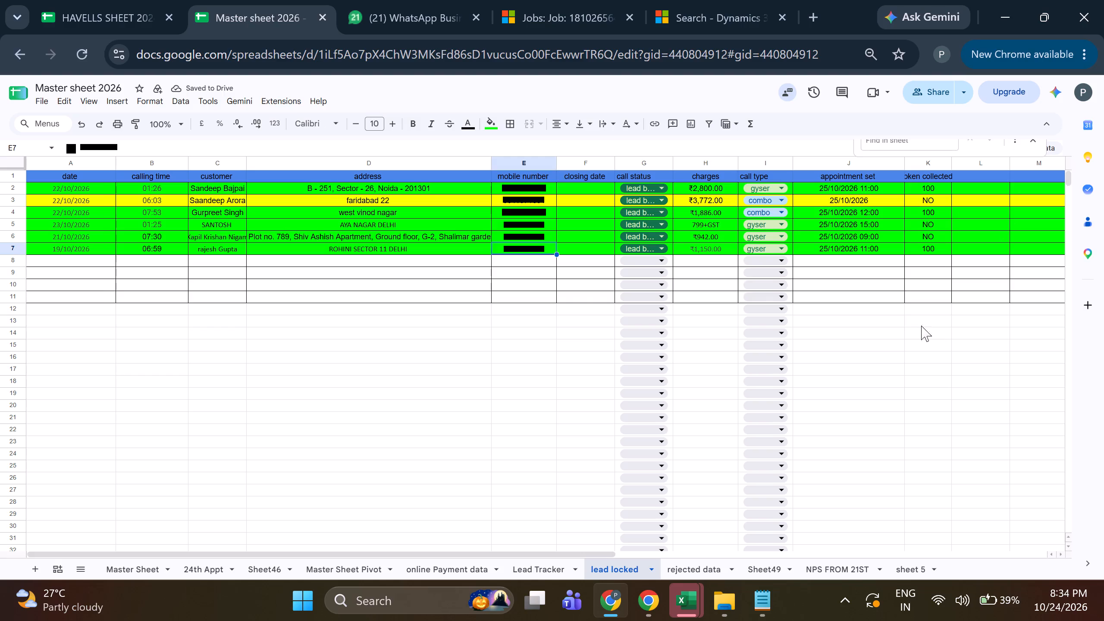
{"action": "left_click", "coordinate": [907, 316]}
{"action": "left_click", "coordinate": [838, 348]}
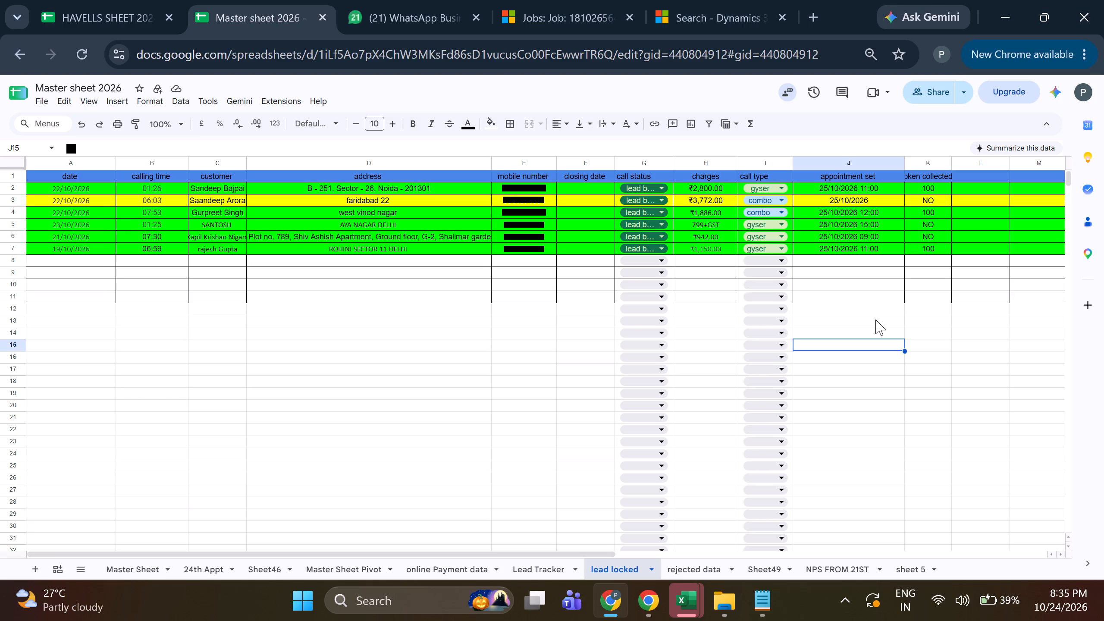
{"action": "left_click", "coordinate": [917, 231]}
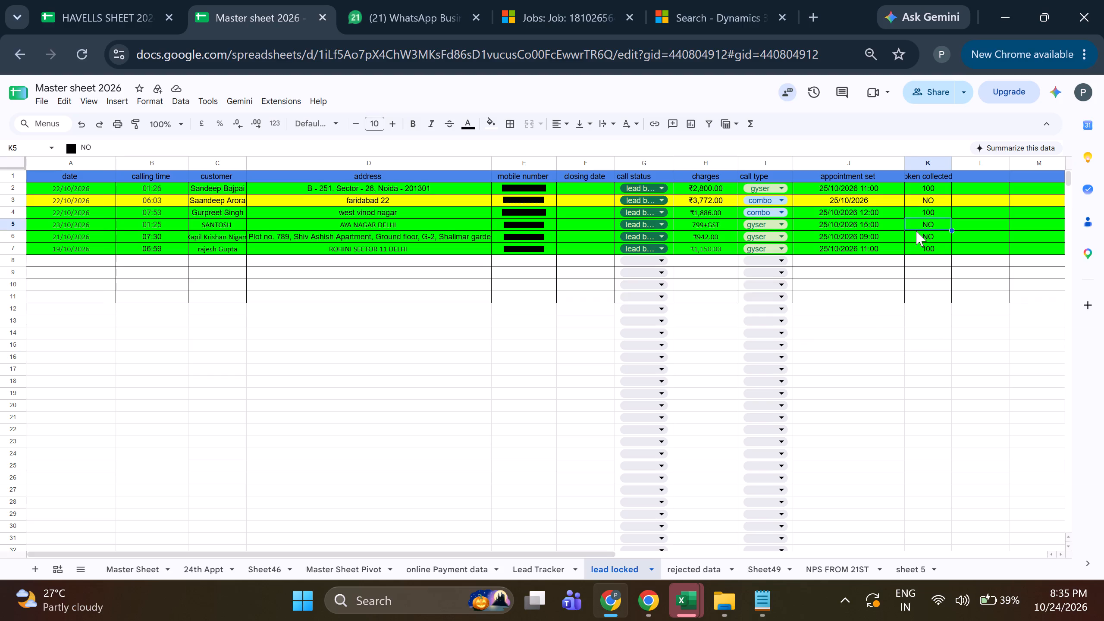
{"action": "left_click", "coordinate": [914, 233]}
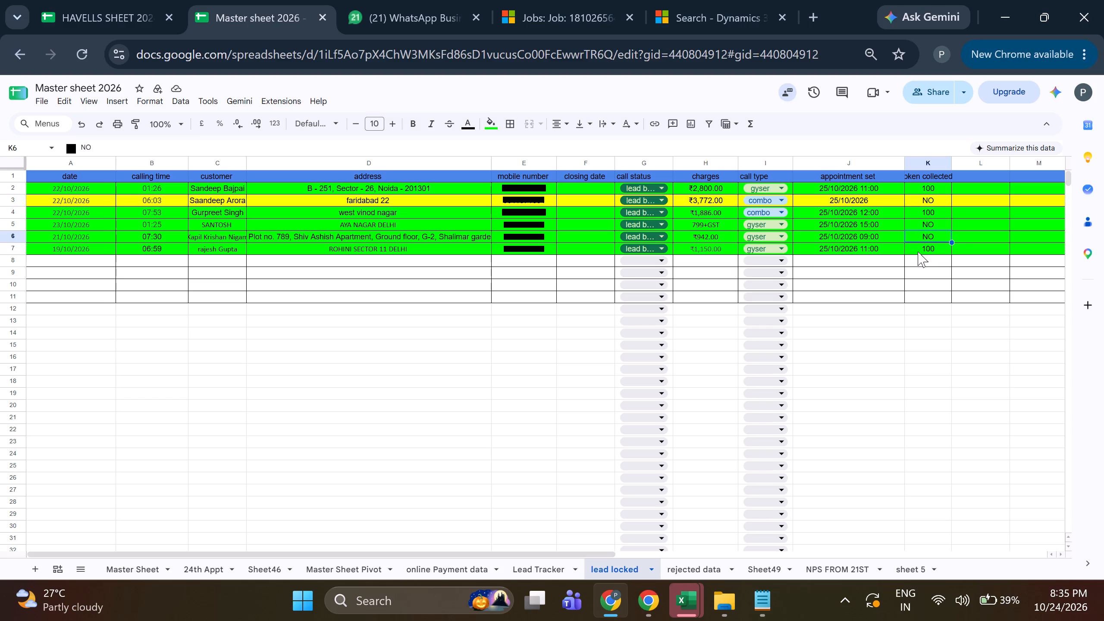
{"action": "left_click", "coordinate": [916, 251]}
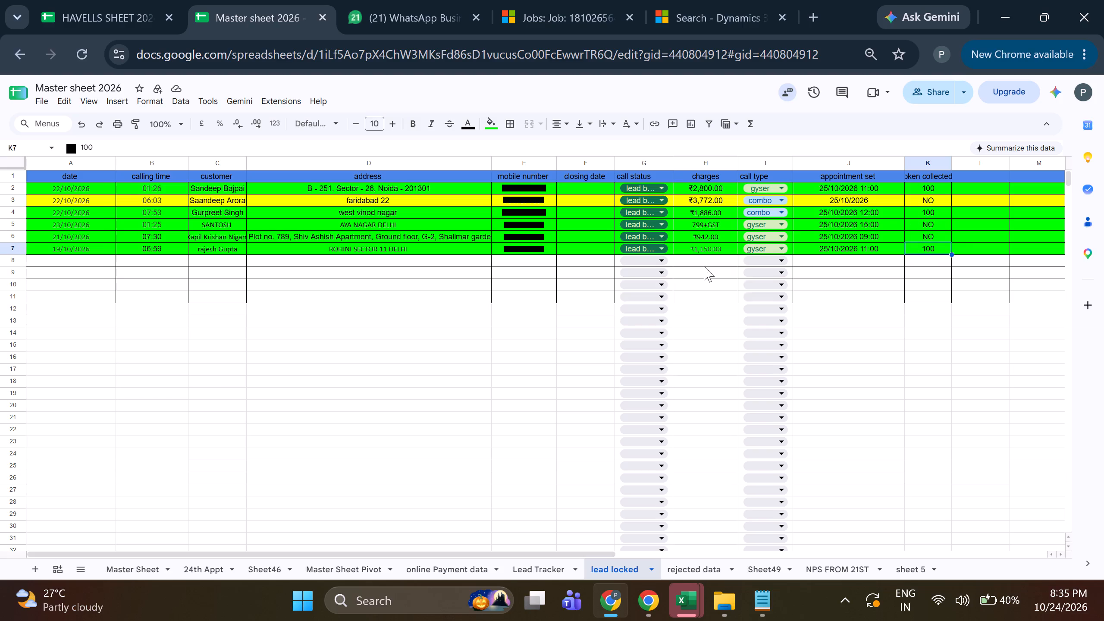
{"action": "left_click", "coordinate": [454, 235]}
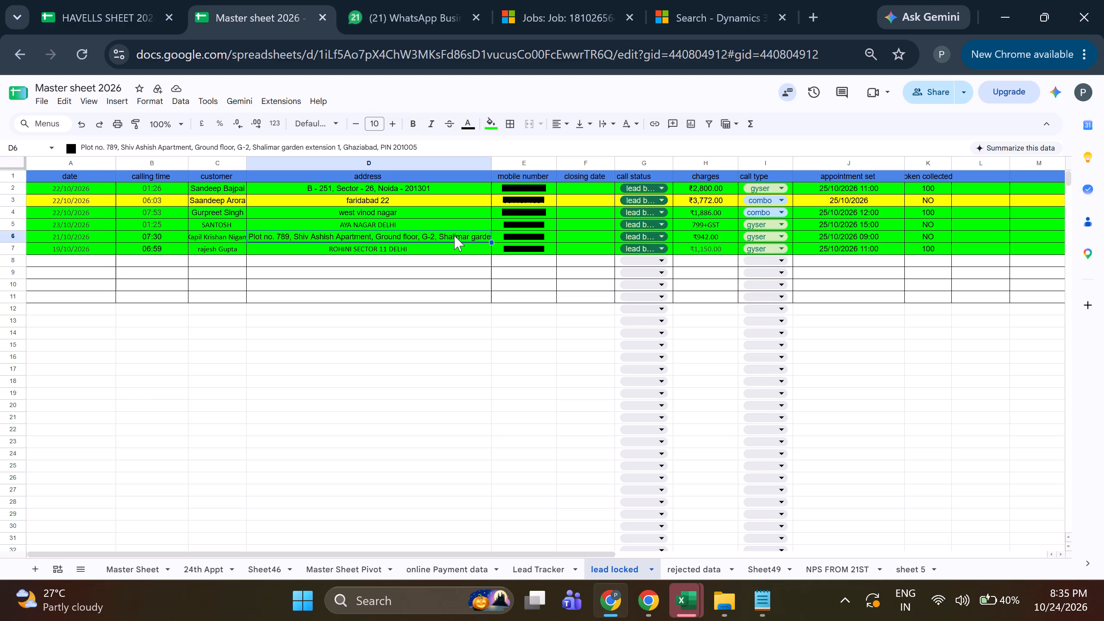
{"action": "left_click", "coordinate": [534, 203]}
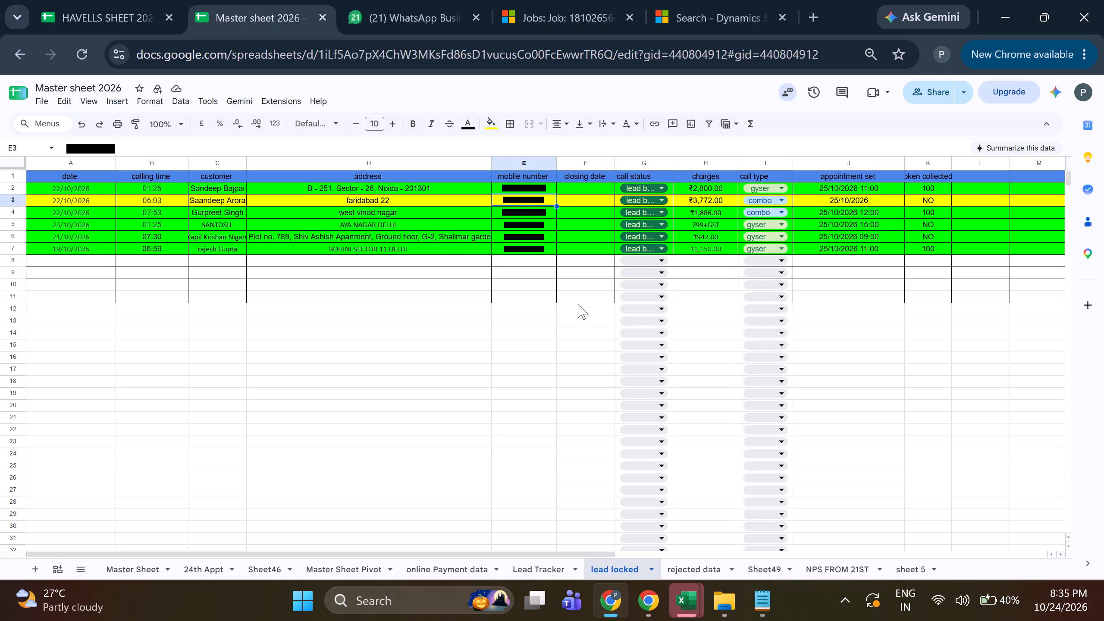
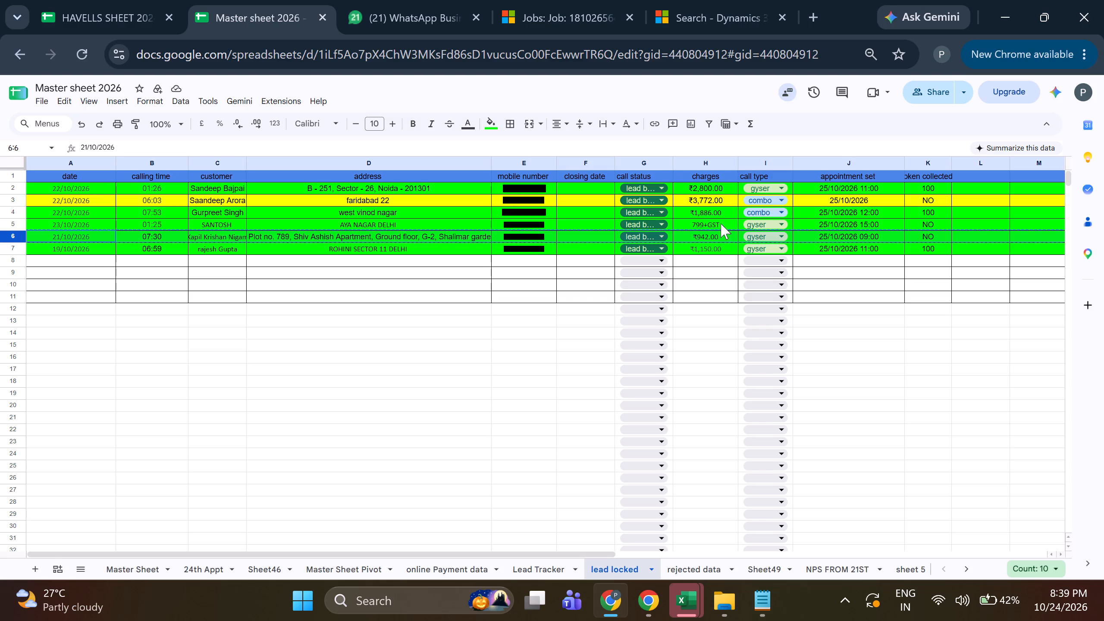
Add the header TECHNICIAN in L1, beside the token collected column of the lead locked sheet.
{"action": "left_click", "coordinate": [965, 179]}
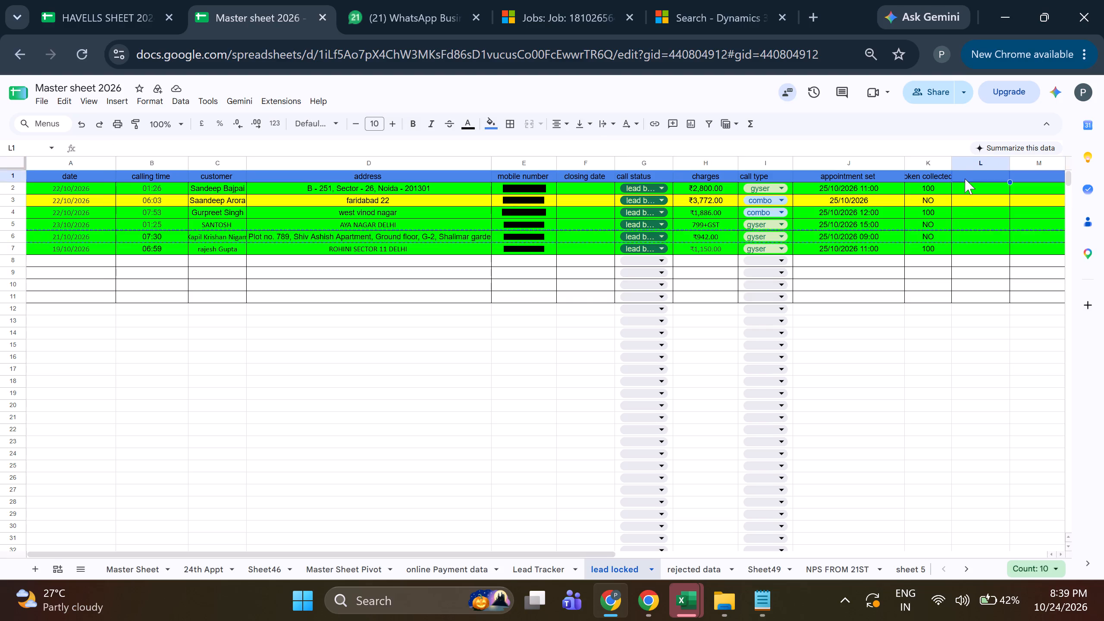
{"action": "double_click", "coordinate": [965, 179]}
{"action": "type", "text": "TECHNI"}
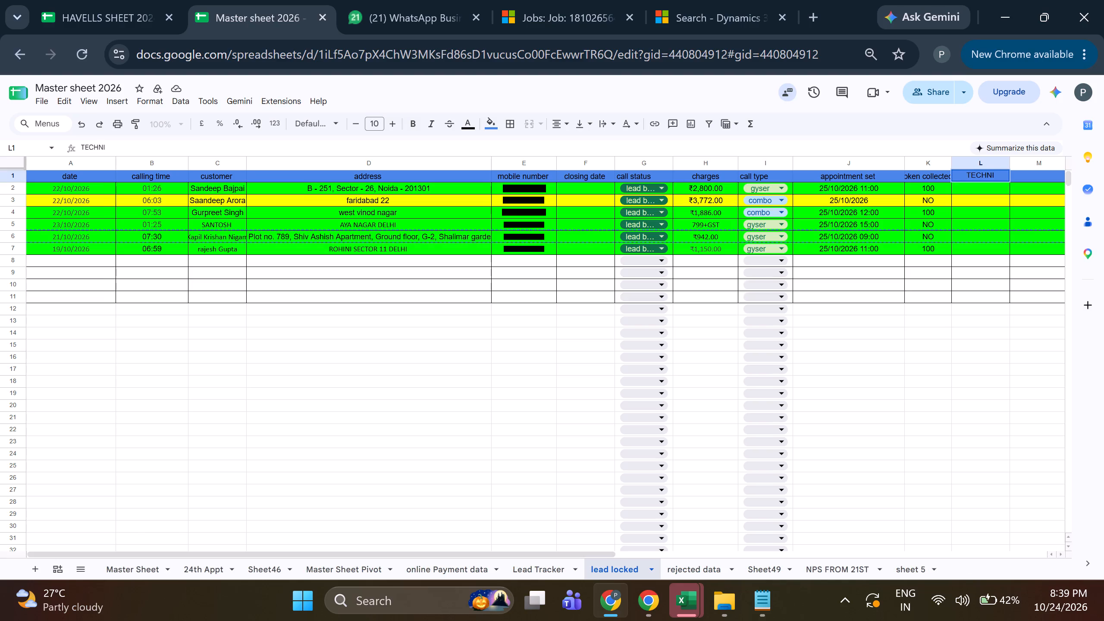
{"action": "key", "text": "c"}
{"action": "type", "text": "IAN"}
{"action": "key", "text": "space"}
{"action": "left_click", "coordinate": [936, 373]}
Enter BHAKTIYAR as the technician for the row 6 lead in L6.
{"action": "left_click", "coordinate": [957, 238]}
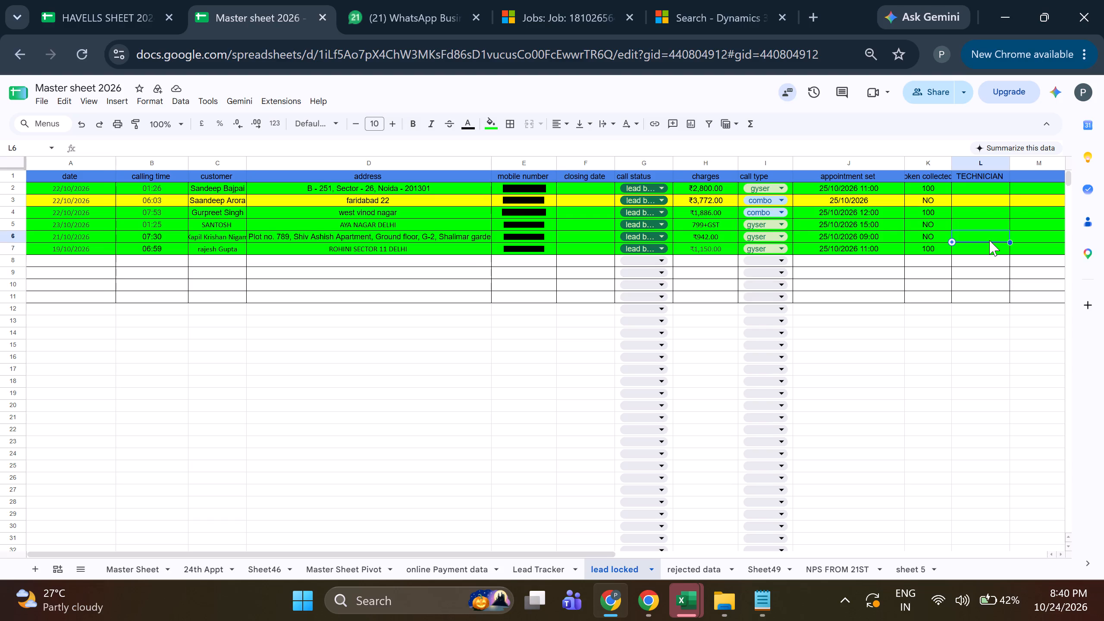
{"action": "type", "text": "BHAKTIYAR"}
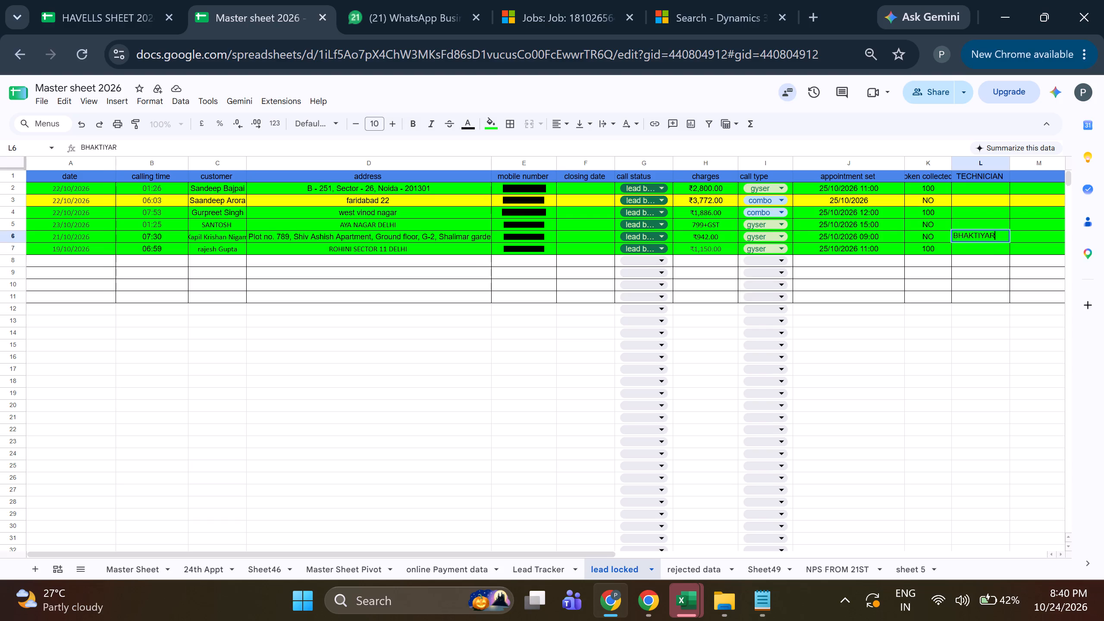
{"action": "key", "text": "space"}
{"action": "left_click", "coordinate": [966, 334]}
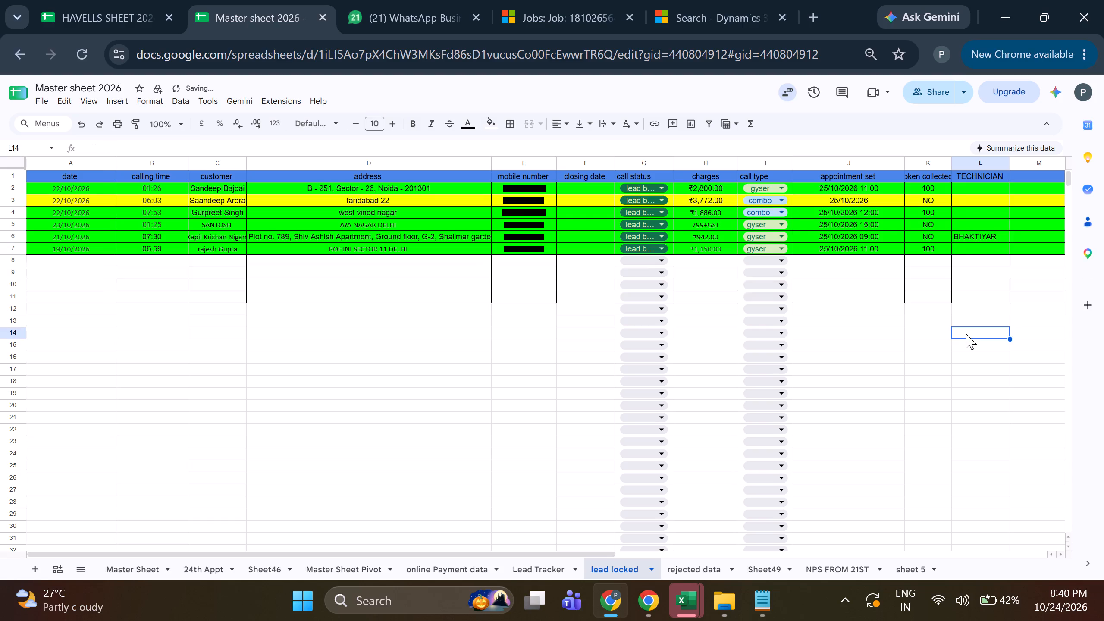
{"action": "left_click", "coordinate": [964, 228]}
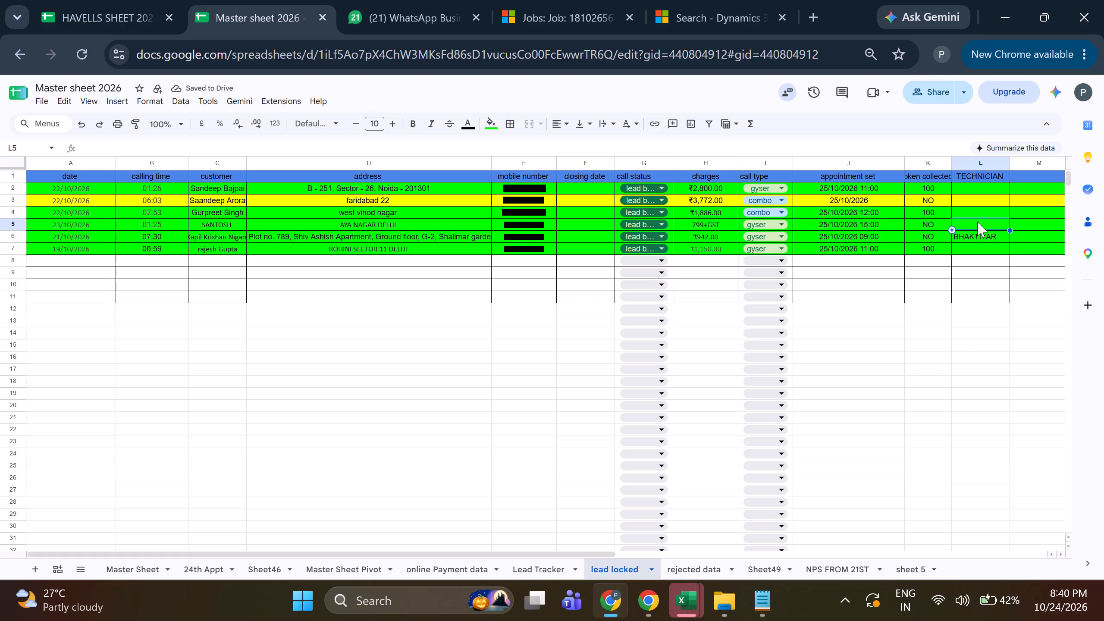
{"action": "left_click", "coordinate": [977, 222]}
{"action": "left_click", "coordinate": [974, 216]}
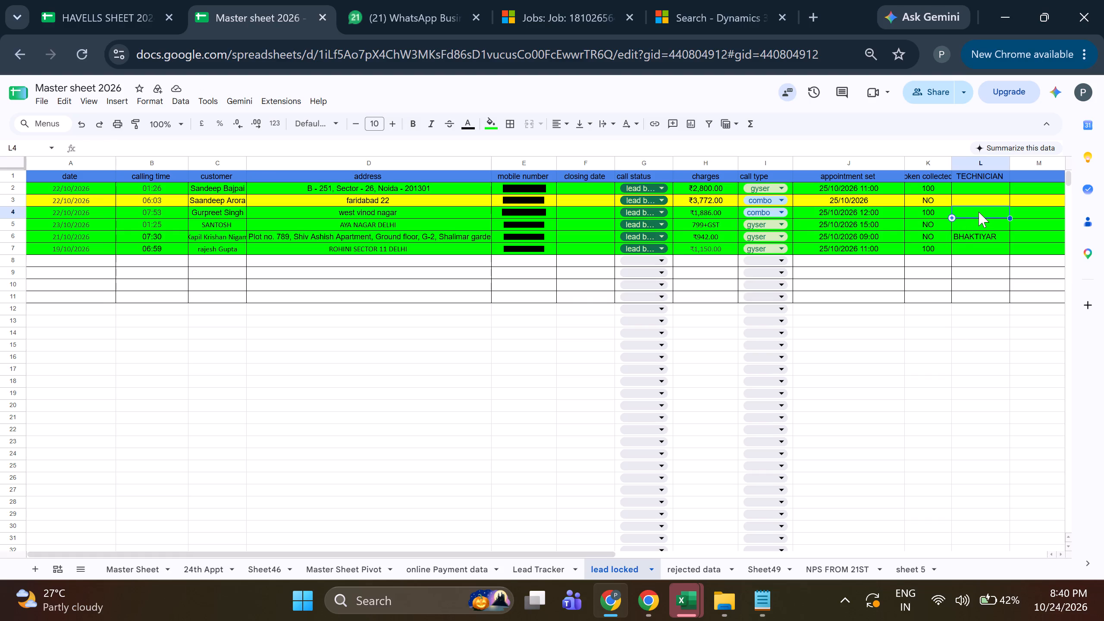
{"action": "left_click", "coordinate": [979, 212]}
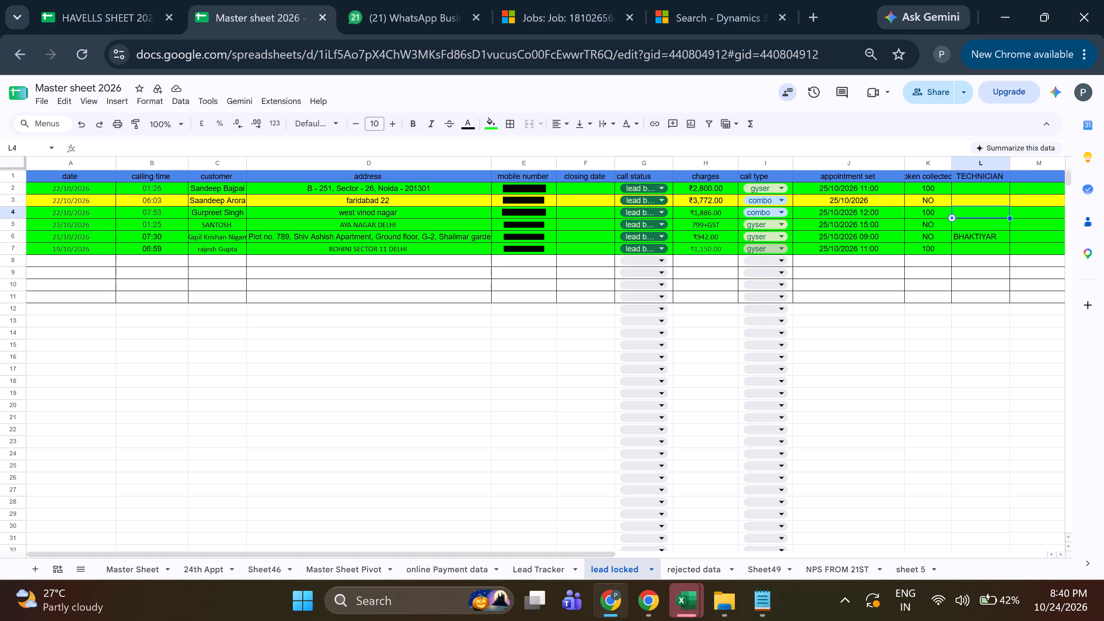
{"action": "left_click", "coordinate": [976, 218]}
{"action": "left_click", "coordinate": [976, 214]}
Enter AZAD as the technician for the row 7 lead in L7.
{"action": "left_click", "coordinate": [972, 251]}
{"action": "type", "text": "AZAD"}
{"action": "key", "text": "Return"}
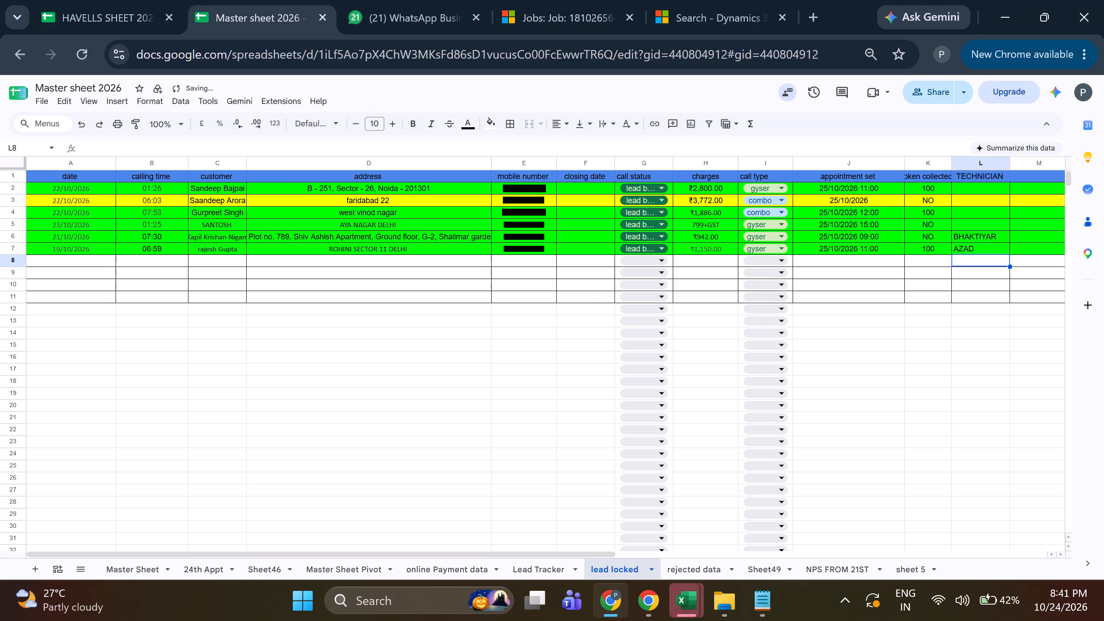
Review the leads that have no technician yet, examining the customer, address and call type details in row 2.
{"action": "left_click", "coordinate": [983, 226]}
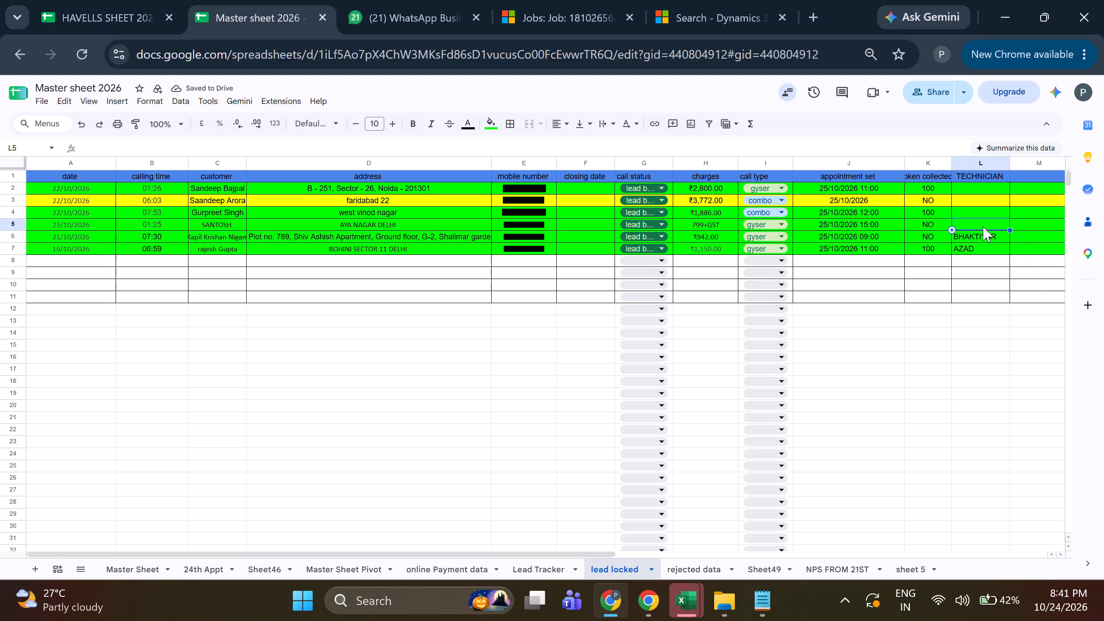
{"action": "left_click", "coordinate": [979, 216]}
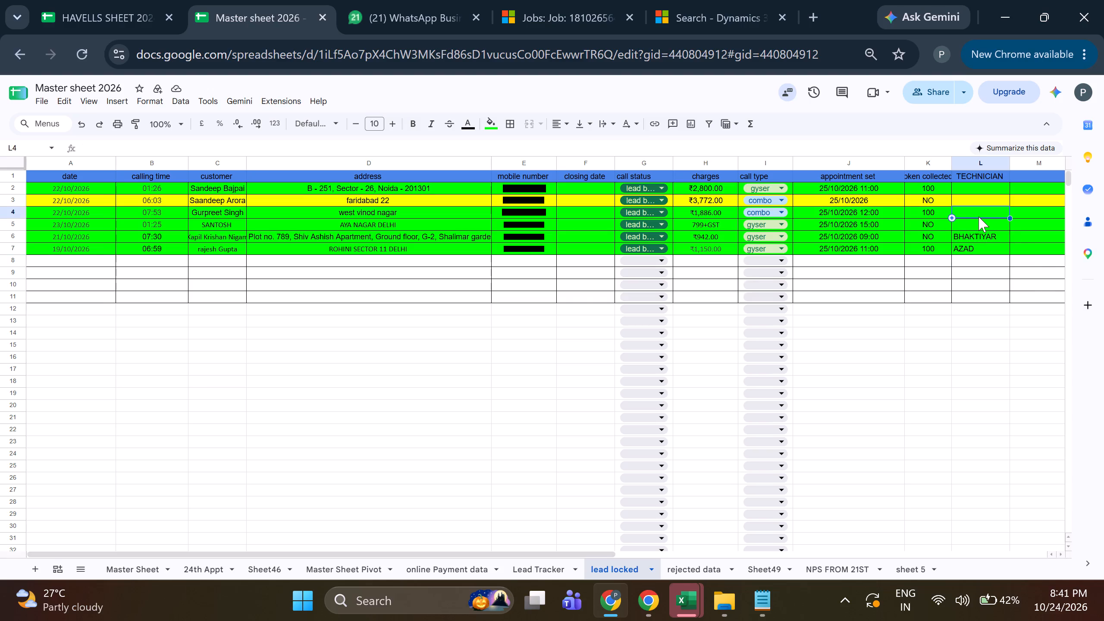
{"action": "left_click", "coordinate": [980, 183]}
{"action": "left_click", "coordinate": [983, 188]}
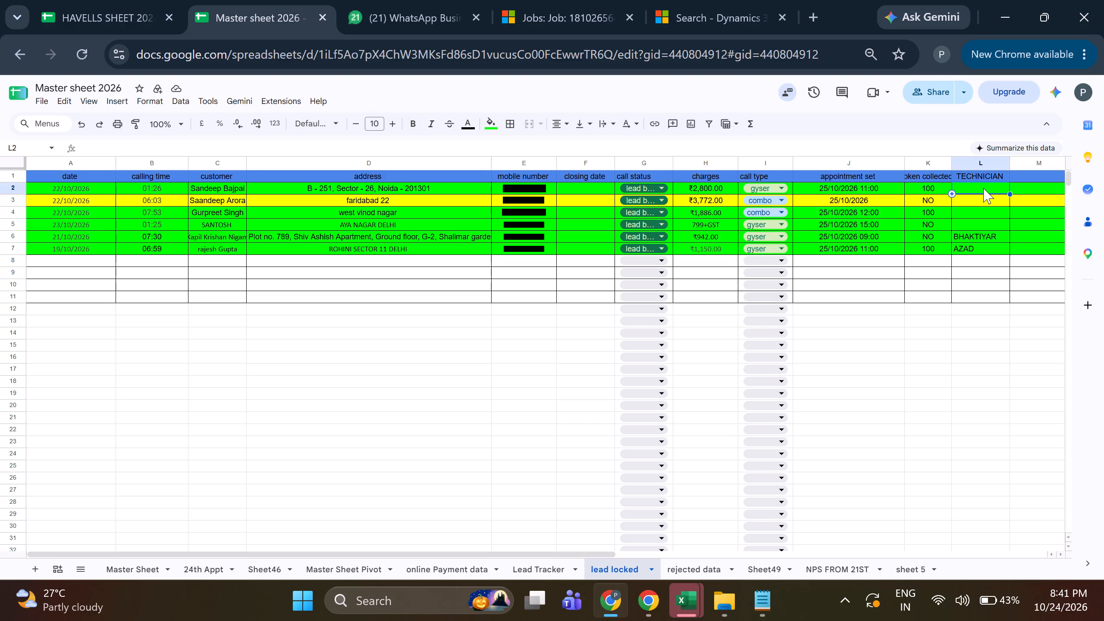
{"action": "key", "text": "Up"}
{"action": "key", "text": "Down"}
{"action": "key", "text": "Left"}
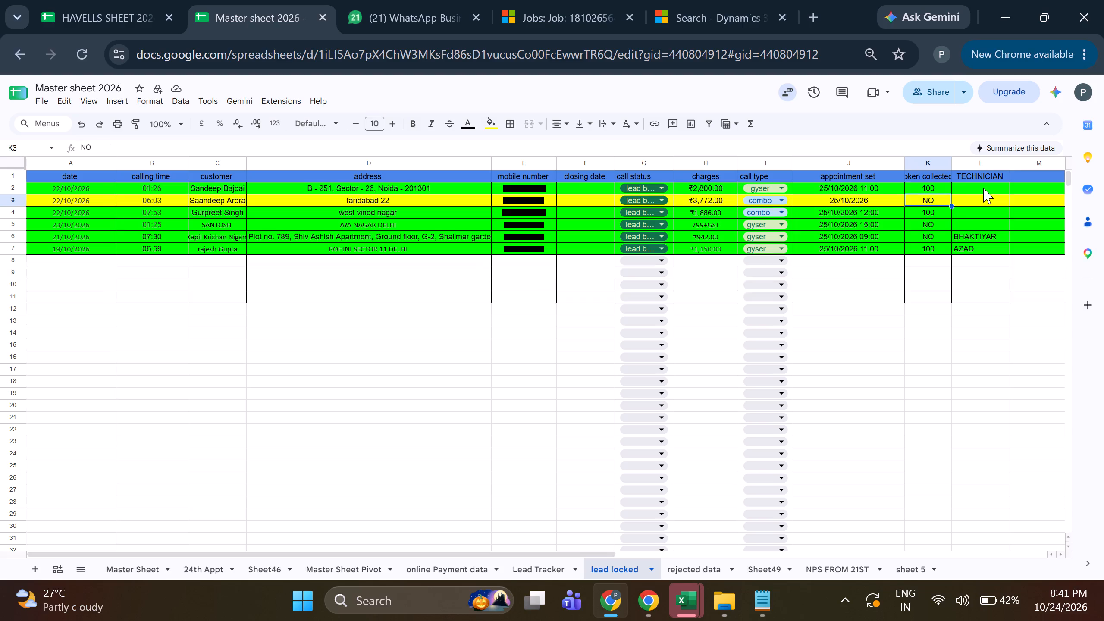
{"action": "key", "text": "Up"}
{"action": "key", "text": "Up"}
{"action": "key", "text": "Left"}
{"action": "key", "text": "Left"}
{"action": "key", "text": "Left"}
{"action": "key", "text": "Left"}
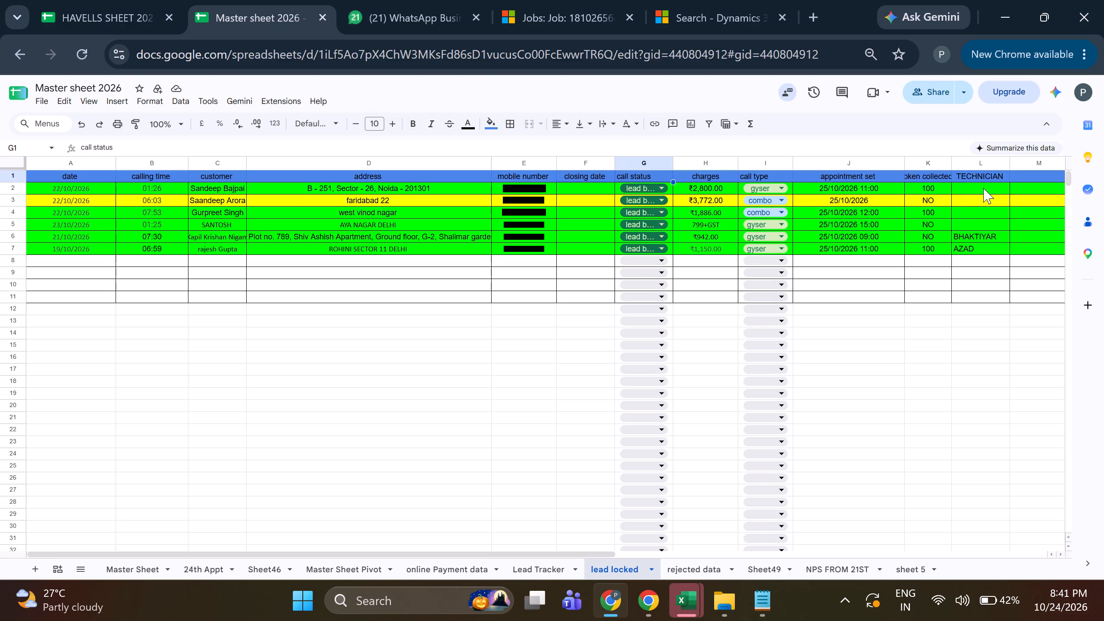
{"action": "key", "text": "Left"}
{"action": "key", "text": "Left"}
{"action": "key", "text": "Left"}
{"action": "key", "text": "Down"}
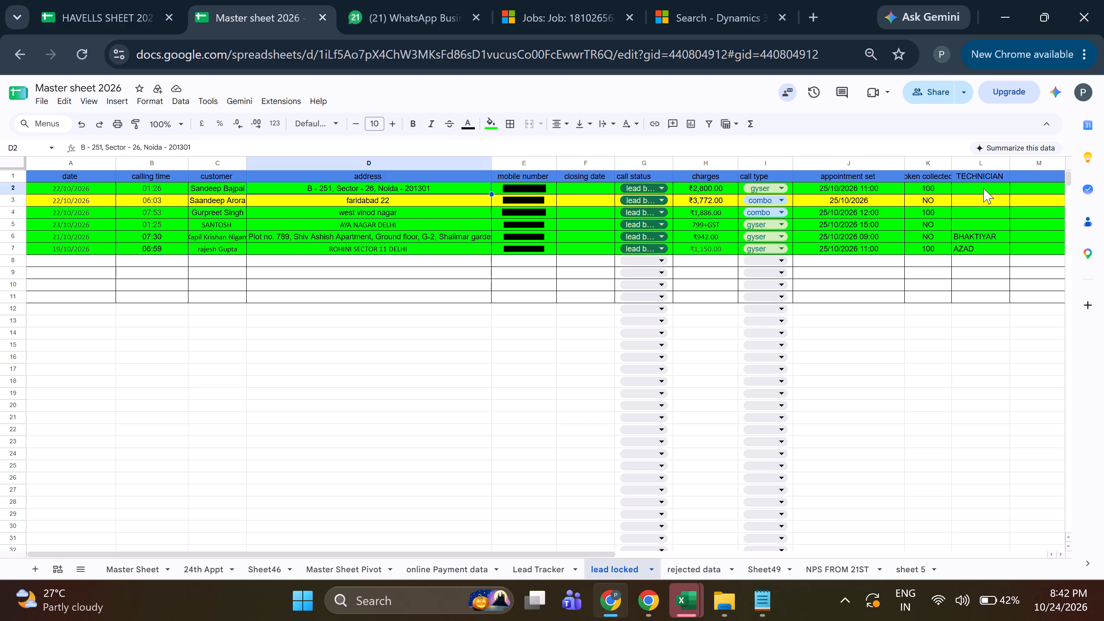
{"action": "key", "text": "Right"}
{"action": "key", "text": "Right"}
{"action": "key", "text": "Right"}
{"action": "key", "text": "Right"}
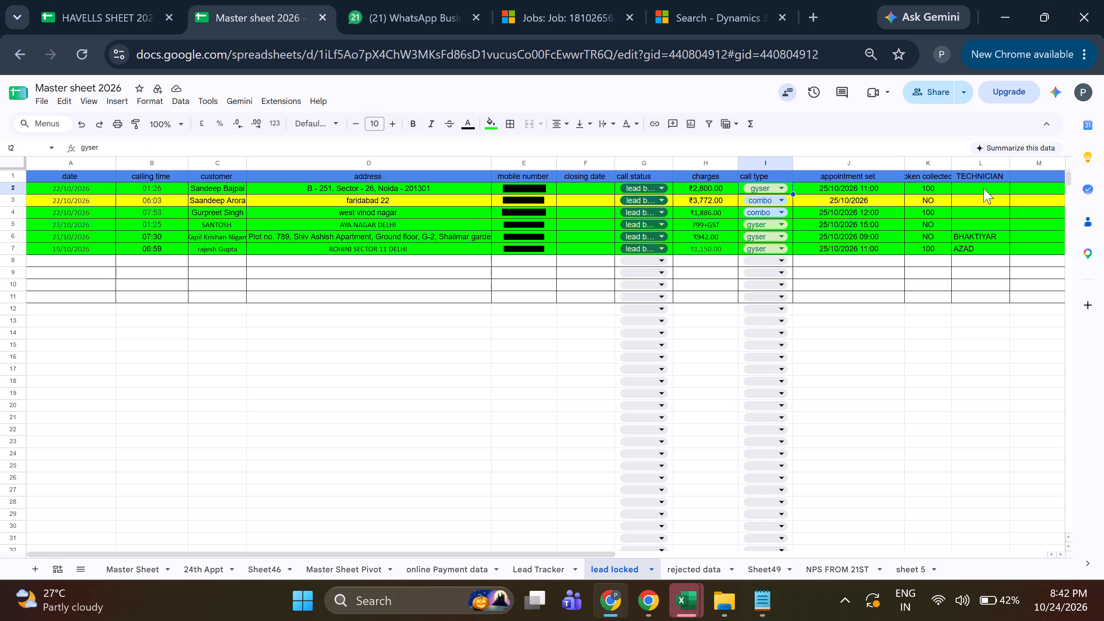
{"action": "key", "text": "Left"}
{"action": "key", "text": "Left"}
{"action": "key", "text": "Left"}
{"action": "key", "text": "Left"}
{"action": "key", "text": "Left"}
{"action": "key", "text": "Left"}
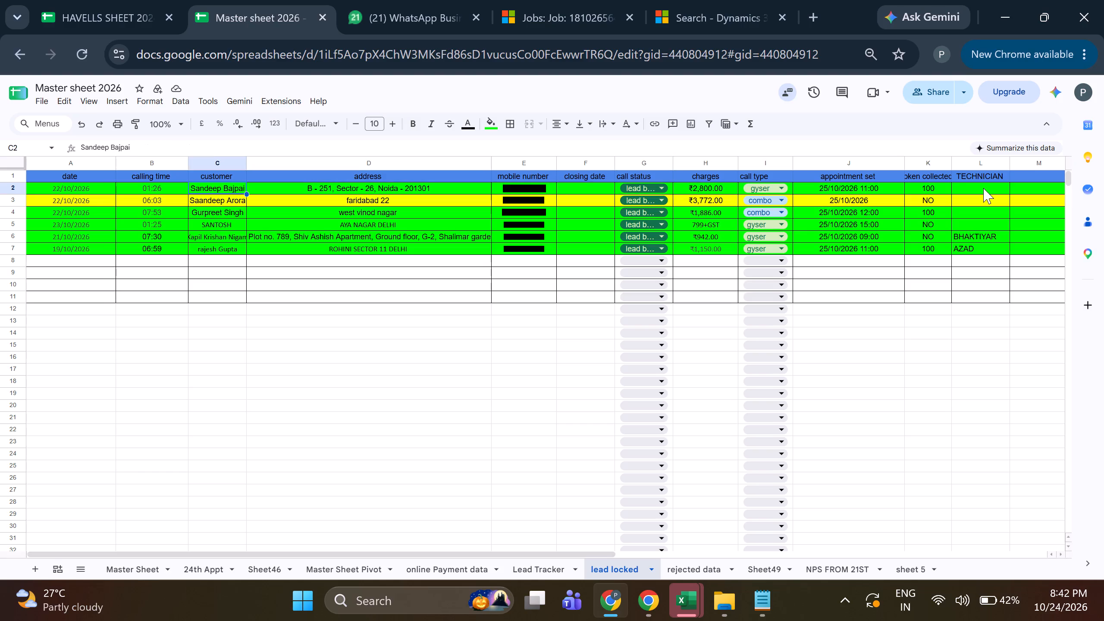
{"action": "key", "text": "Right"}
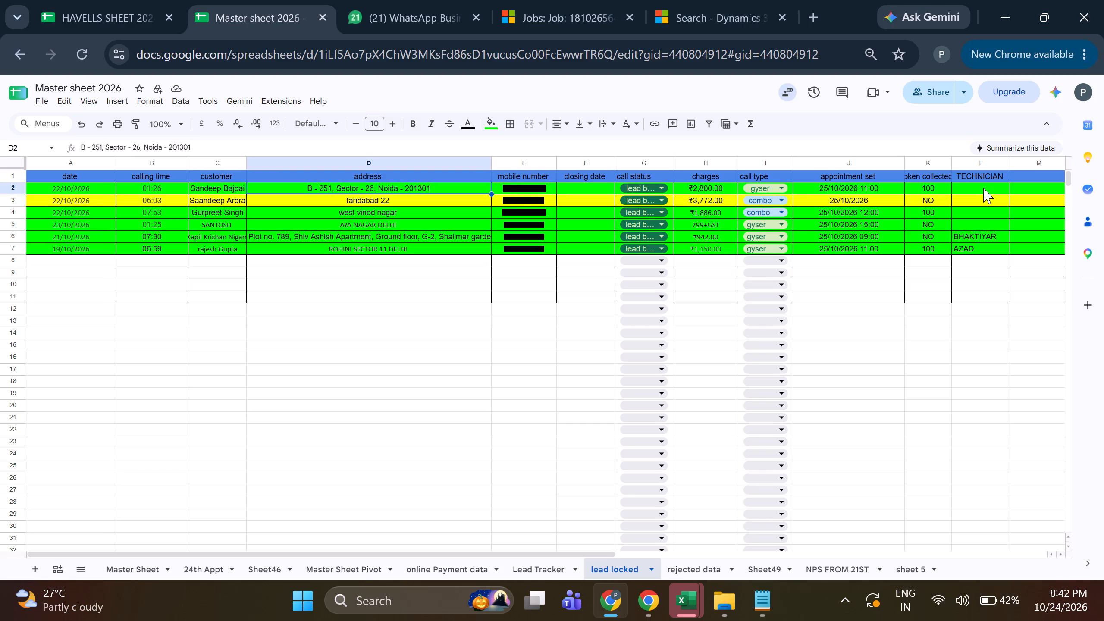
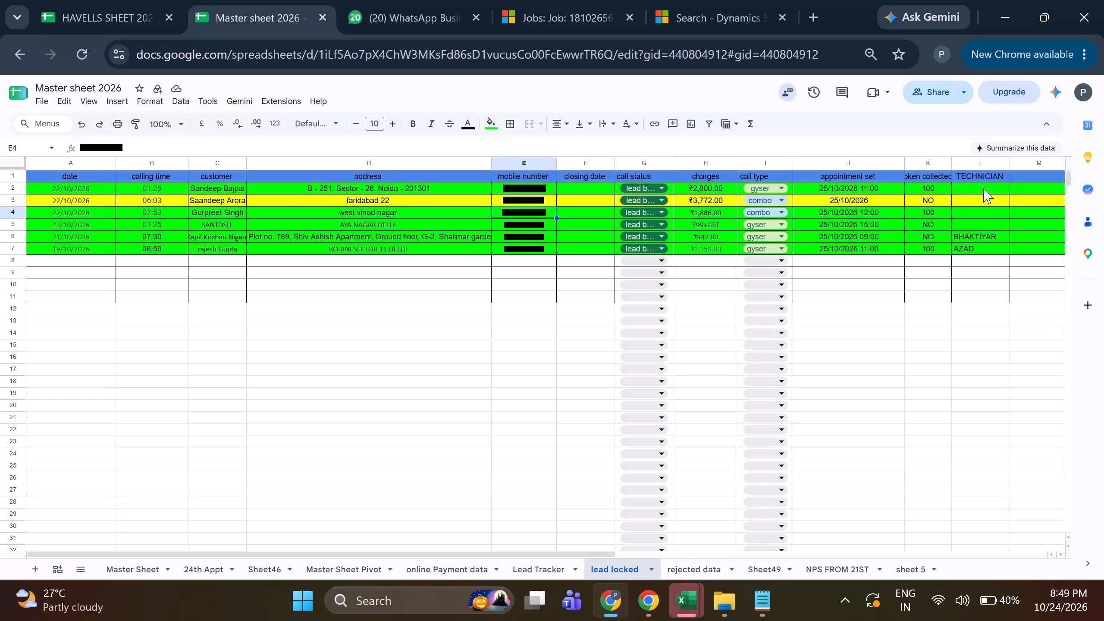
Examine the charges and call types of the booked leads in rows 2 to 4 that have no technician.
{"action": "key", "text": "Right"}
{"action": "key", "text": "Right"}
{"action": "key", "text": "Right"}
{"action": "key", "text": "Right"}
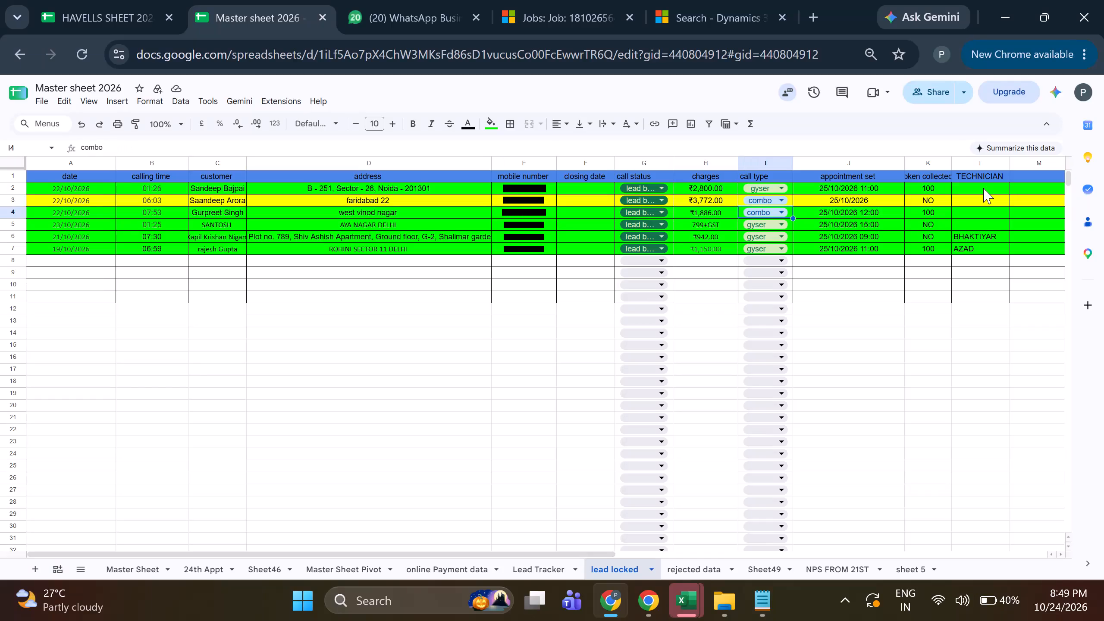
{"action": "key", "text": "Up"}
{"action": "key", "text": "Up"}
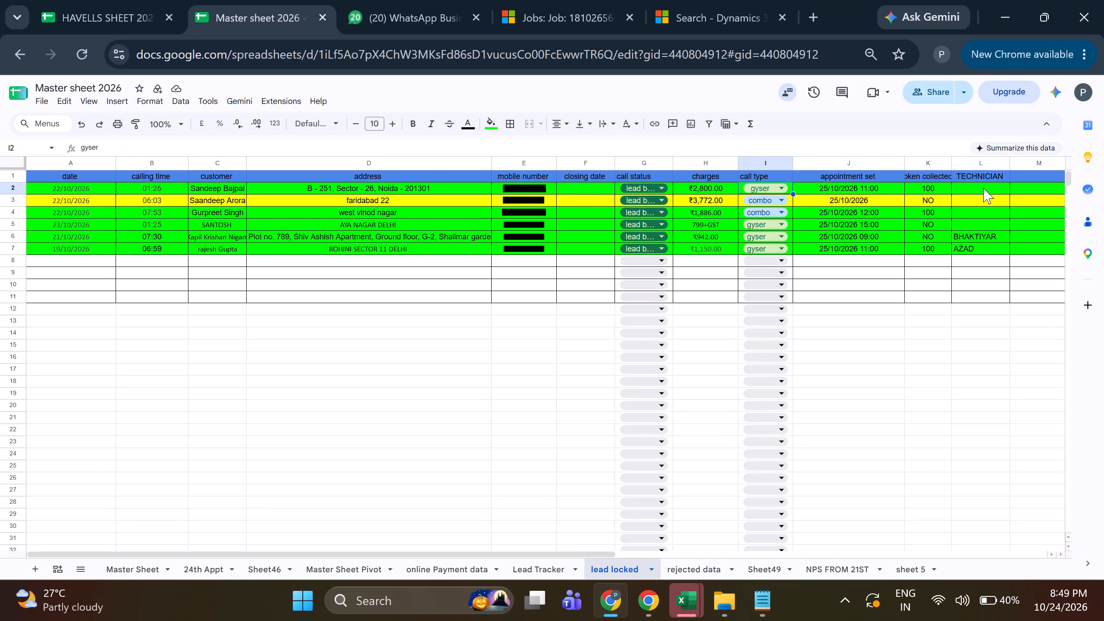
{"action": "key", "text": "Left"}
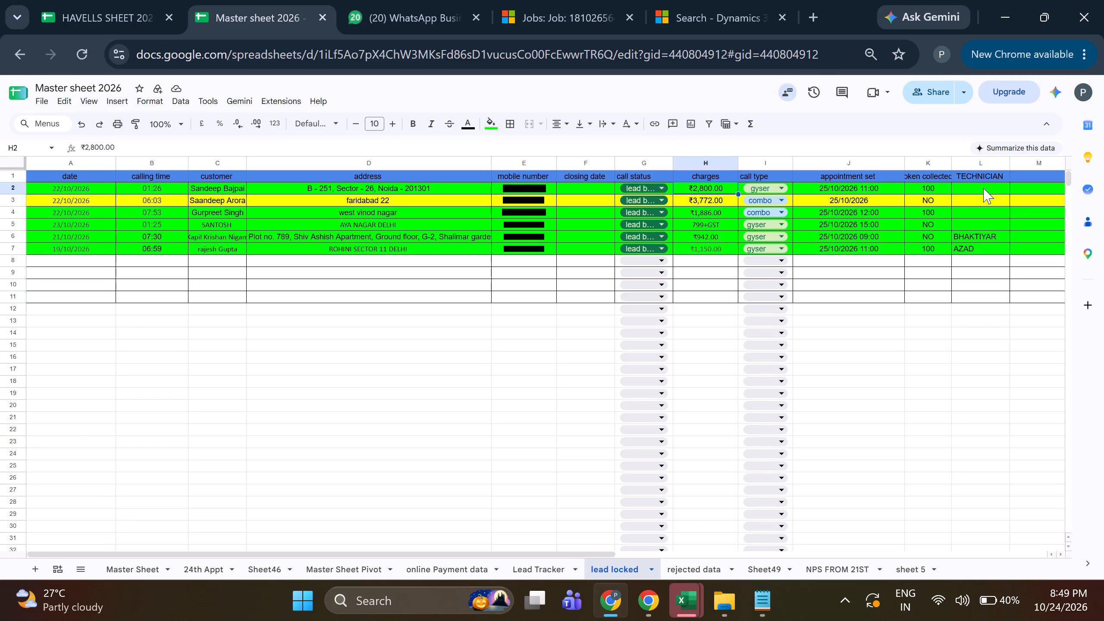
{"action": "key", "text": "Down"}
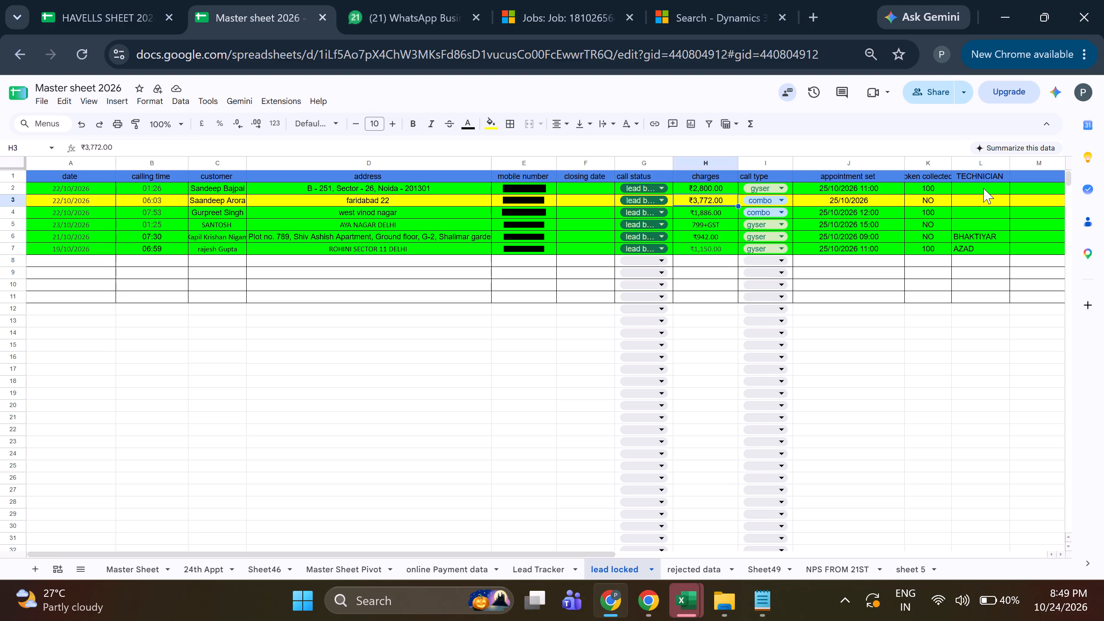
Insert one row above the row 3 lead.
{"action": "left_click", "coordinate": [950, 163]}
{"action": "right_click", "coordinate": [950, 163]}
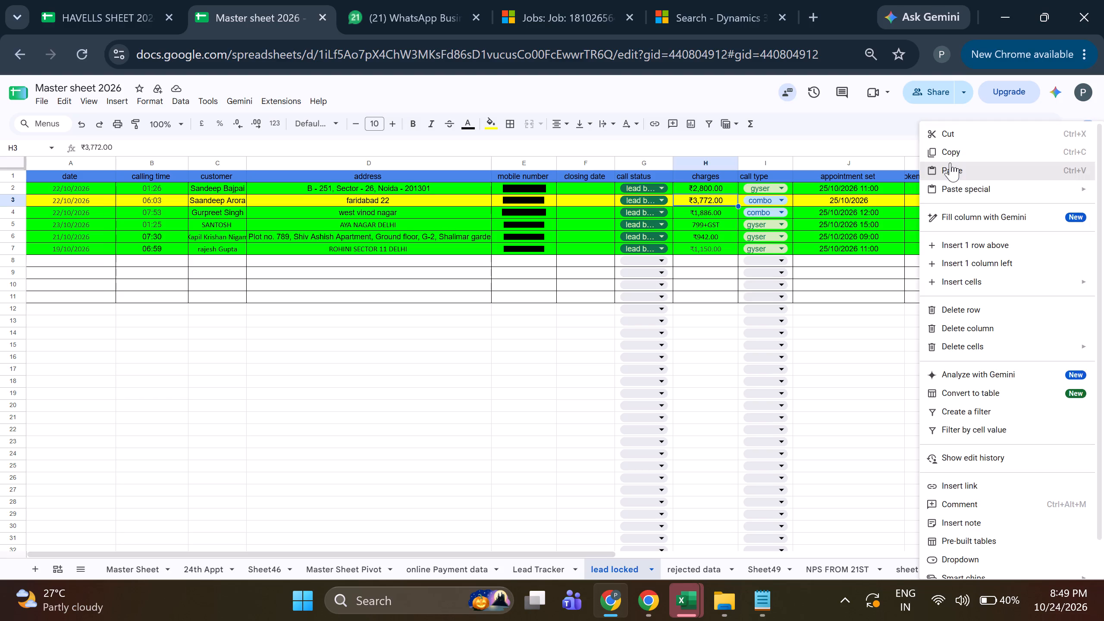
{"action": "left_click", "coordinate": [979, 243]}
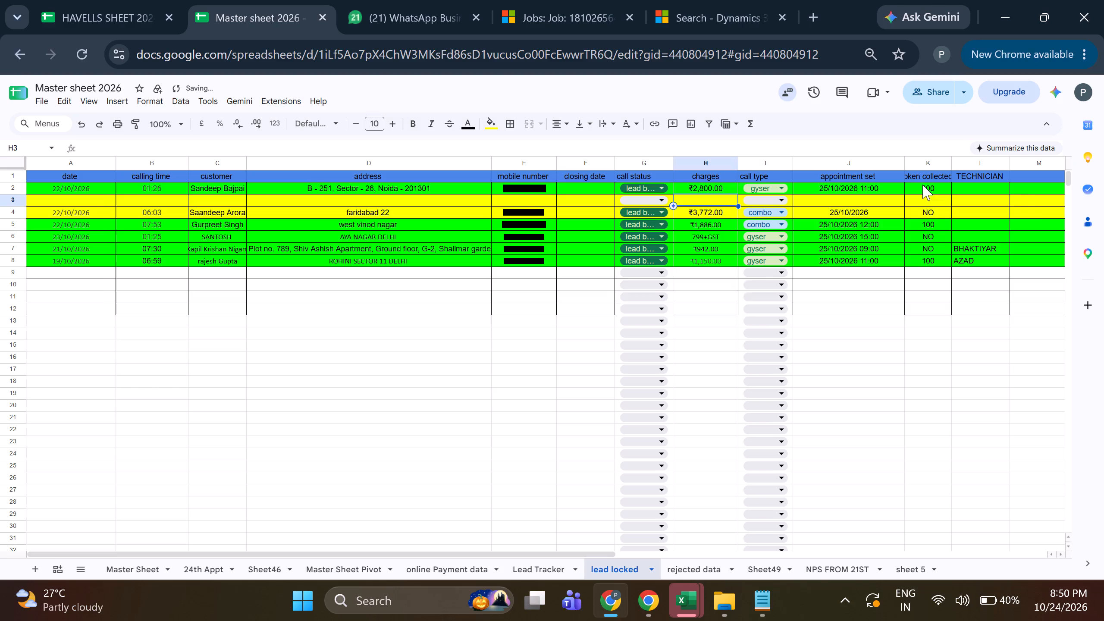
Delete the blank column M beside the TECHNICIAN column.
{"action": "left_click", "coordinate": [1022, 165]}
{"action": "right_click", "coordinate": [1022, 165]}
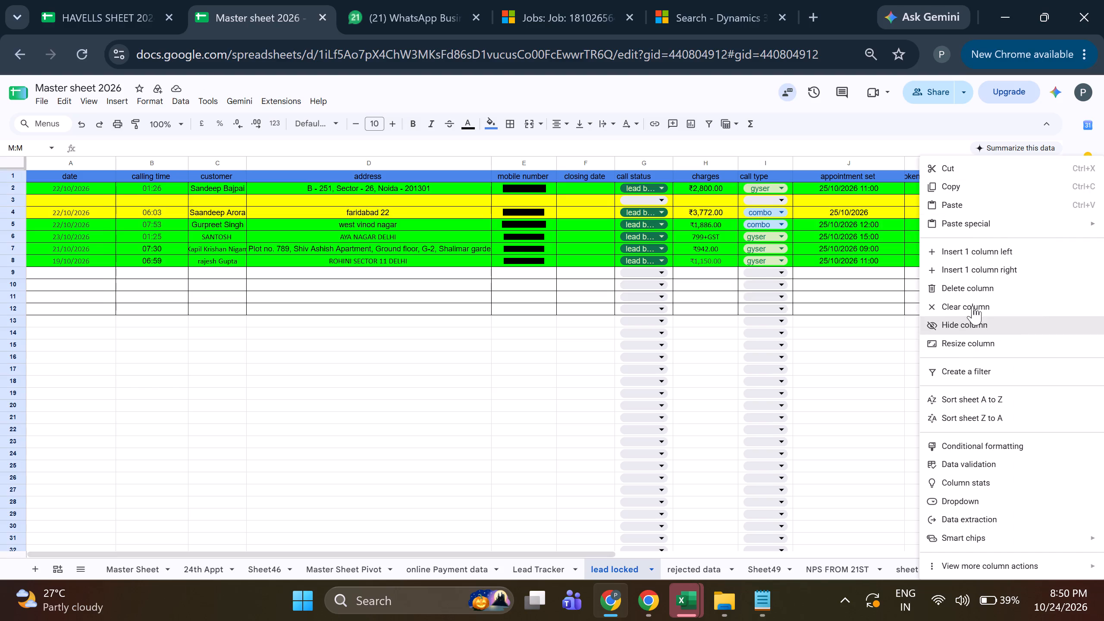
{"action": "left_click", "coordinate": [968, 289]}
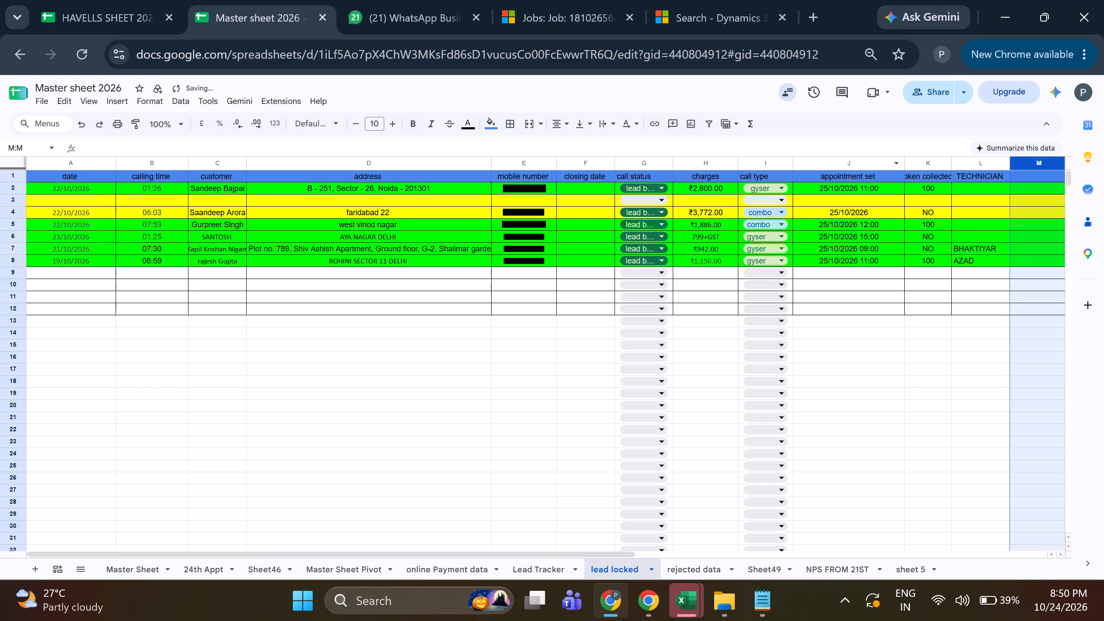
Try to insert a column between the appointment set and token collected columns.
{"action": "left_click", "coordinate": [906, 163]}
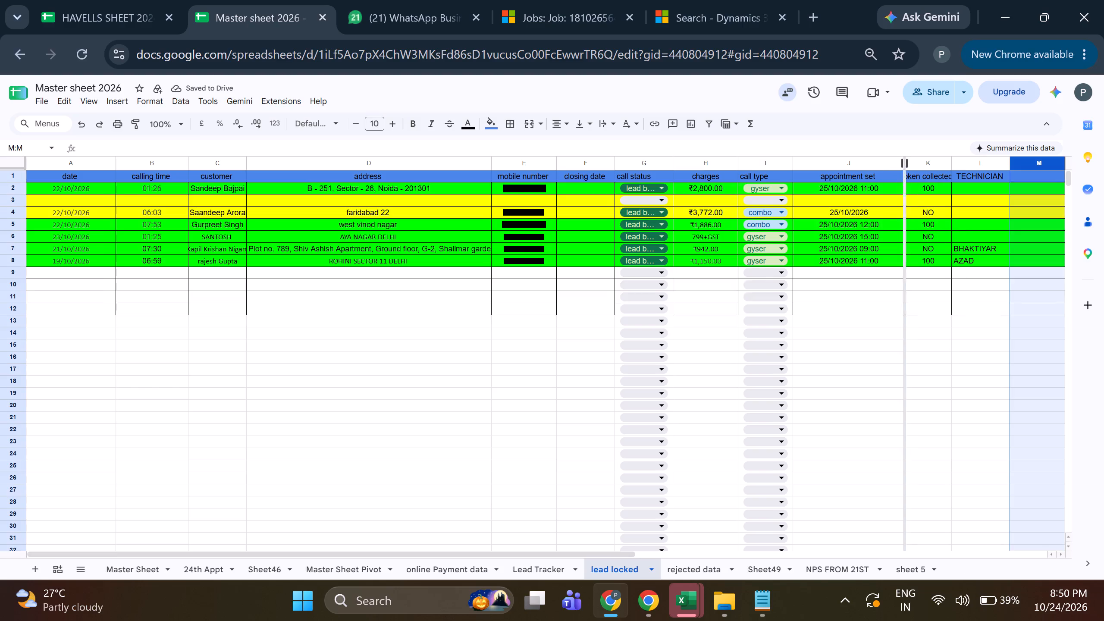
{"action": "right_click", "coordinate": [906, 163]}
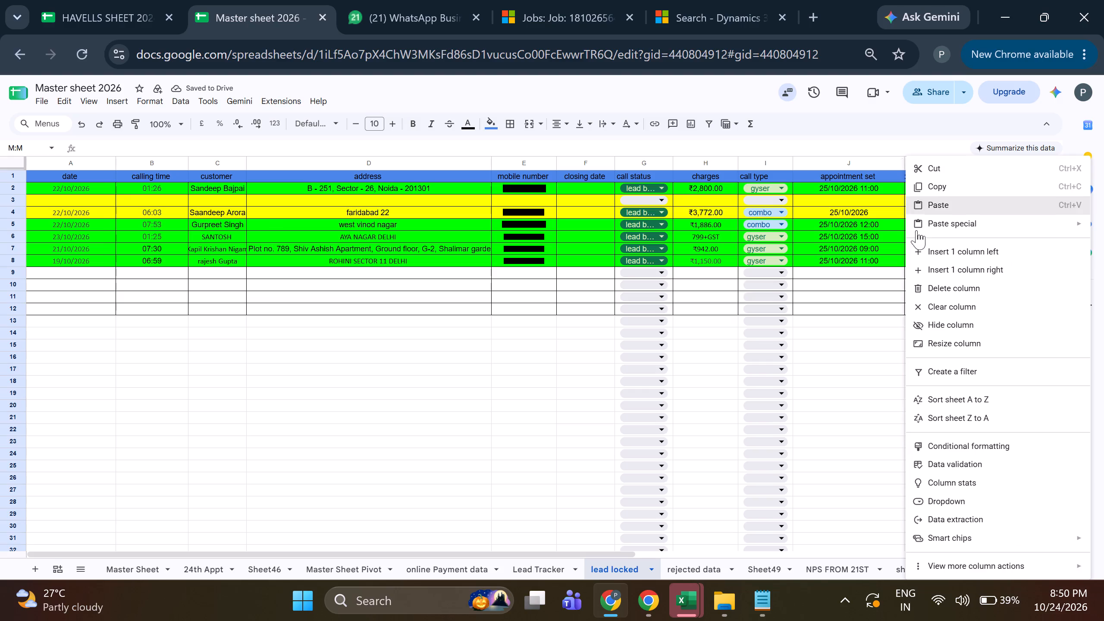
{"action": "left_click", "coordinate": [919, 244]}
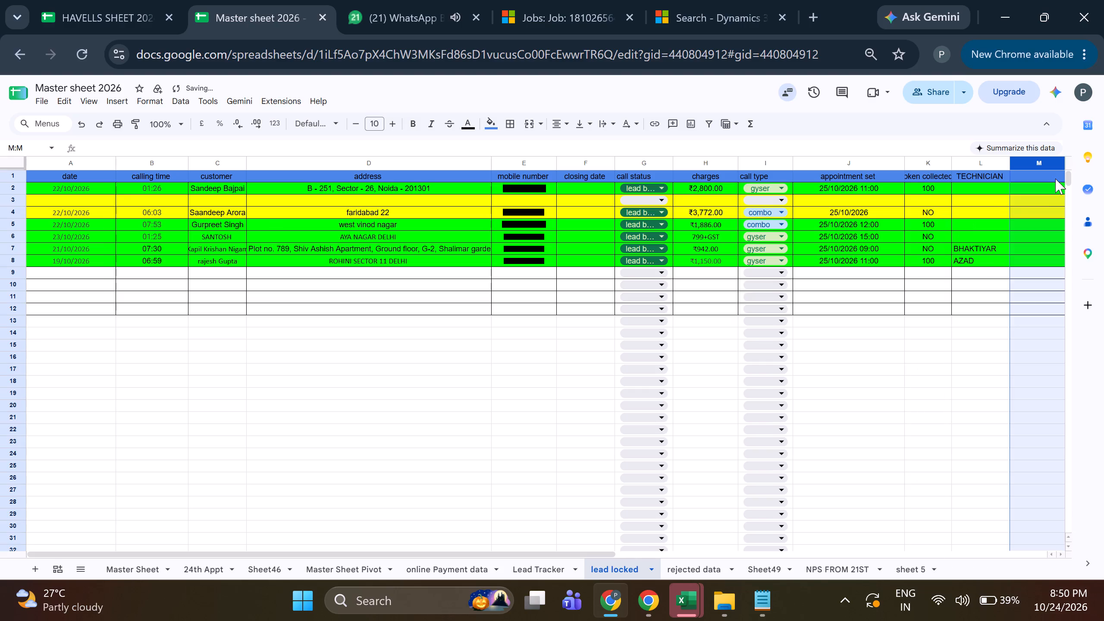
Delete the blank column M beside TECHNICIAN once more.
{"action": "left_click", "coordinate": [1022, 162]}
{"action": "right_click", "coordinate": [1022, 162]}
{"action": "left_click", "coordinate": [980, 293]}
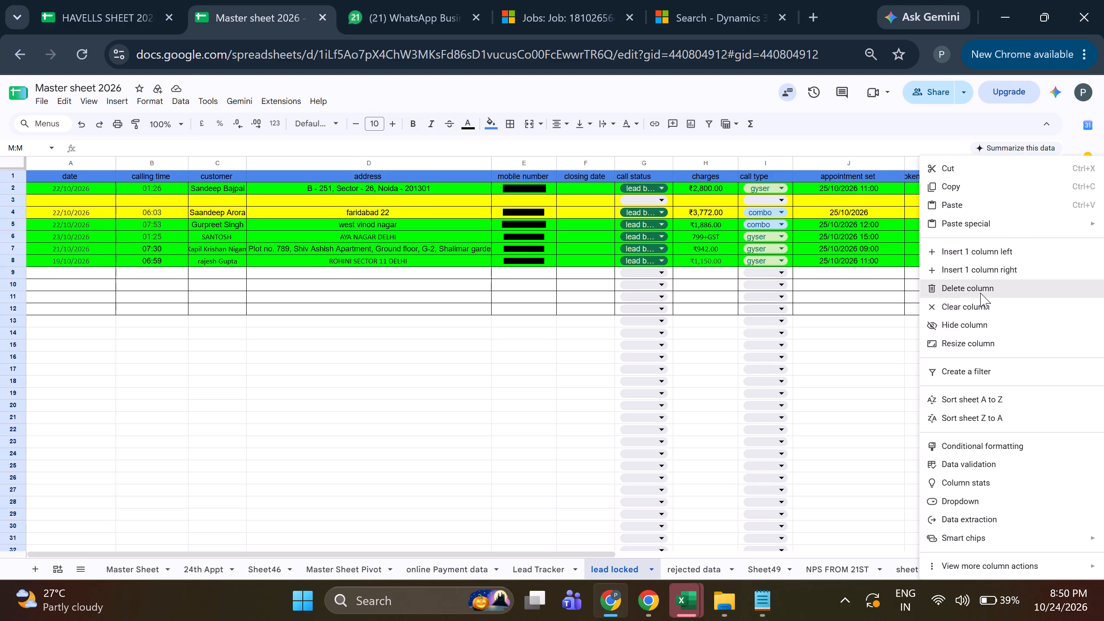
Insert a column directly after the appointment set column and enter the header TIME in K1.
{"action": "left_click", "coordinate": [902, 165]}
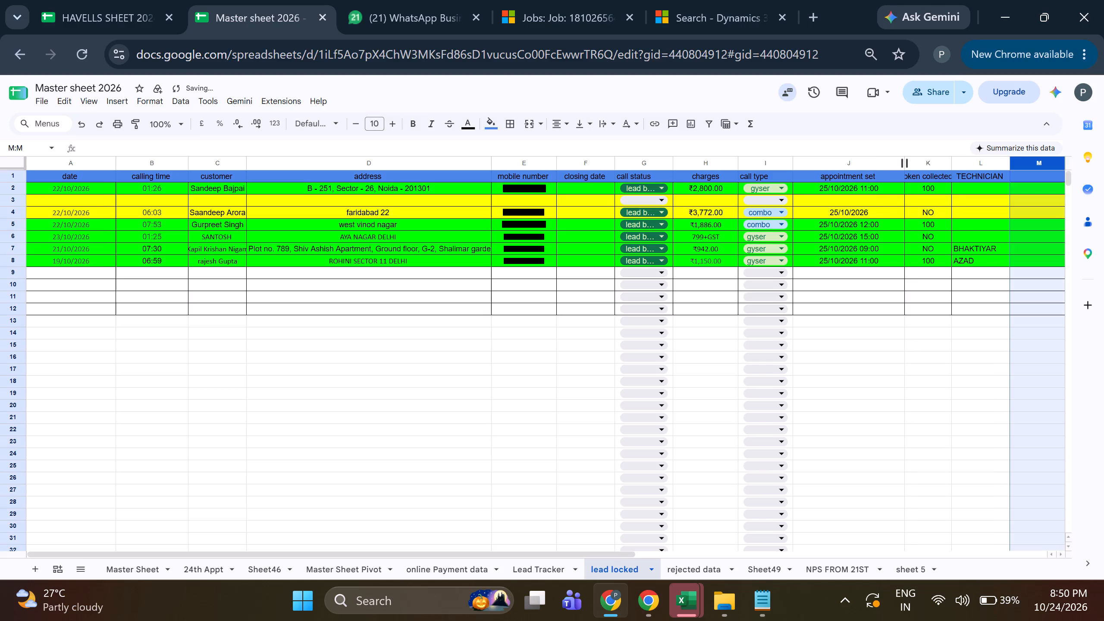
{"action": "left_click", "coordinate": [859, 162]}
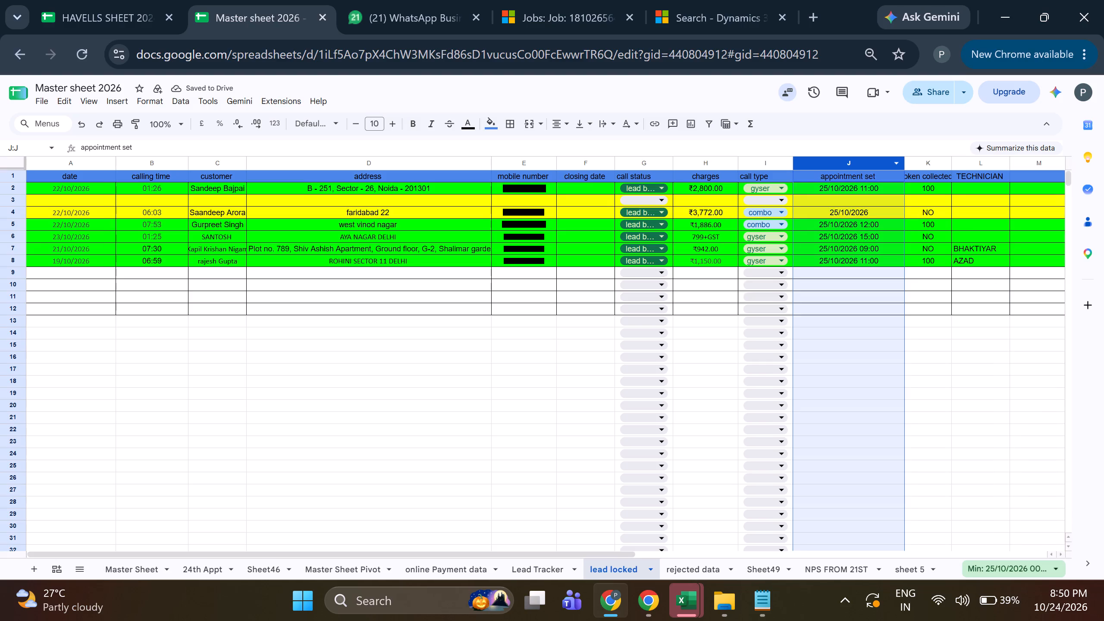
{"action": "right_click", "coordinate": [859, 162]}
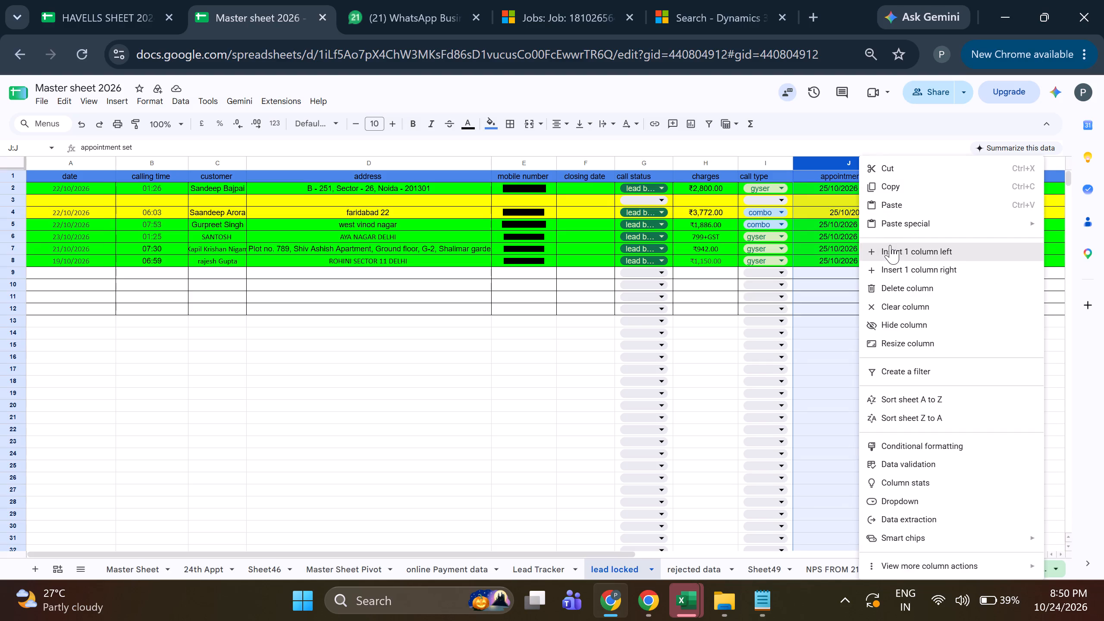
{"action": "left_click", "coordinate": [889, 274]}
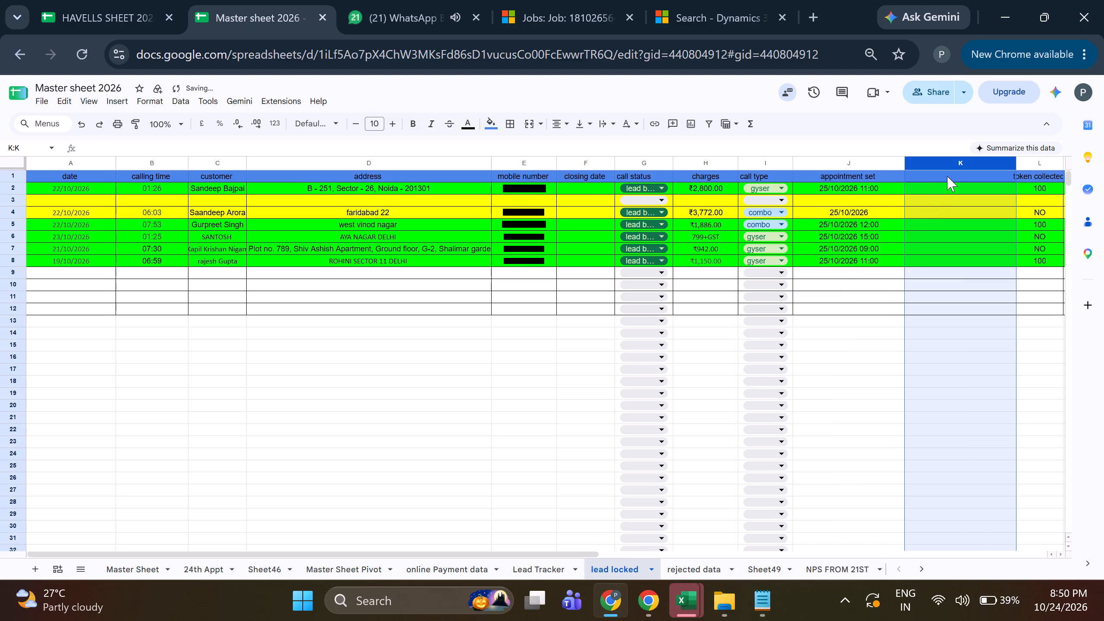
{"action": "triple_click", "coordinate": [947, 176]}
{"action": "type", "text": "TI"}
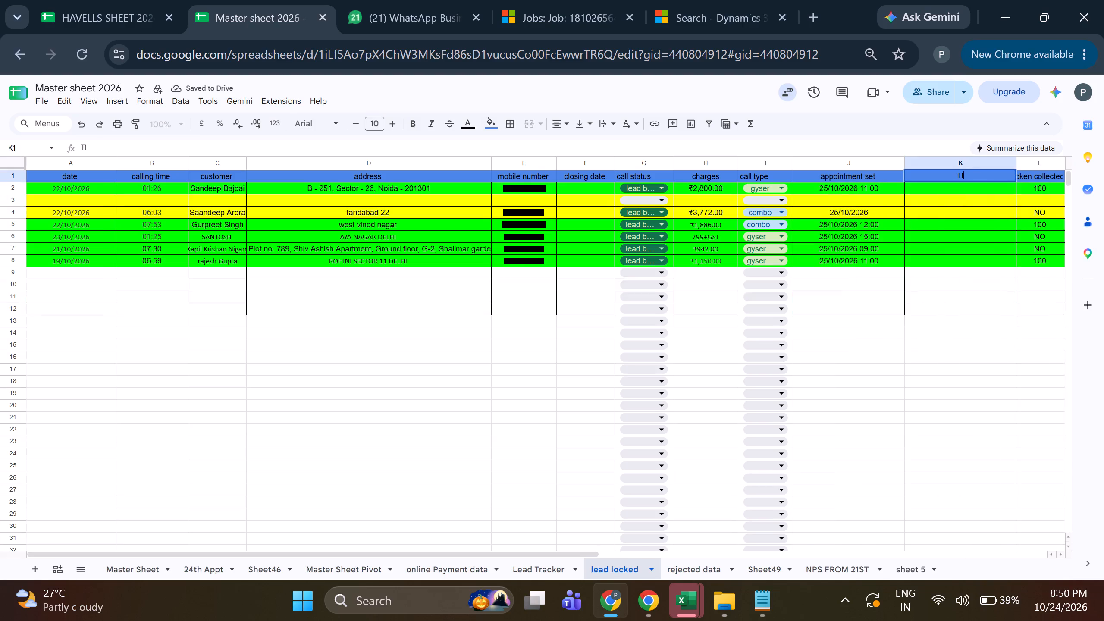
{"action": "type", "text": "ME"}
{"action": "key", "text": "space"}
{"action": "key", "text": "Return"}
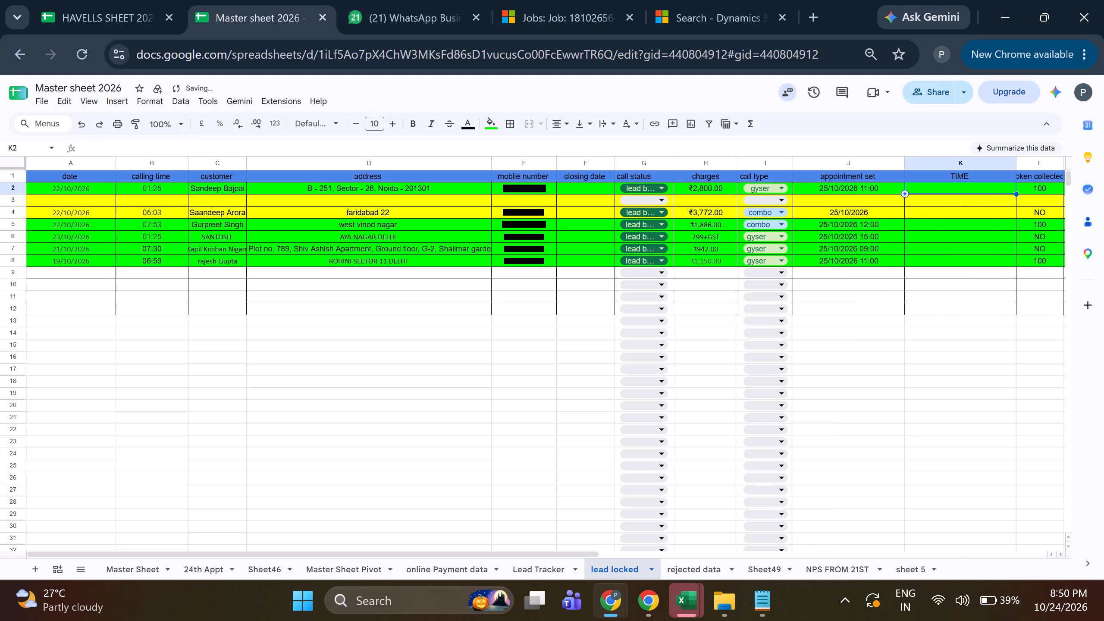
Narrow the TIME column so it roughly fits its header.
{"action": "left_click_drag", "start_coordinate": [1018, 165], "coordinate": [940, 174]}
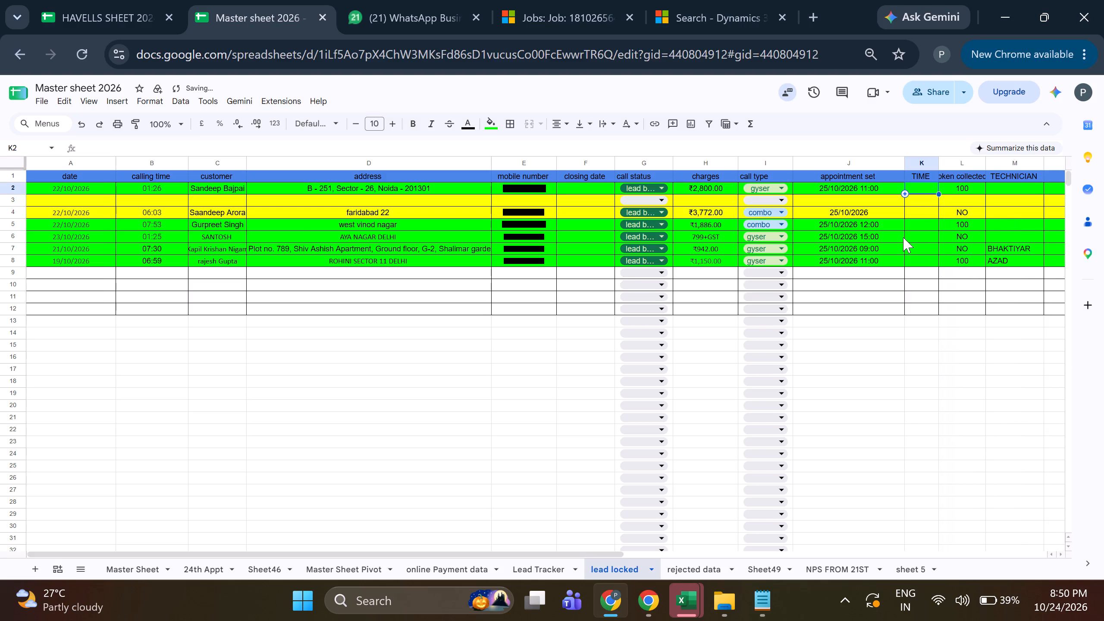
{"action": "left_click", "coordinate": [871, 357]}
Enter the appointment times 11AM in K2 and 12AM in K5, skipping the two yellow rows.
{"action": "left_click", "coordinate": [915, 192]}
{"action": "type", "text": "11AM"}
{"action": "key", "text": "space"}
{"action": "key", "text": "Down"}
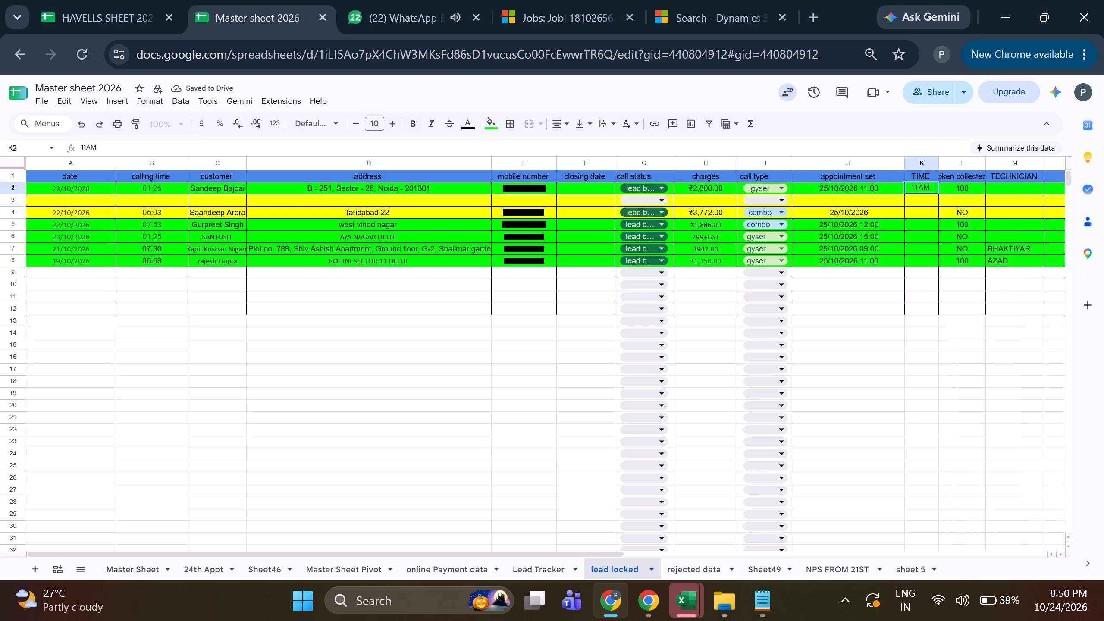
{"action": "key", "text": "Down"}
{"action": "key", "text": "Down"}
{"action": "type", "text": "12 AM"}
{"action": "key", "text": "space"}
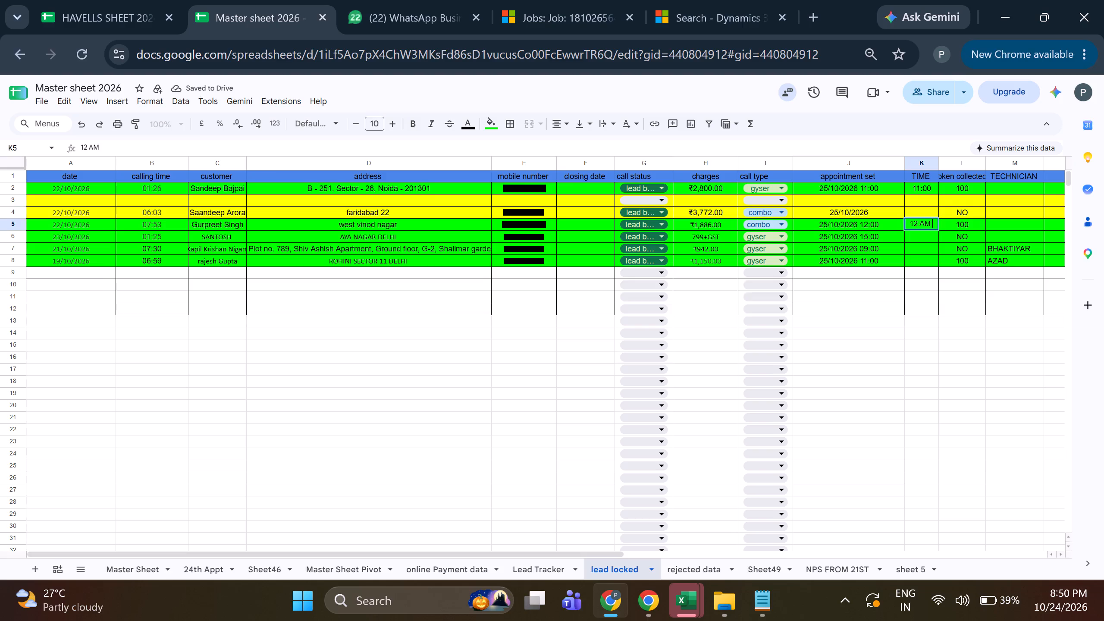
{"action": "key", "text": "BackSpace"}
{"action": "key", "text": "BackSpace"}
{"action": "key", "text": "BackSpace"}
{"action": "key", "text": "BackSpace"}
{"action": "type", "text": "AM"}
{"action": "key", "text": "space"}
{"action": "key", "text": "Down"}
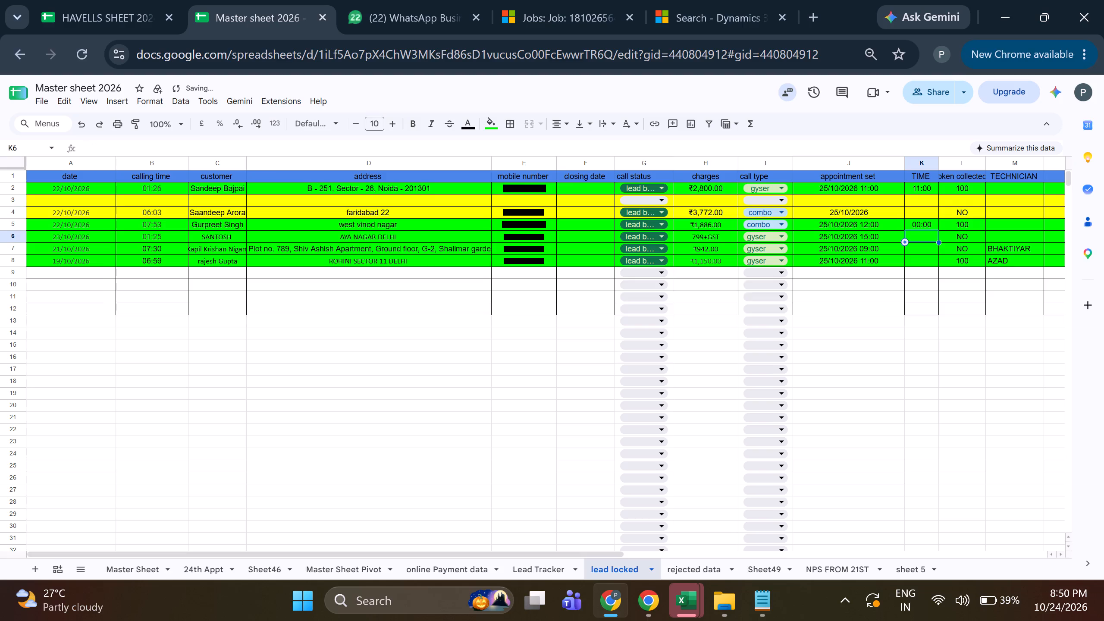
Enter the appointment times 3PM in K6, 9AM in K7 and 11AM in K8.
{"action": "type", "text": "3PM"}
{"action": "key", "text": "Down"}
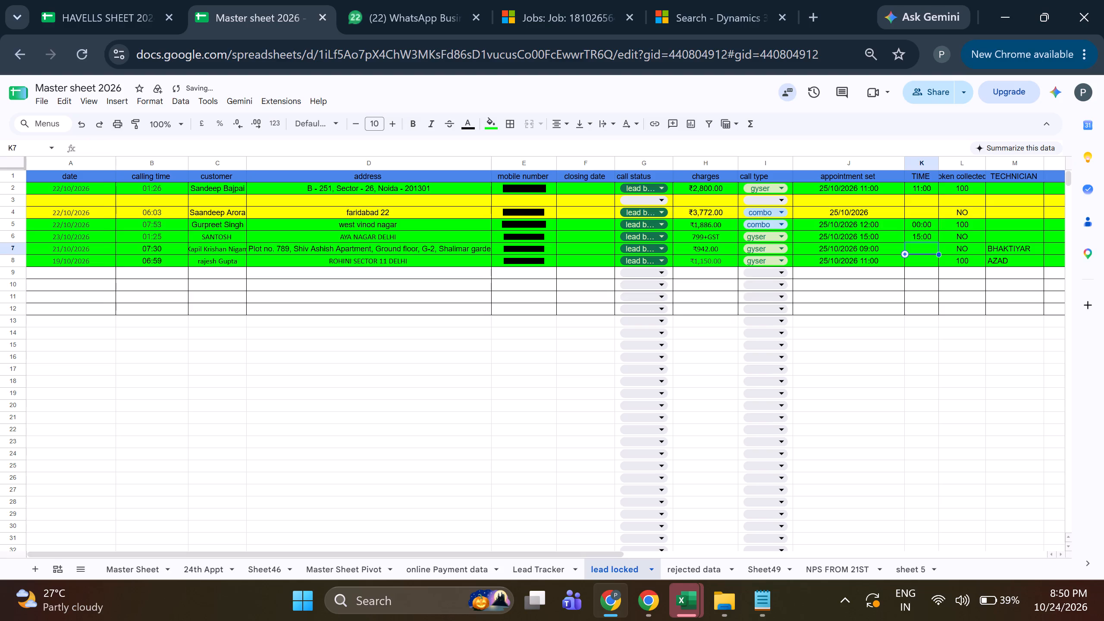
{"action": "type", "text": "9AM"}
{"action": "key", "text": "space"}
{"action": "key", "text": "Down"}
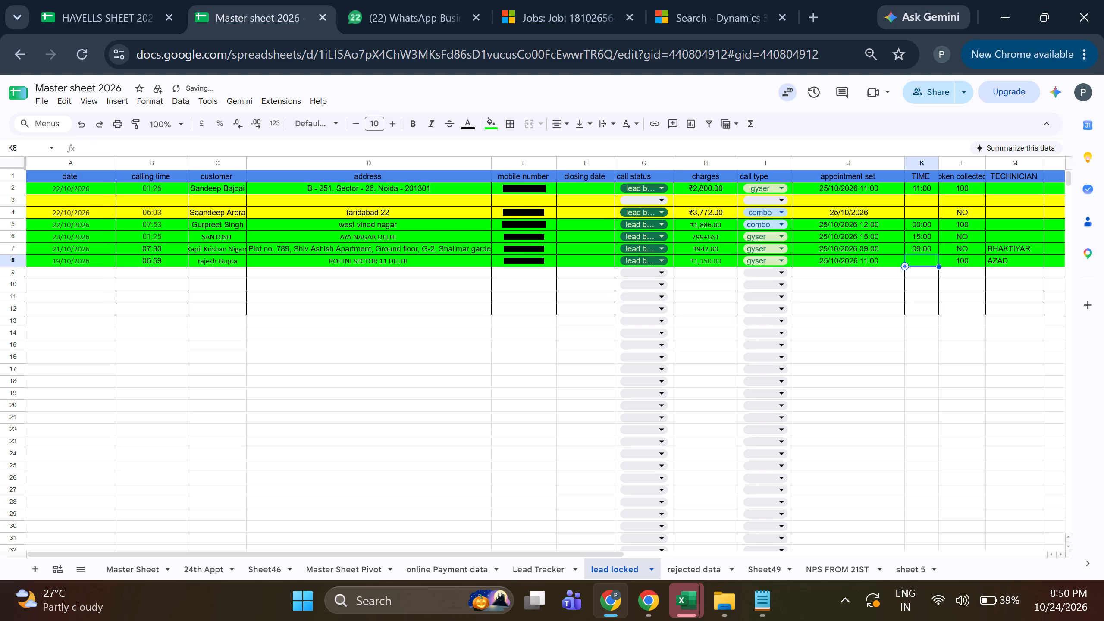
{"action": "type", "text": "11AM"}
{"action": "key", "text": "space"}
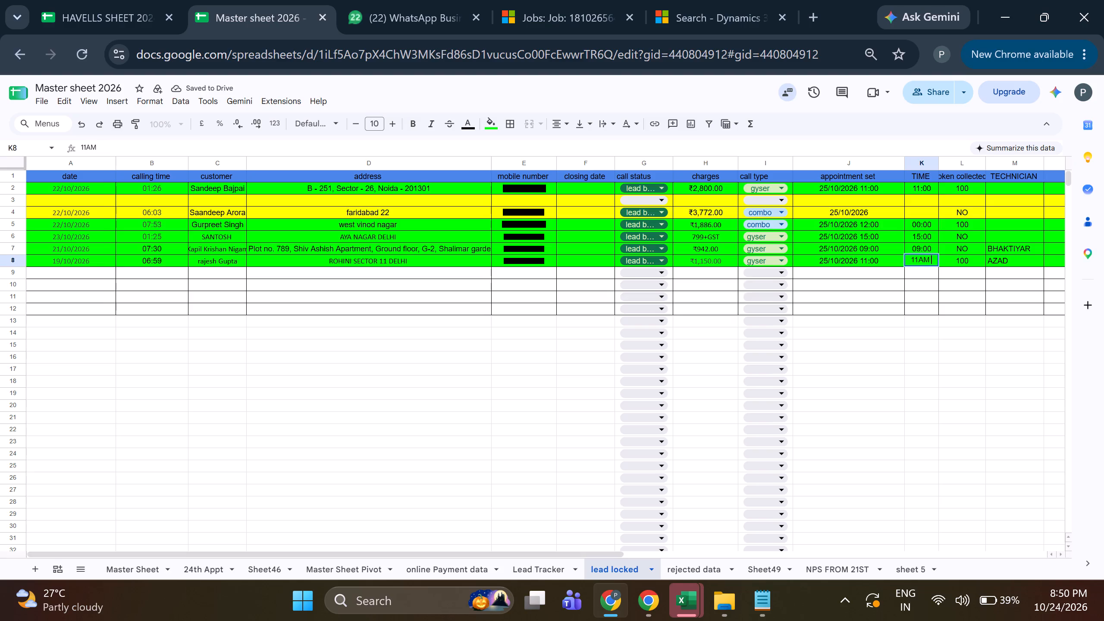
{"action": "key", "text": "Down"}
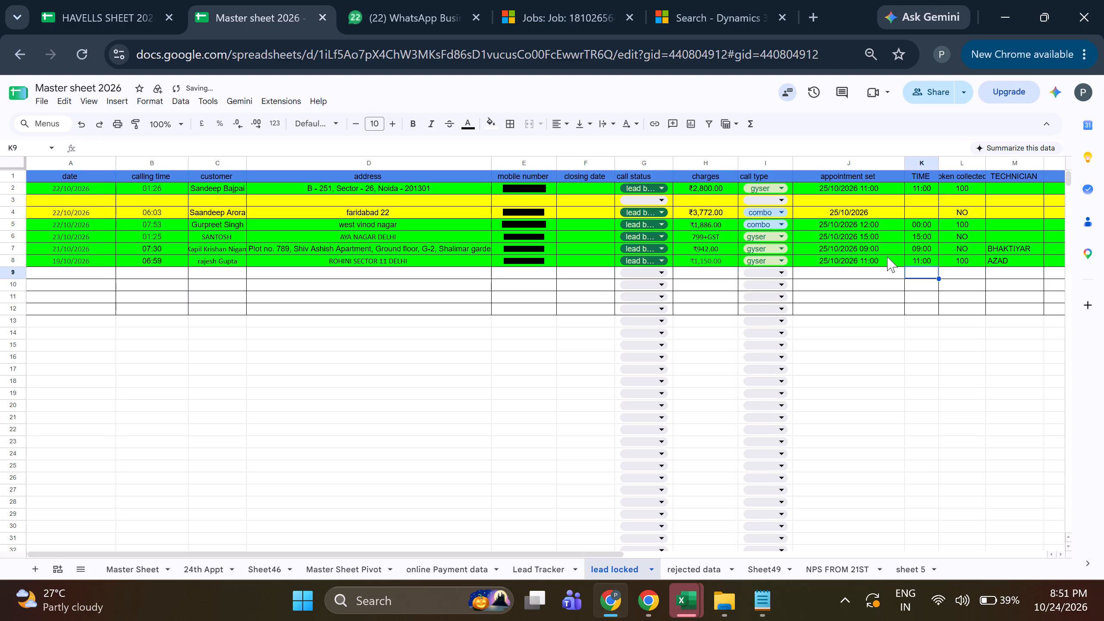
Remove the time from the appointment set entry in J8, leaving only the date 25/10/2026.
{"action": "double_click", "coordinate": [887, 262]}
{"action": "left_click", "coordinate": [887, 262]}
{"action": "left_click", "coordinate": [887, 262]}
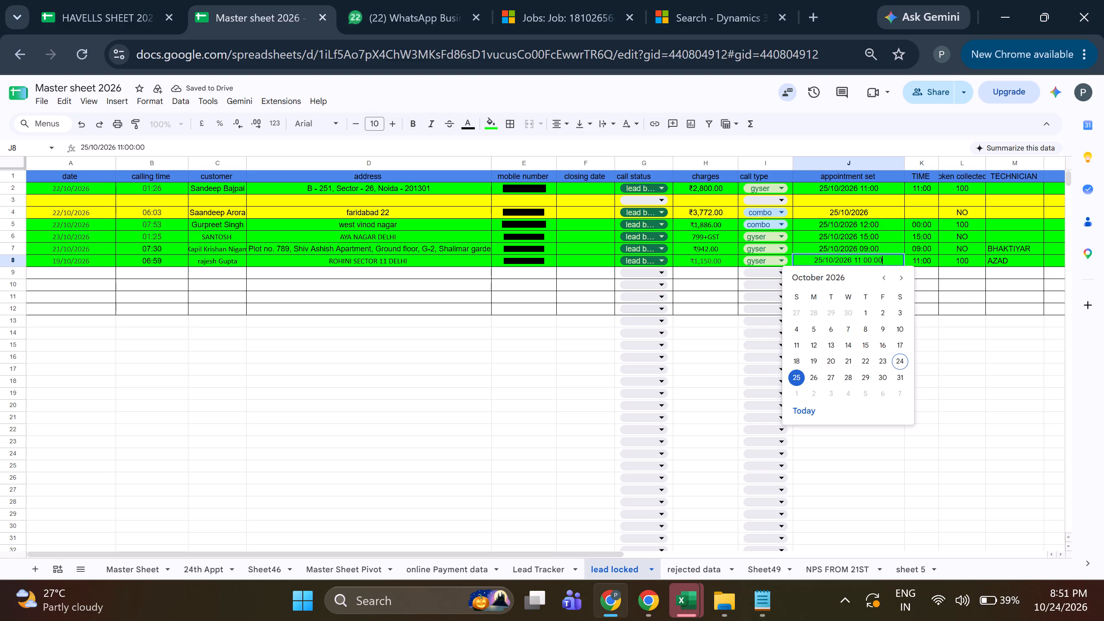
{"action": "left_click_drag", "start_coordinate": [853, 258], "coordinate": [899, 258]}
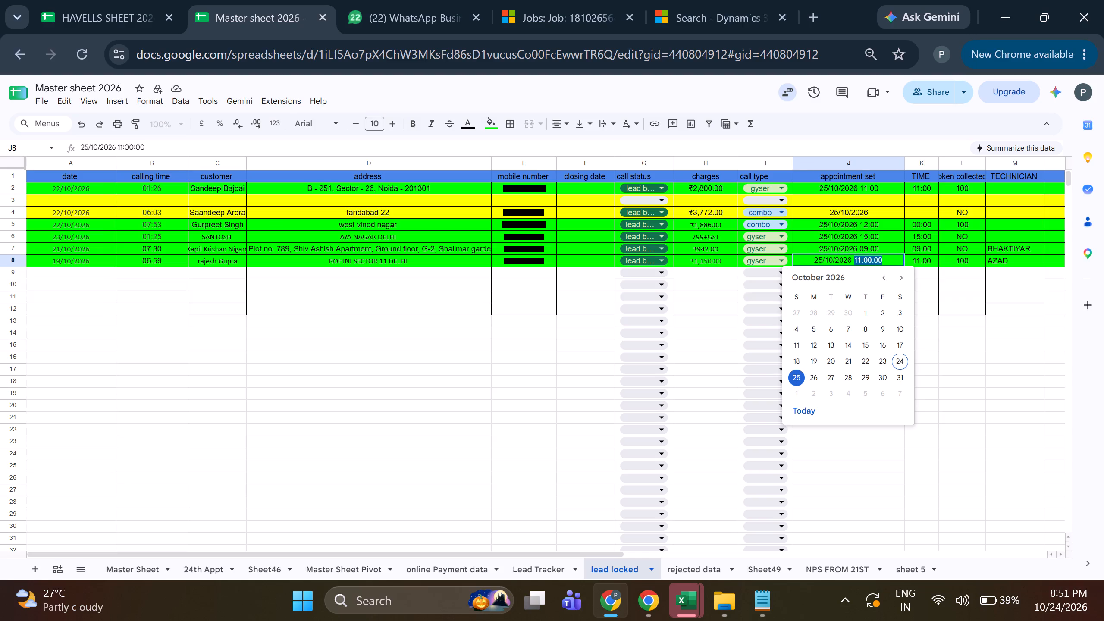
{"action": "key", "text": "BackSpace"}
Remove the time from the appointment set entry in J7, leaving only the date 25/10/2026.
{"action": "triple_click", "coordinate": [894, 246]}
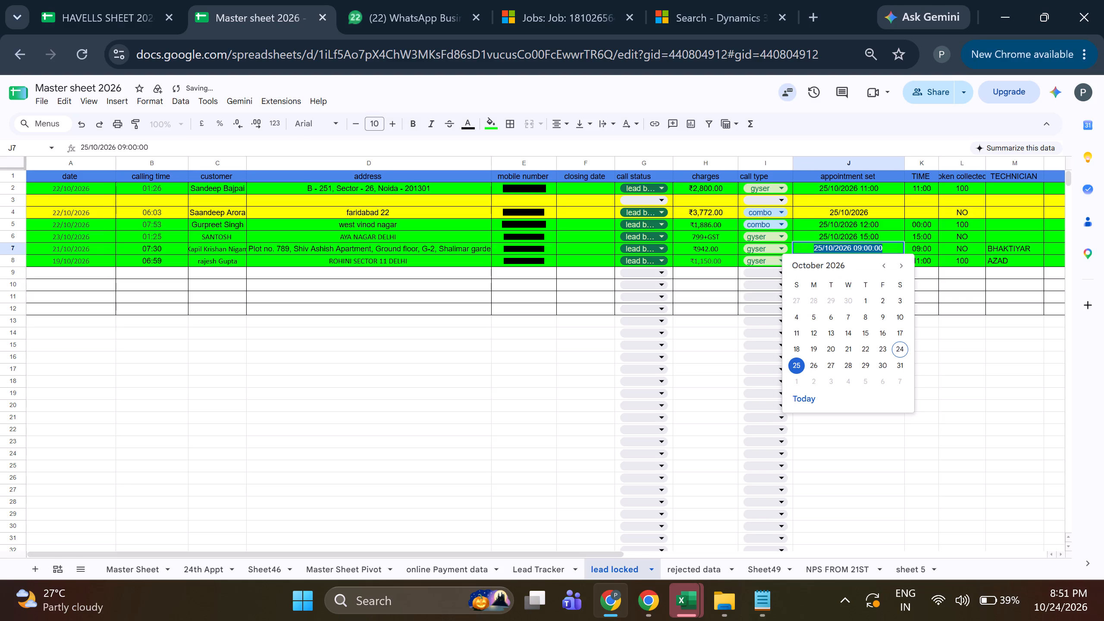
{"action": "left_click", "coordinate": [894, 246]}
{"action": "double_click", "coordinate": [853, 250]}
{"action": "left_click_drag", "start_coordinate": [853, 250], "coordinate": [879, 250]}
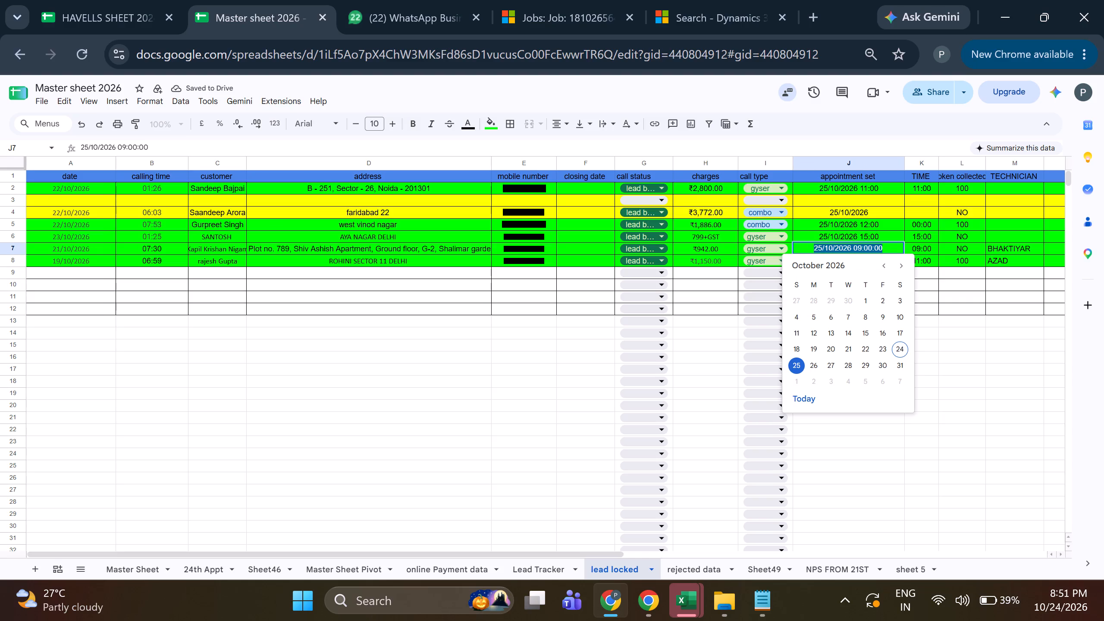
{"action": "double_click", "coordinate": [879, 248]}
{"action": "left_click", "coordinate": [879, 248]}
{"action": "left_click", "coordinate": [879, 248]}
{"action": "left_click", "coordinate": [884, 251]}
{"action": "key", "text": "BackSpace"}
{"action": "key", "text": "BackSpace"}
{"action": "key", "text": "BackSpace"}
{"action": "key", "text": "BackSpace"}
{"action": "key", "text": "BackSpace"}
{"action": "key", "text": "BackSpace"}
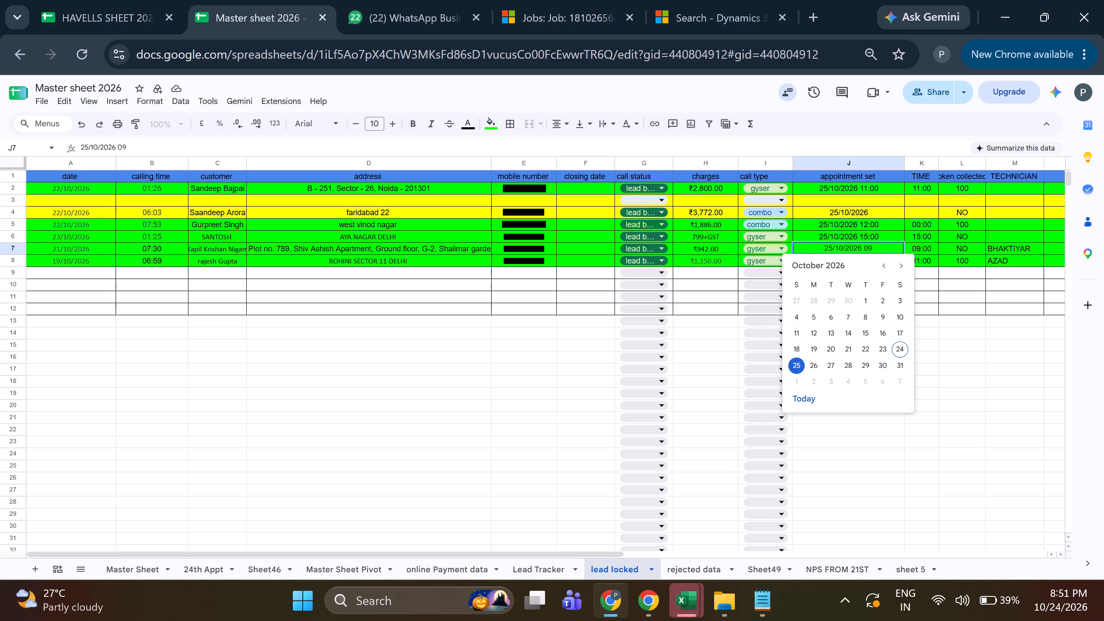
{"action": "key", "text": "BackSpace"}
{"action": "key", "text": "BackSpace"}
{"action": "key", "text": "Up"}
Remove the time from the appointment set entry in J6, leaving only the date 25/10/2026.
{"action": "triple_click", "coordinate": [878, 235]}
{"action": "left_click", "coordinate": [878, 235]}
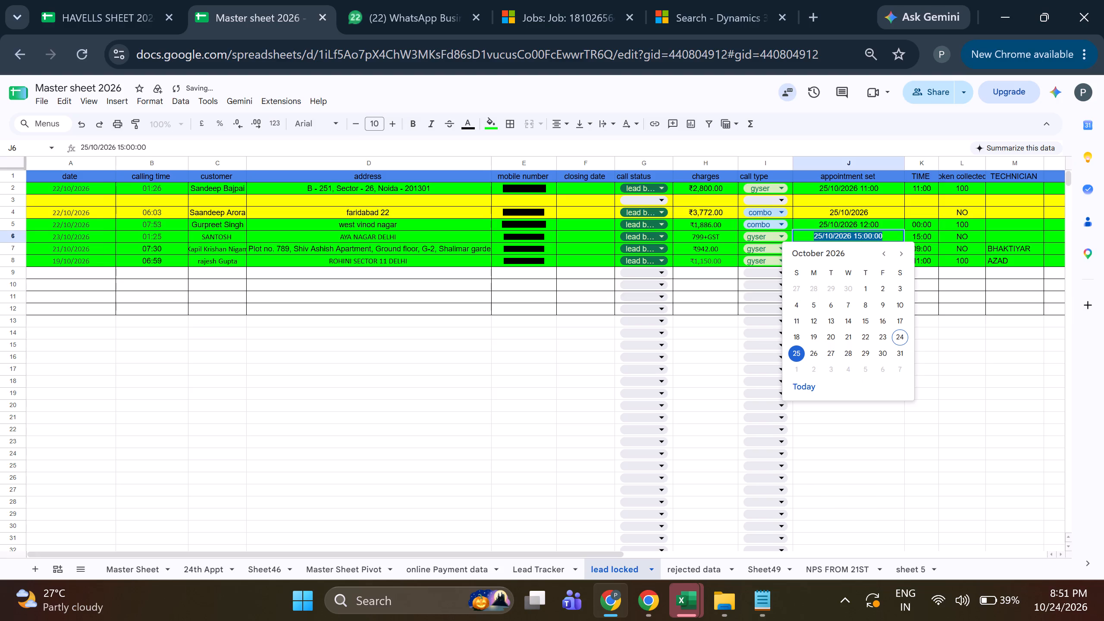
{"action": "key", "text": "BackSpace"}
{"action": "key", "text": "BackSpace"}
{"action": "key", "text": "BackSpace"}
{"action": "key", "text": "BackSpace"}
{"action": "key", "text": "BackSpace"}
{"action": "key", "text": "BackSpace"}
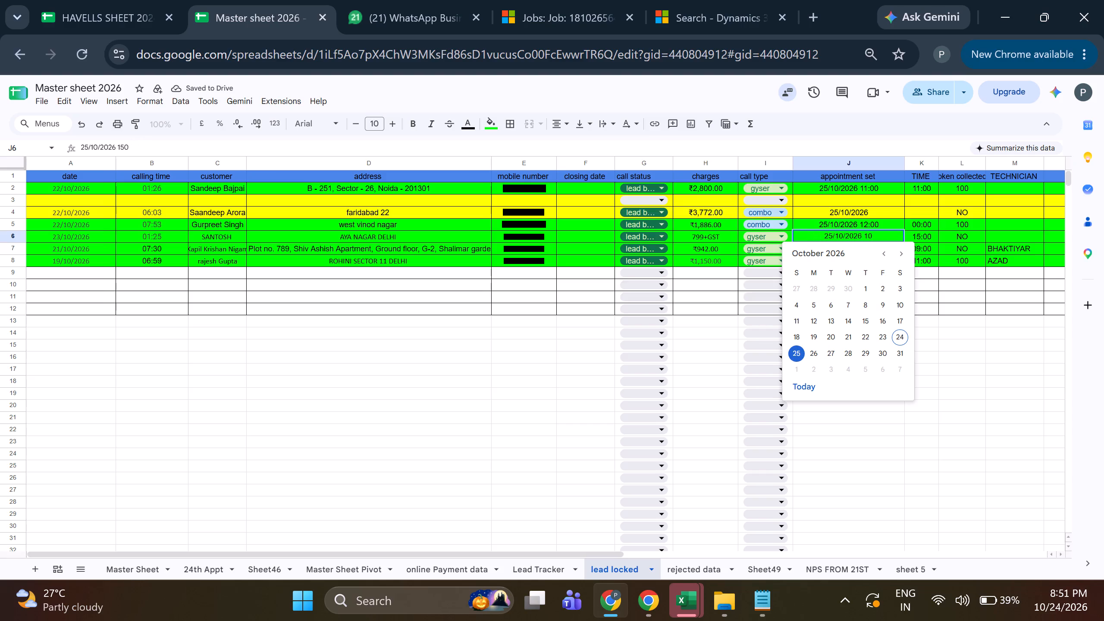
{"action": "key", "text": "BackSpace"}
{"action": "key", "text": "Right"}
{"action": "key", "text": "BackSpace"}
Remove the time from the appointment set entry in J5, leaving only the date 25/10/2026.
{"action": "triple_click", "coordinate": [891, 224]}
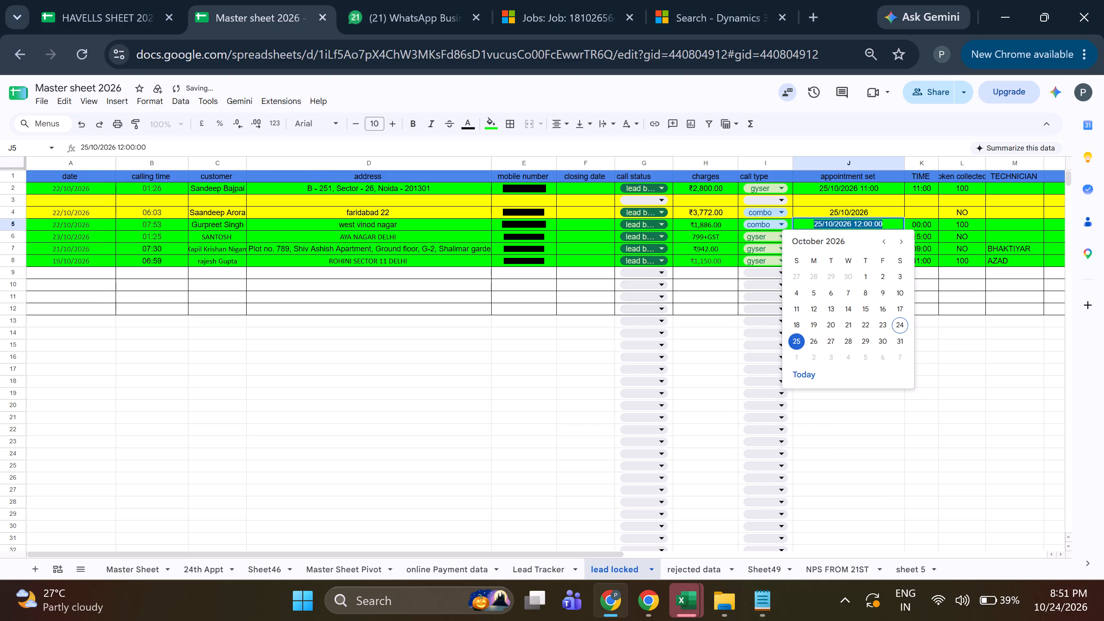
{"action": "left_click", "coordinate": [891, 224]}
{"action": "key", "text": "BackSpace"}
{"action": "key", "text": "BackSpace"}
{"action": "key", "text": "BackSpace"}
{"action": "key", "text": "BackSpace"}
{"action": "key", "text": "BackSpace"}
{"action": "key", "text": "BackSpace"}
{"action": "key", "text": "BackSpace"}
{"action": "key", "text": "BackSpace"}
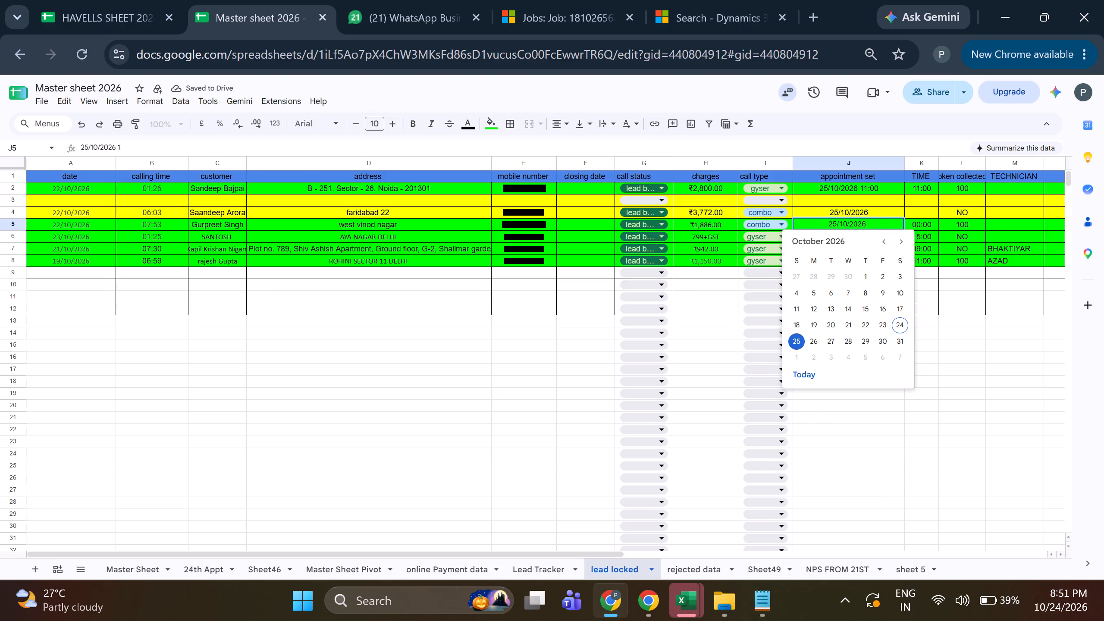
{"action": "left_click", "coordinate": [915, 417]}
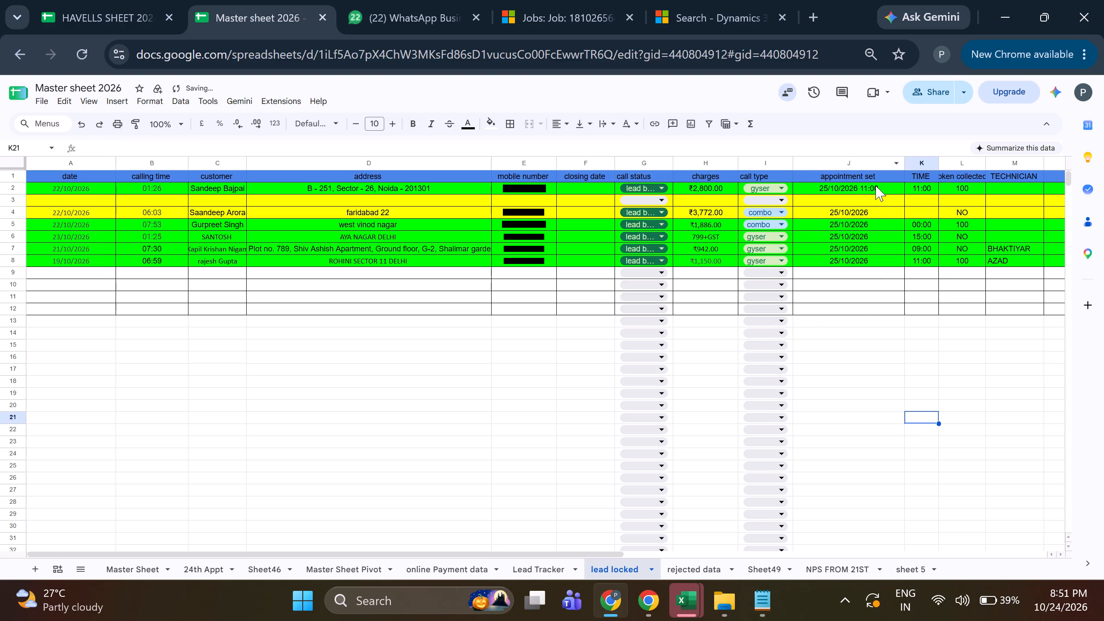
Remove the time from the appointment set entry in J2, leaving only the date 25/10/2026.
{"action": "double_click", "coordinate": [883, 190]}
{"action": "key", "text": "BackSpace"}
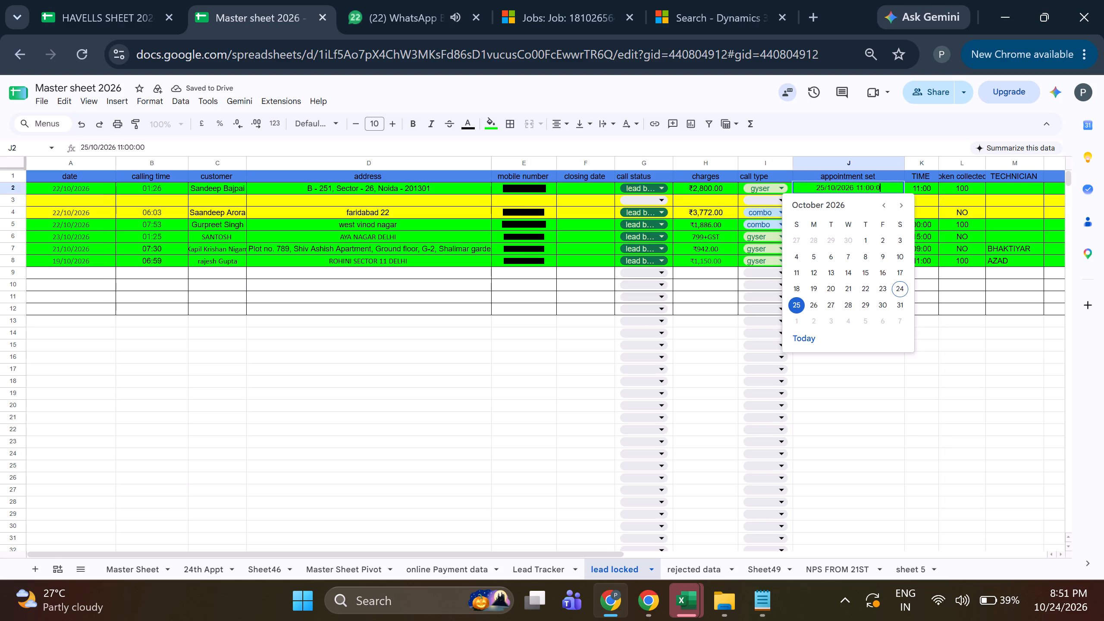
{"action": "key", "text": "BackSpace"}
{"action": "key", "text": "BackSpace"}
{"action": "key", "text": "BackSpace"}
{"action": "key", "text": "BackSpace"}
{"action": "key", "text": "BackSpace"}
{"action": "key", "text": "BackSpace"}
{"action": "key", "text": "BackSpace"}
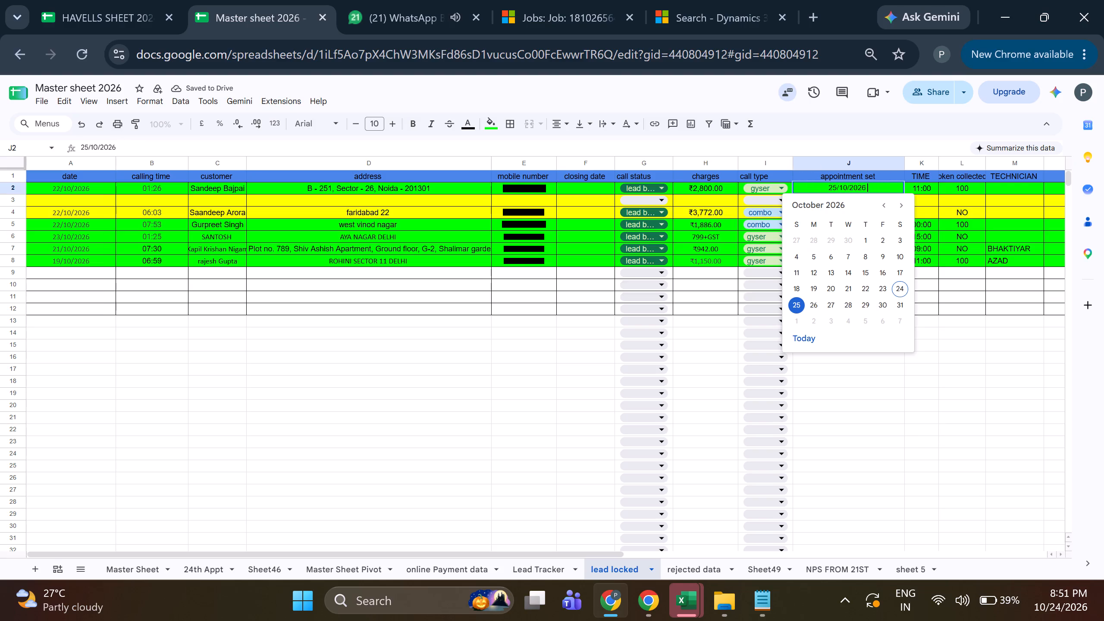
{"action": "left_click", "coordinate": [881, 401]}
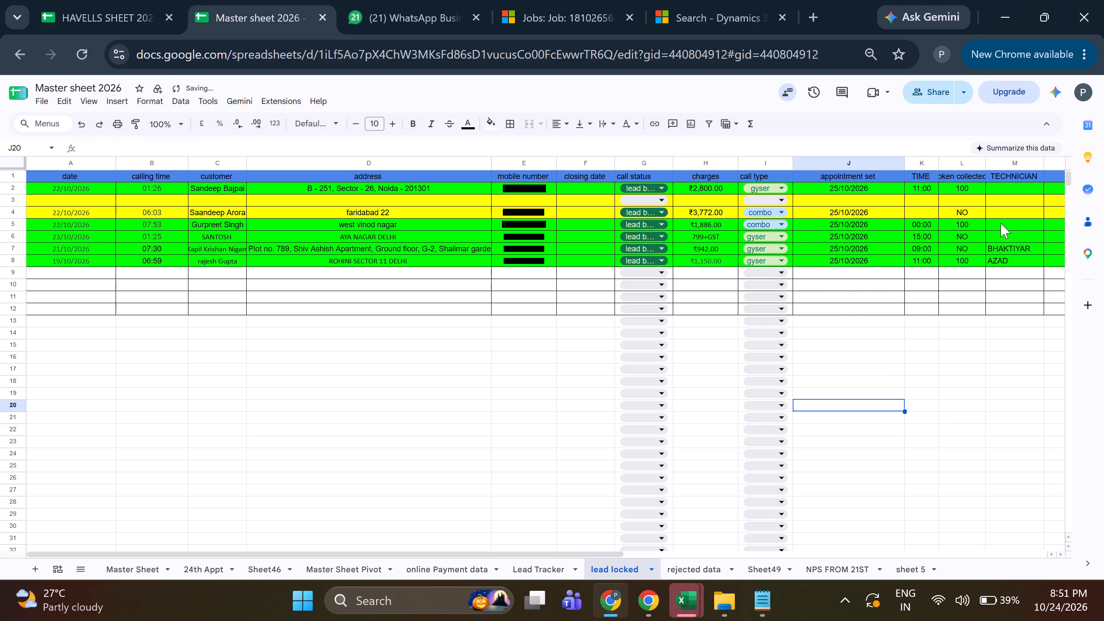
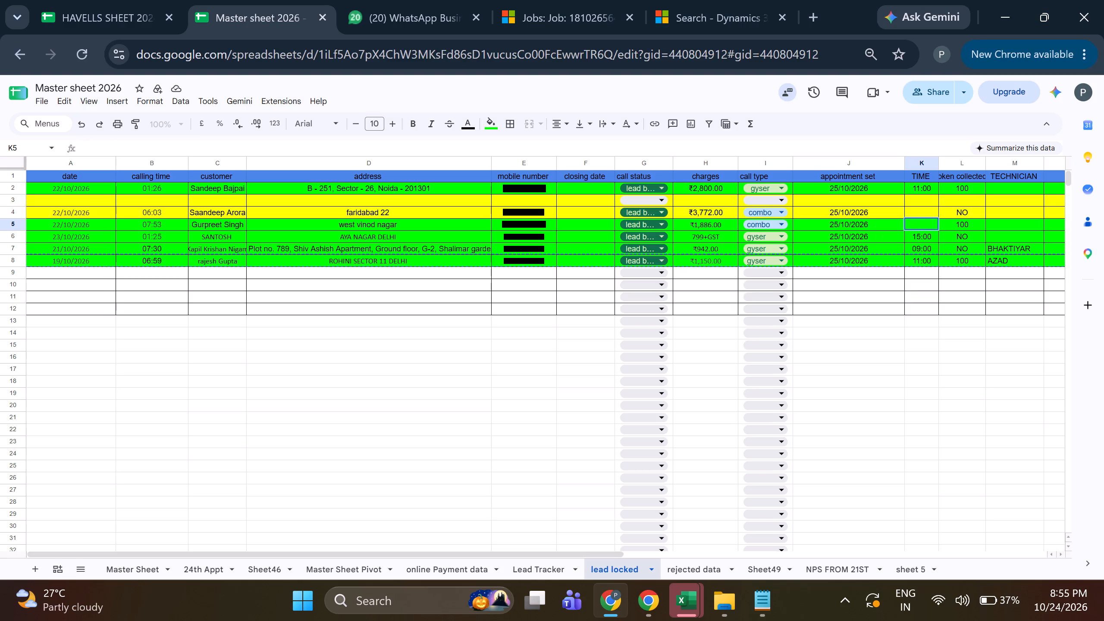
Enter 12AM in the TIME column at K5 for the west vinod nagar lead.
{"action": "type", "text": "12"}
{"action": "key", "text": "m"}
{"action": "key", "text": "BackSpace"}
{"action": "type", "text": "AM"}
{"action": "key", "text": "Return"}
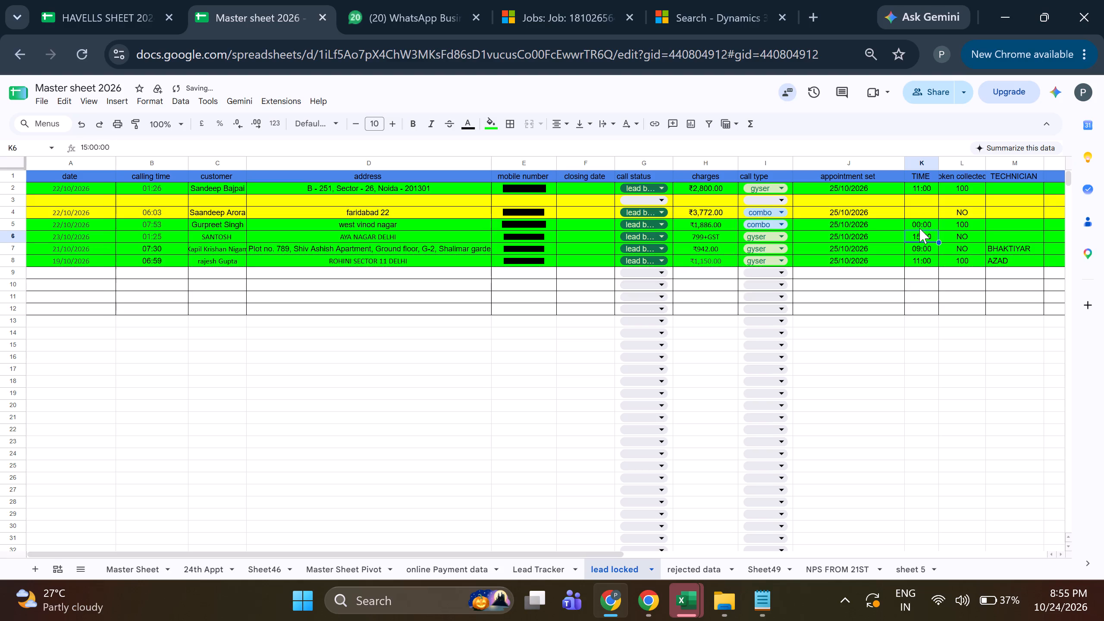
Replace the TIME entry in K5 for the west vinod nagar lead with 12PM.
{"action": "double_click", "coordinate": [919, 229]}
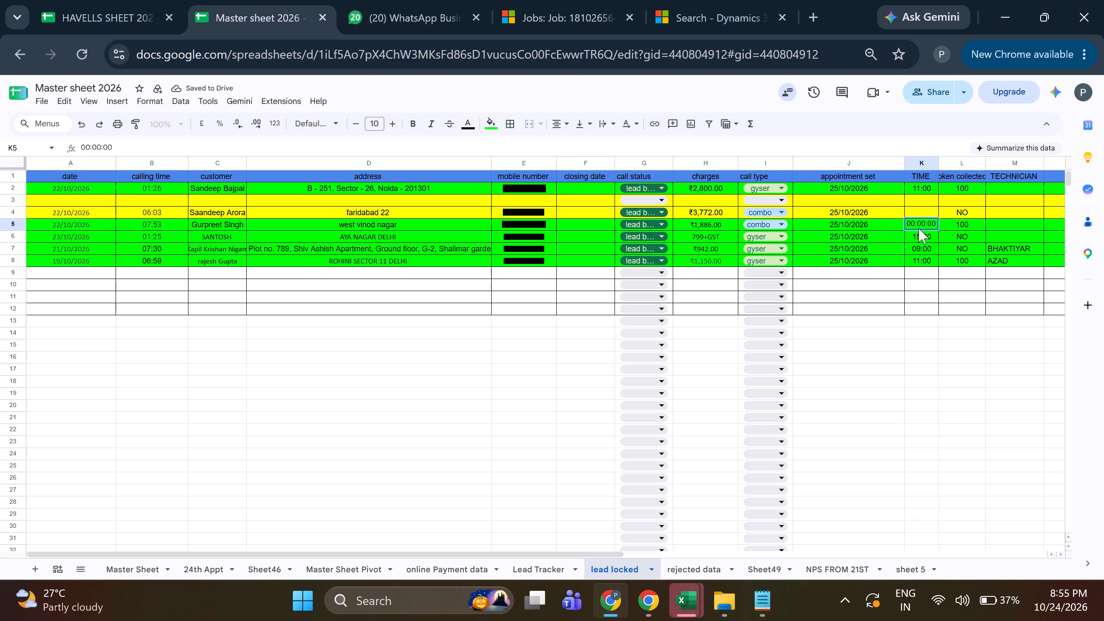
{"action": "key", "text": "BackSpace"}
{"action": "key", "text": "BackSpace"}
{"action": "key", "text": "BackSpace"}
{"action": "key", "text": "BackSpace"}
{"action": "key", "text": "BackSpace"}
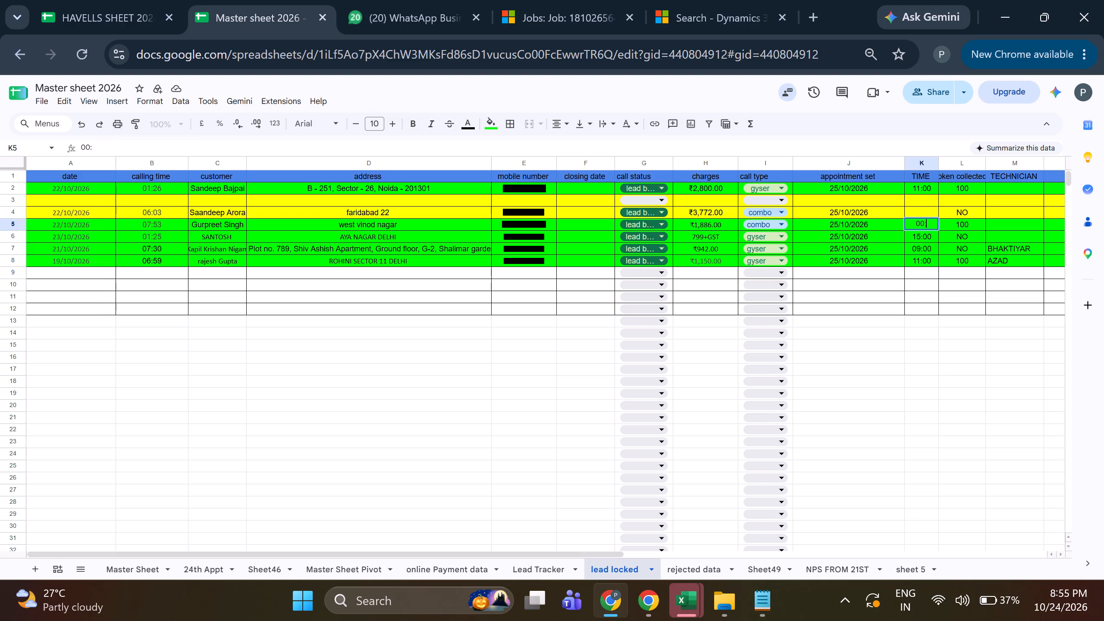
{"action": "key", "text": "BackSpace"}
{"action": "key", "text": "BackSpace"}
{"action": "key", "text": "BackSpace"}
{"action": "type", "text": "12"}
{"action": "type", "text": "PM"}
{"action": "key", "text": "Return"}
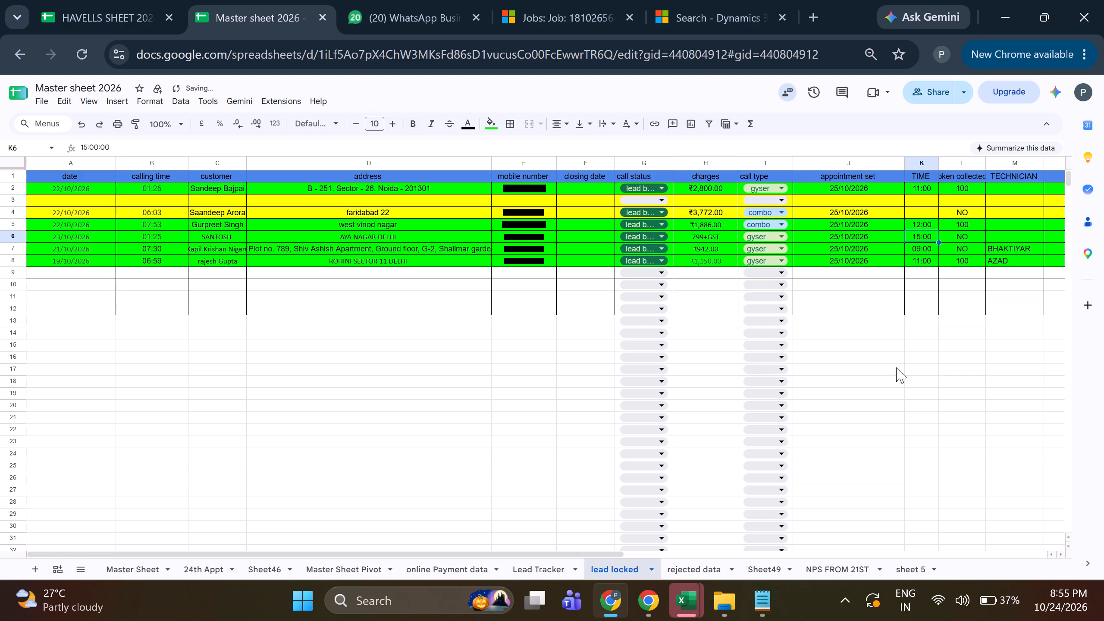
{"action": "left_click", "coordinate": [896, 367]}
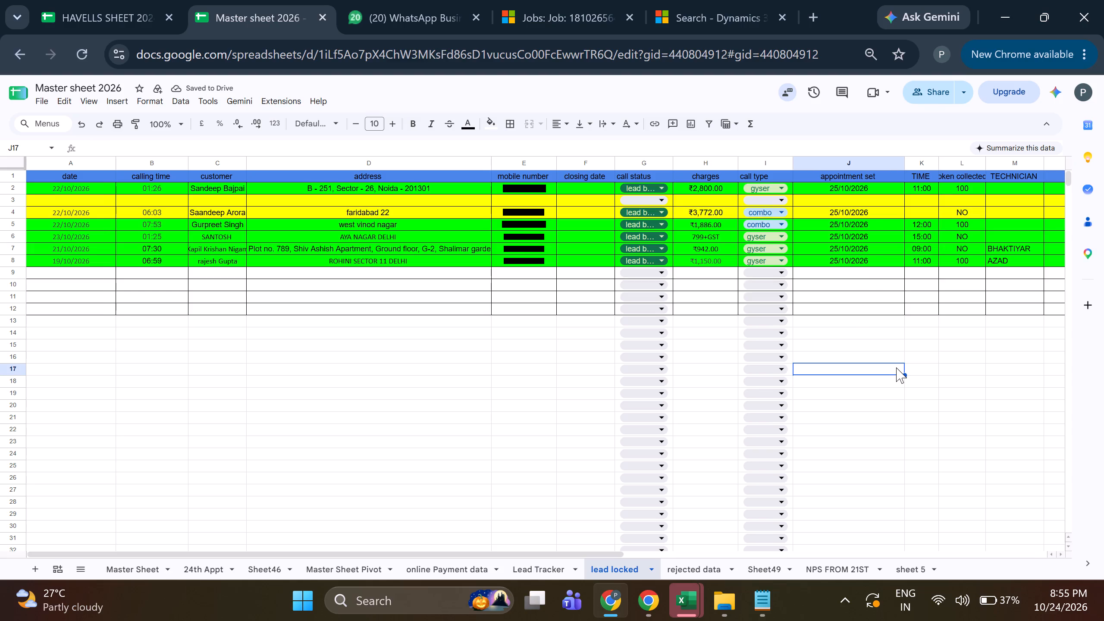
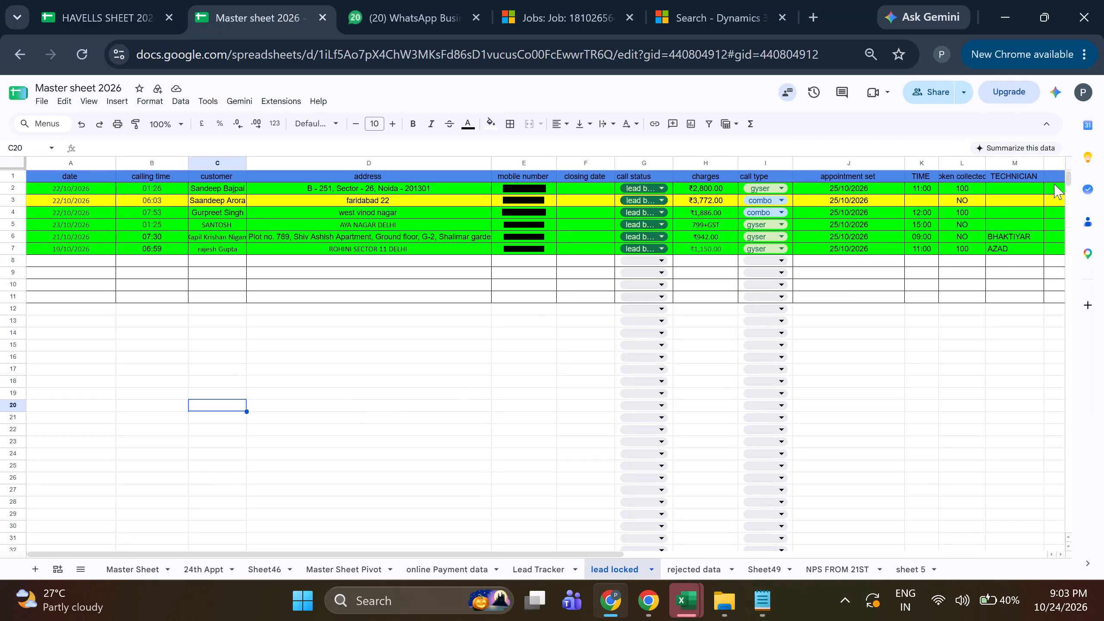
Add the header GOOGLE REVIEW in cell N1, next to the TECHNICIAN column.
{"action": "double_click", "coordinate": [1051, 173]}
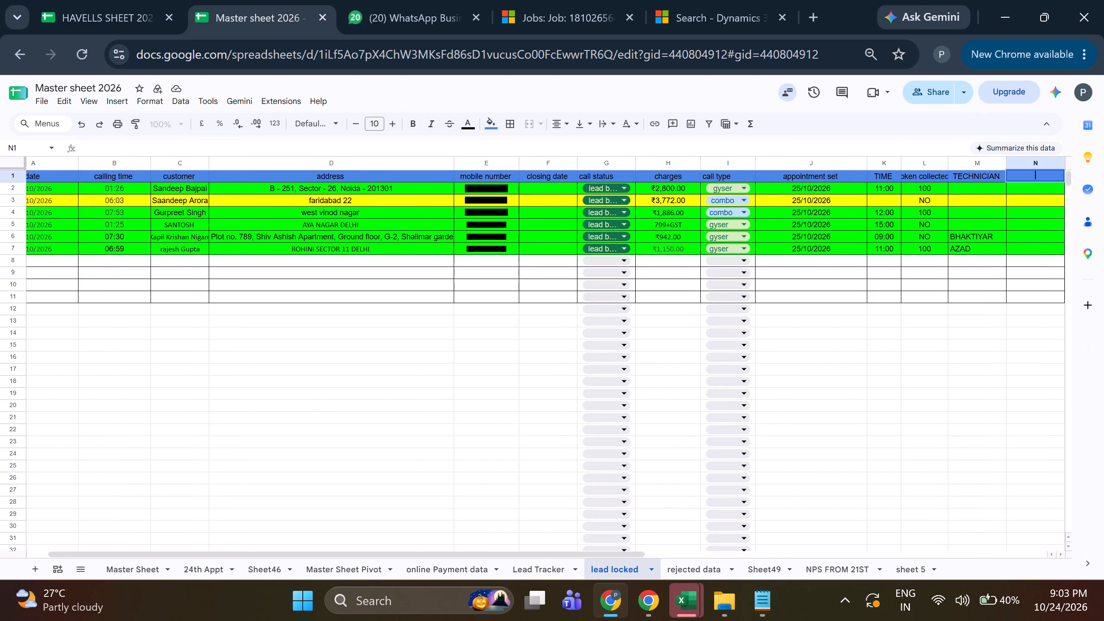
{"action": "type", "text": "GOOG"}
{"action": "type", "text": "LE"}
{"action": "key", "text": "space"}
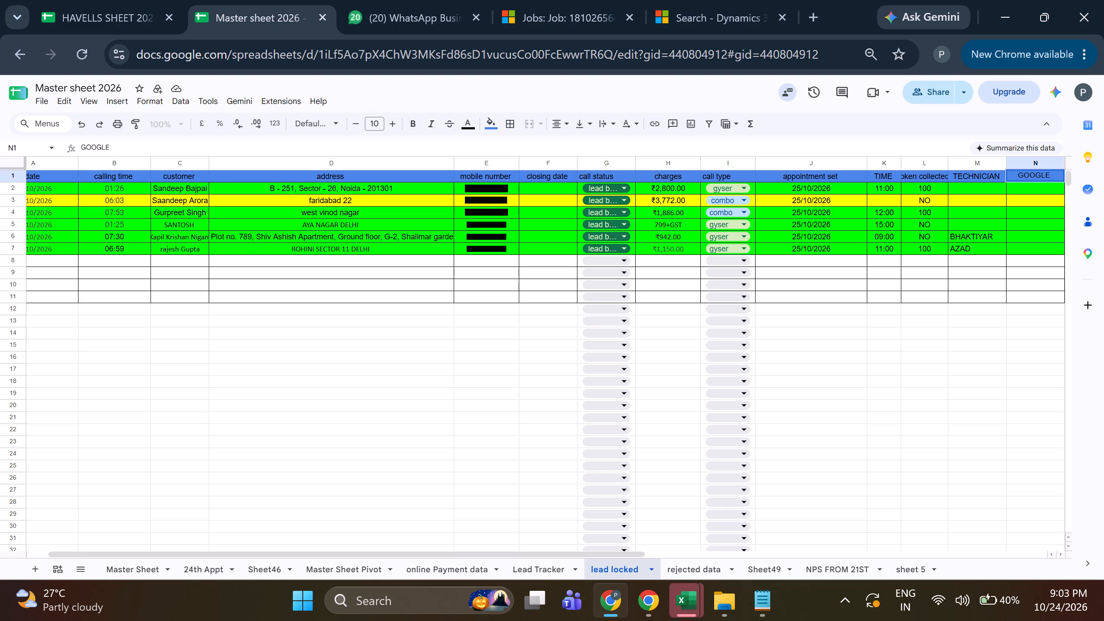
{"action": "key", "text": "e"}
{"action": "key", "text": "BackSpace"}
{"action": "type", "text": "REWIEW"}
{"action": "key", "text": "space"}
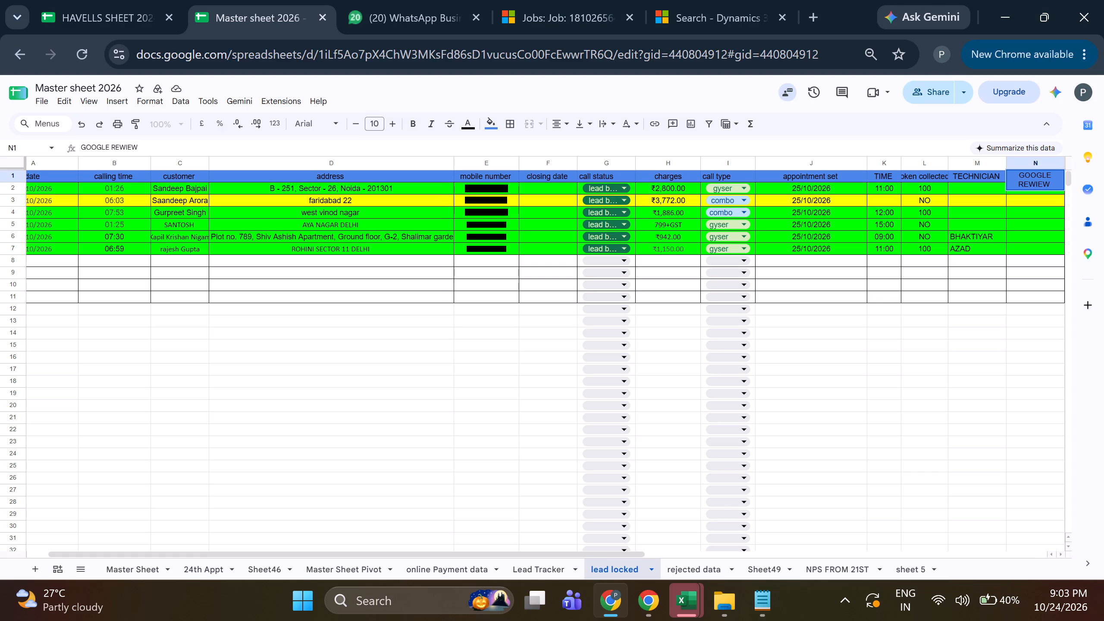
{"action": "key", "text": "BackSpace"}
{"action": "key", "text": "BackSpace"}
{"action": "key", "text": "BackSpace"}
{"action": "key", "text": "BackSpace"}
{"action": "key", "text": "BackSpace"}
{"action": "type", "text": "VIEW"}
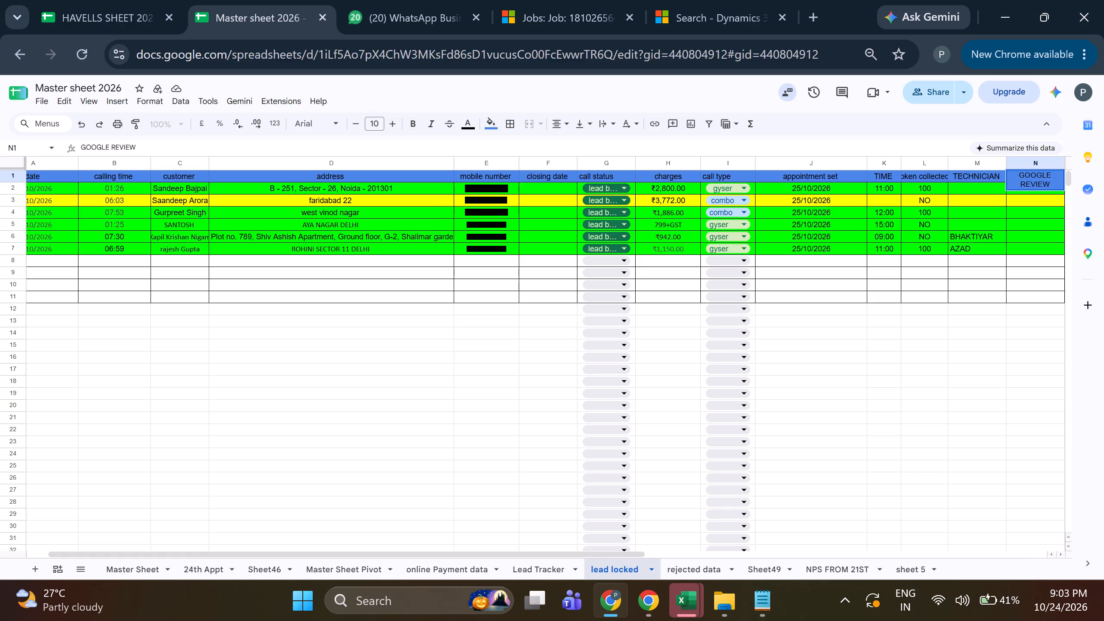
{"action": "key", "text": "Return"}
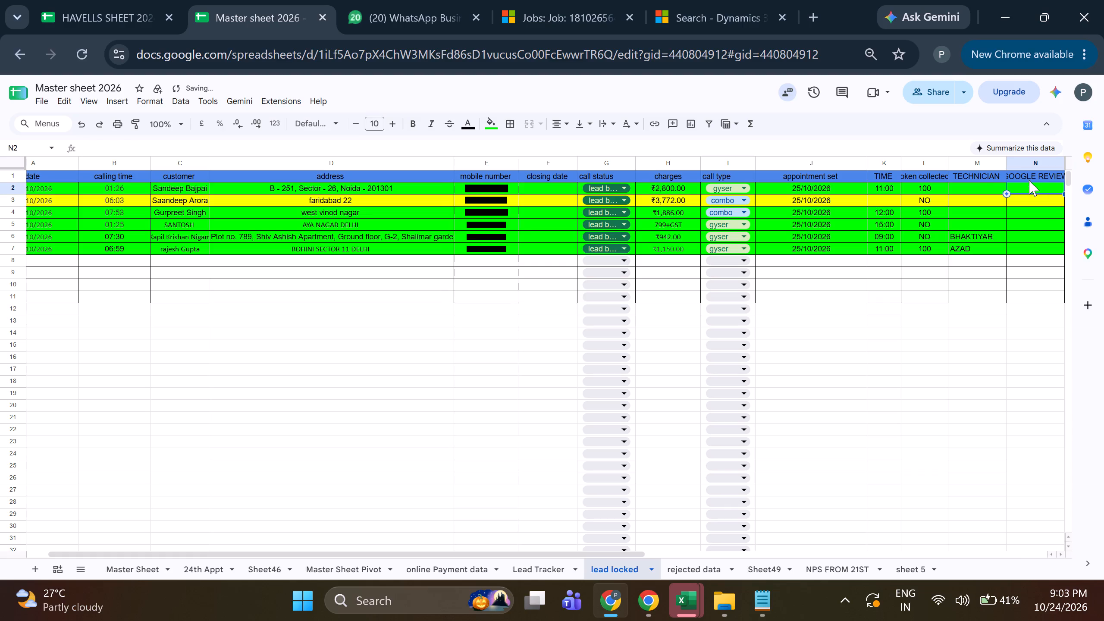